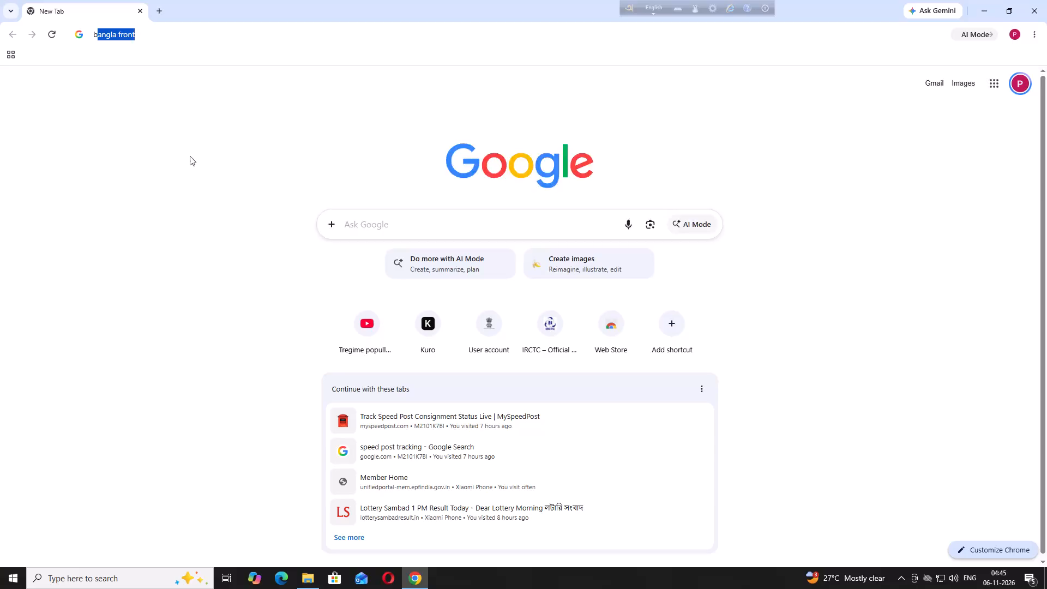
Enter "background" as the web search query in the address bar.
text(ground)
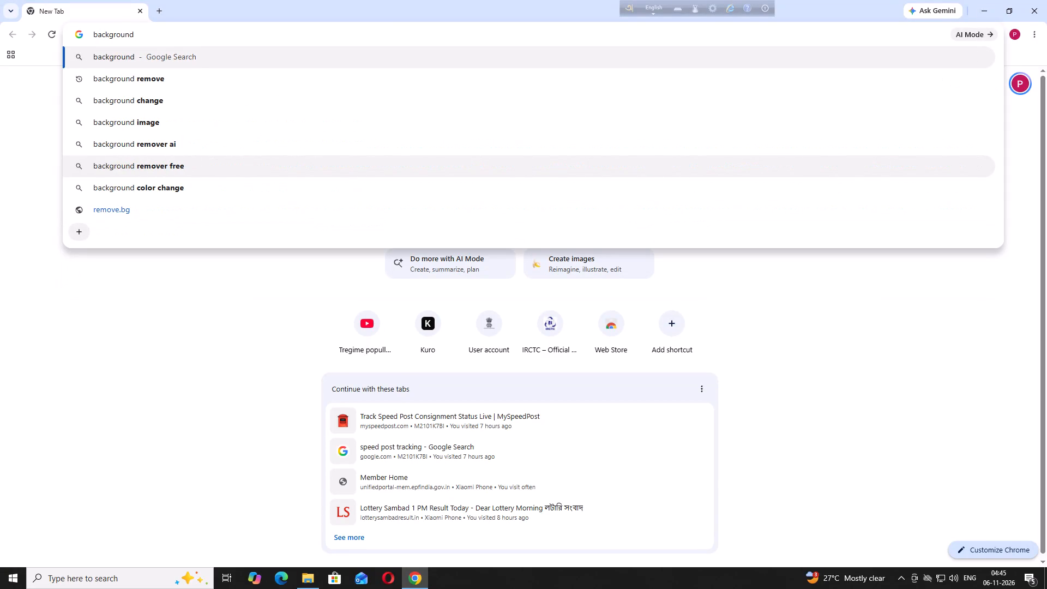
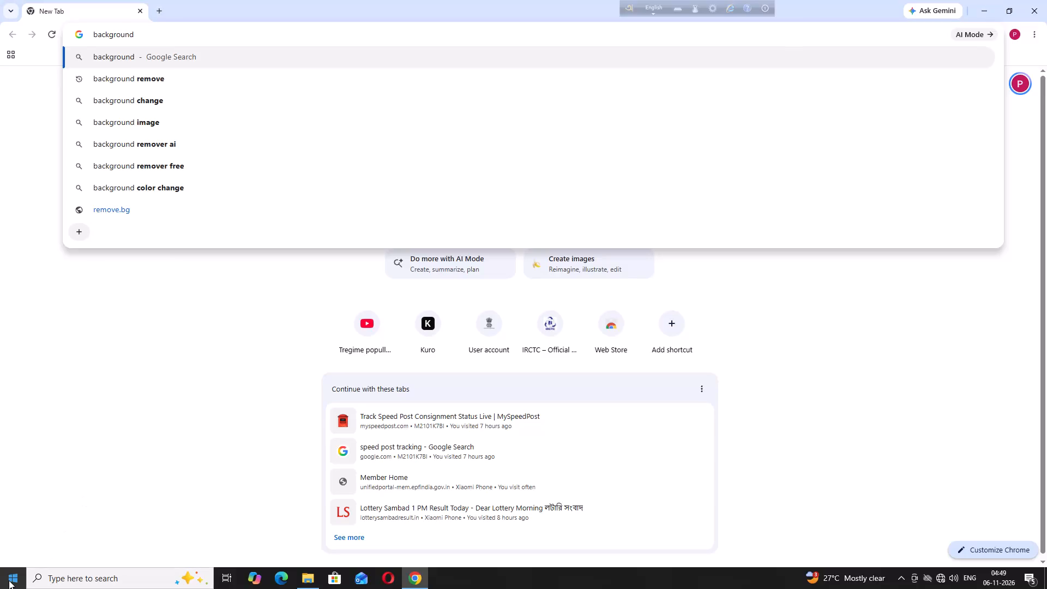
Launch Adobe Photoshop 7.0 and decline customizing the color settings.
click(8, 581)
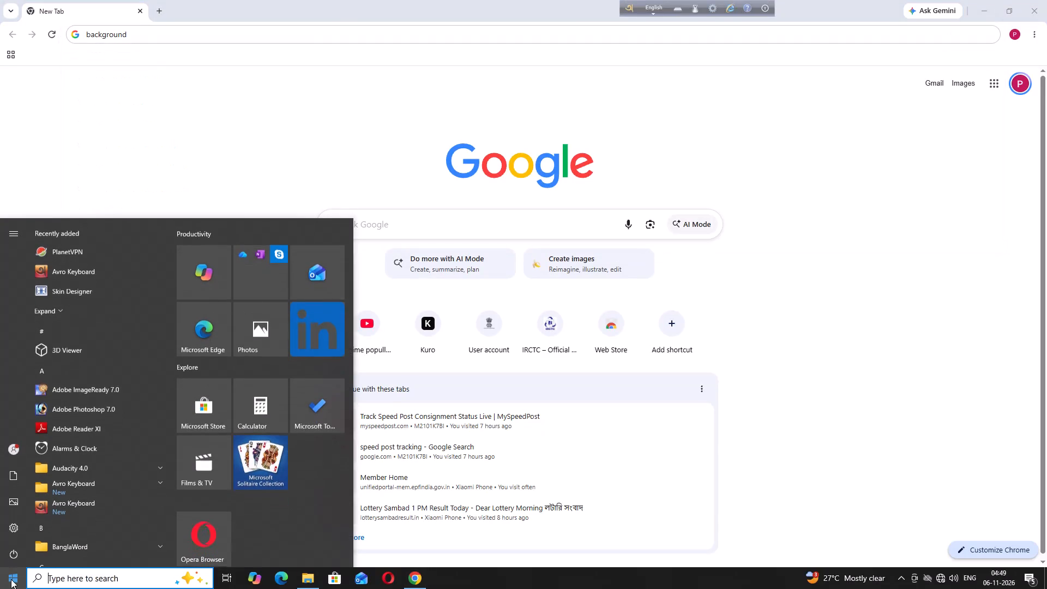
click(119, 412)
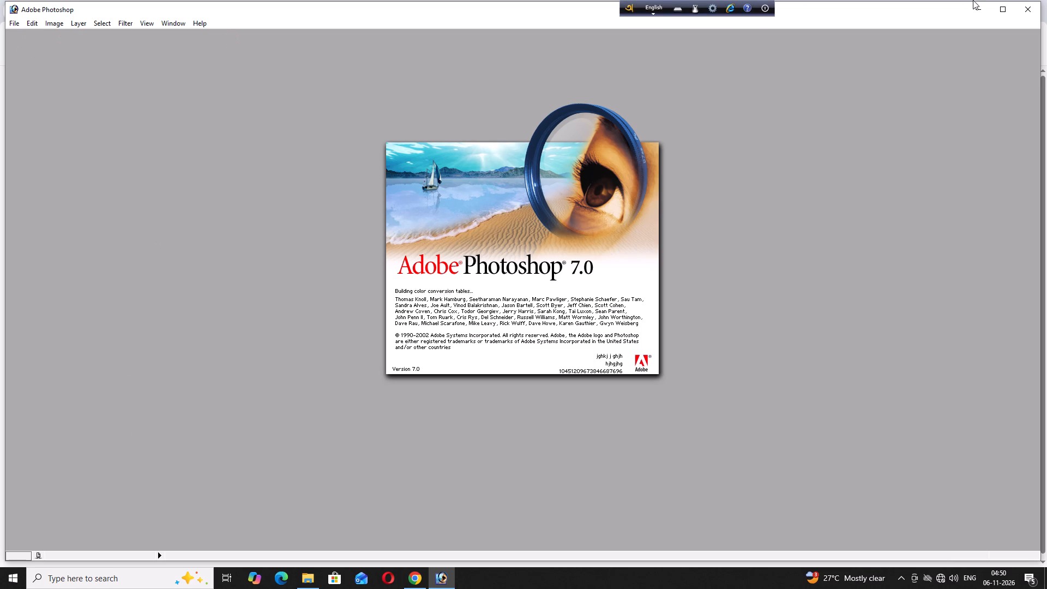
click(998, 13)
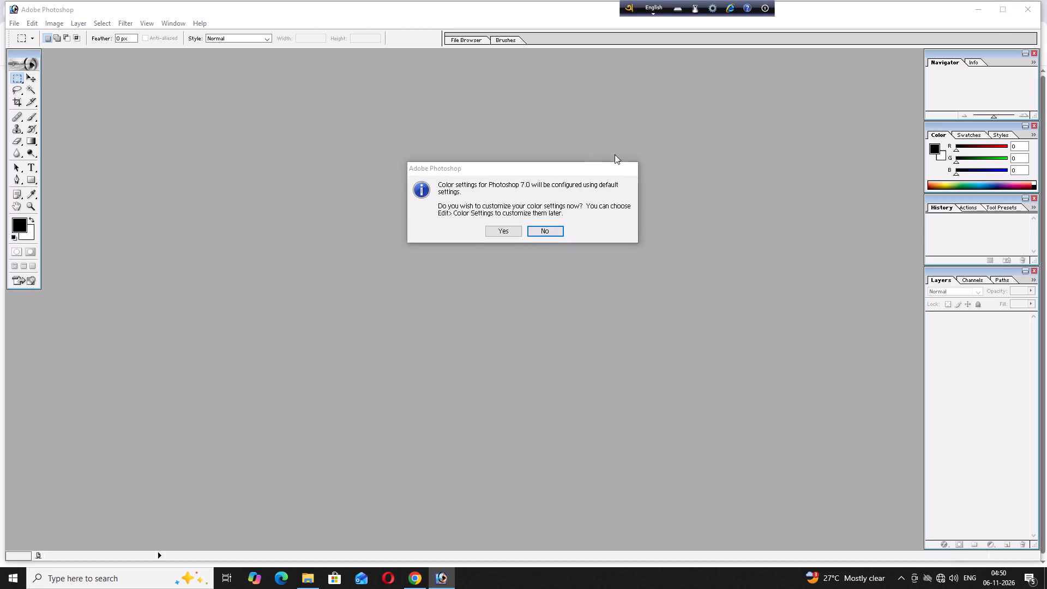
click(556, 230)
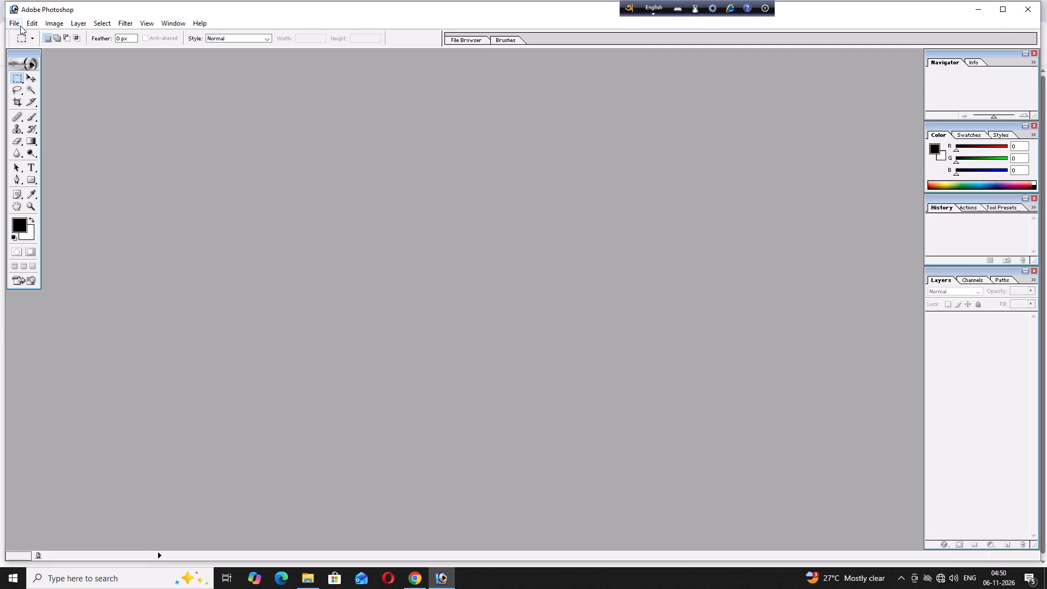
Start a new document and set its width to 1080 pixels.
click(17, 23)
click(31, 37)
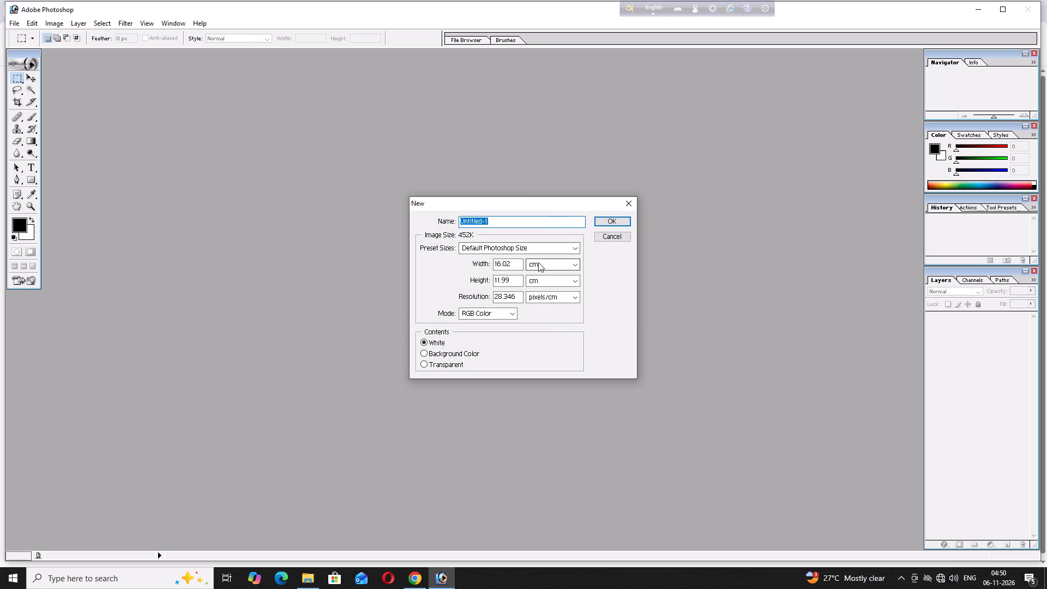
click(521, 264)
key(BackSpace)
key(BackSpace)
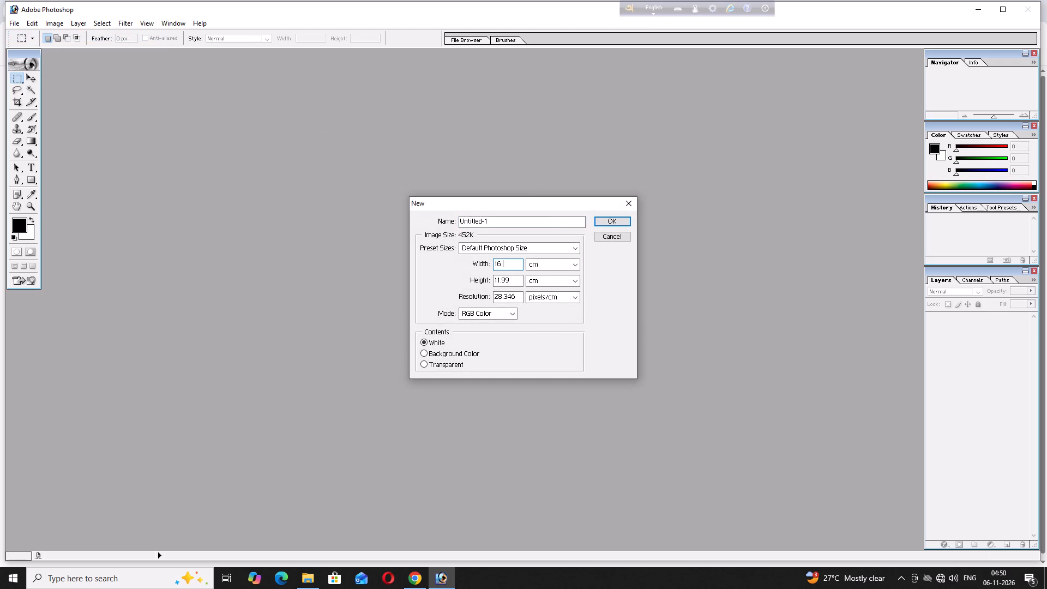
key(BackSpace)
key(BackSpace)
key(BackSpace)
text(1080)
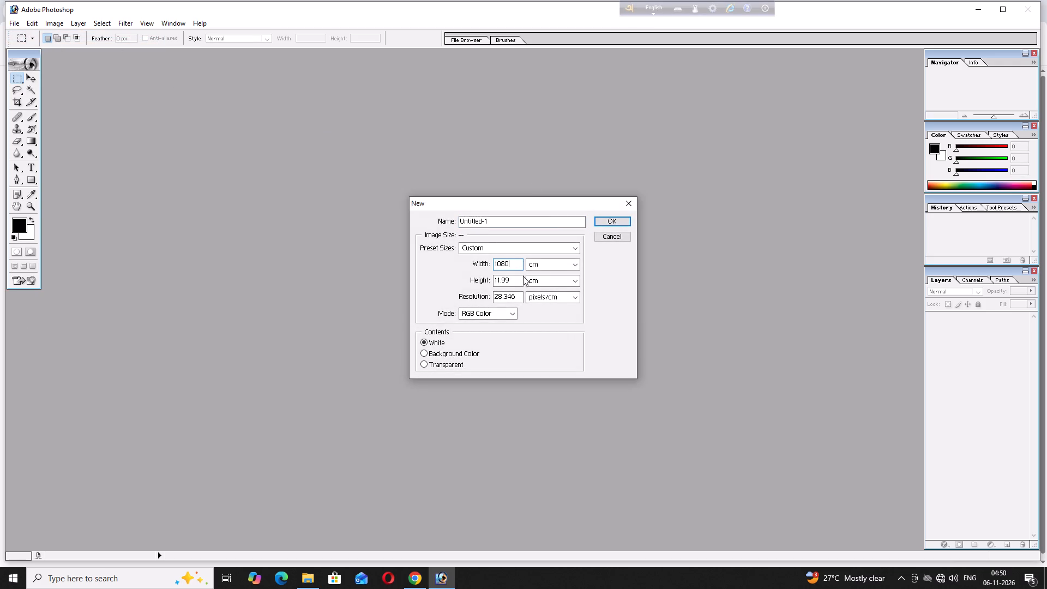
click(516, 276)
click(500, 217)
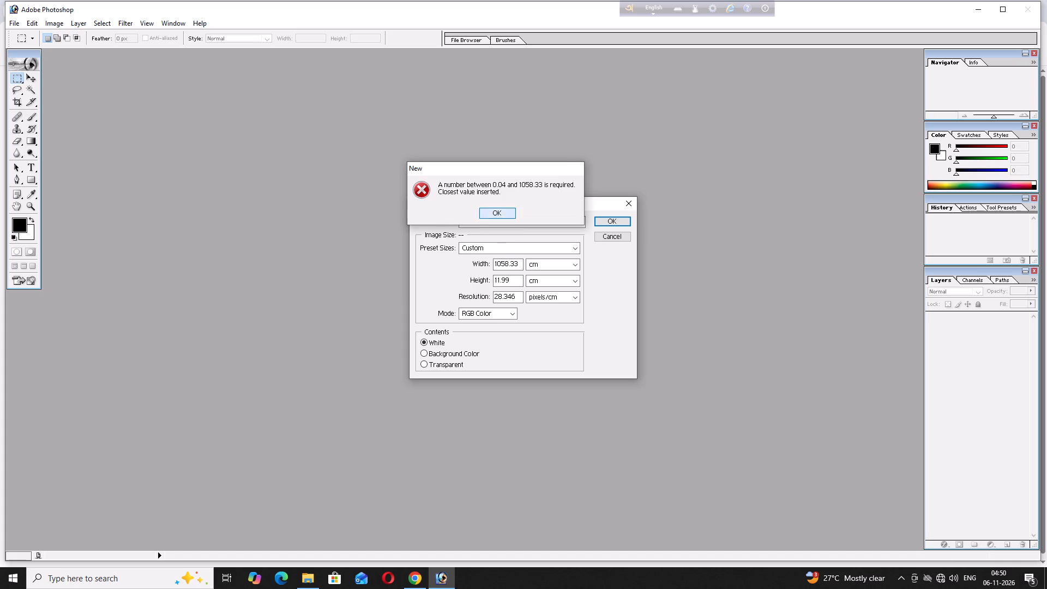
click(532, 266)
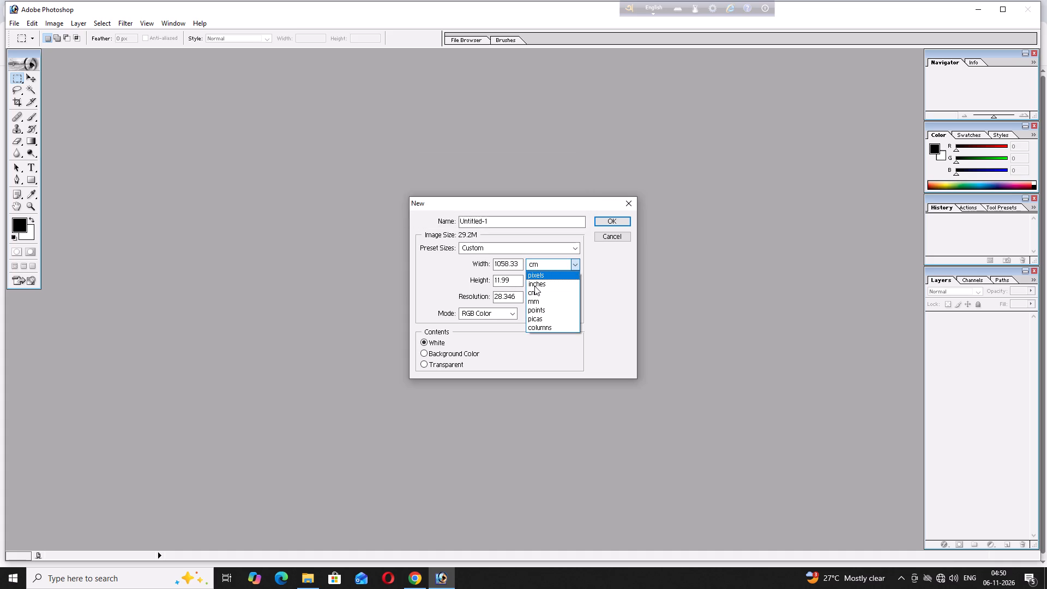
click(535, 278)
click(515, 261)
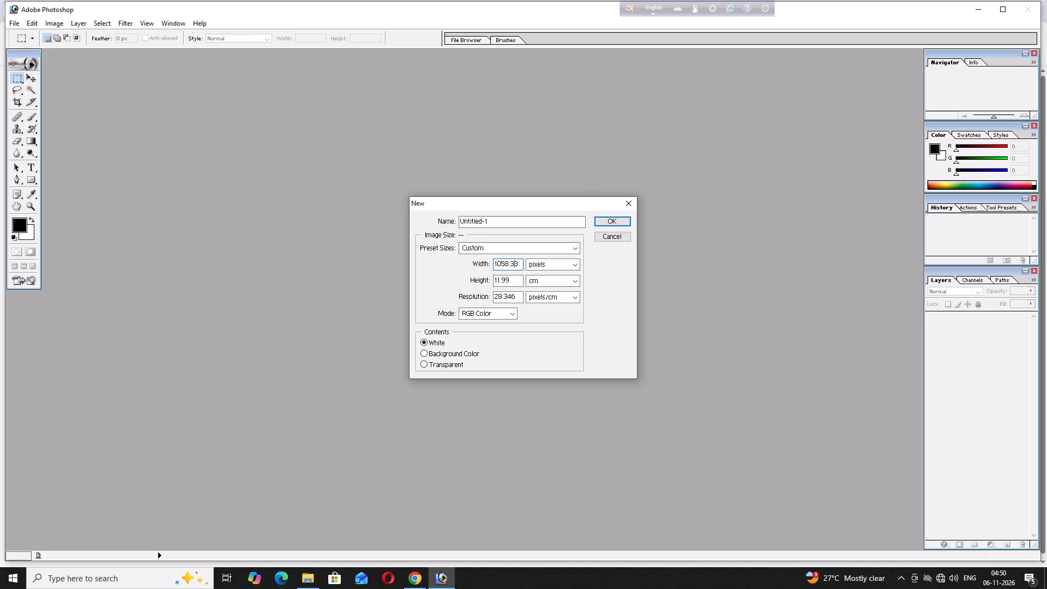
drag(518, 263, 461, 255)
key(BackSpace)
text(10)
text(80)
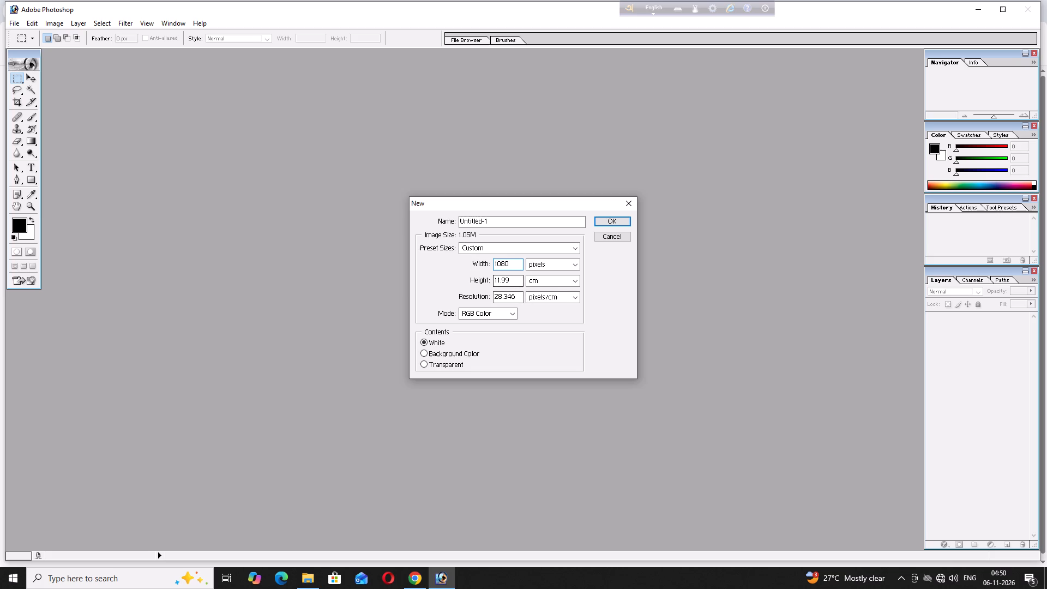
Set the new document's height to 1920 pixels.
click(533, 281)
click(540, 290)
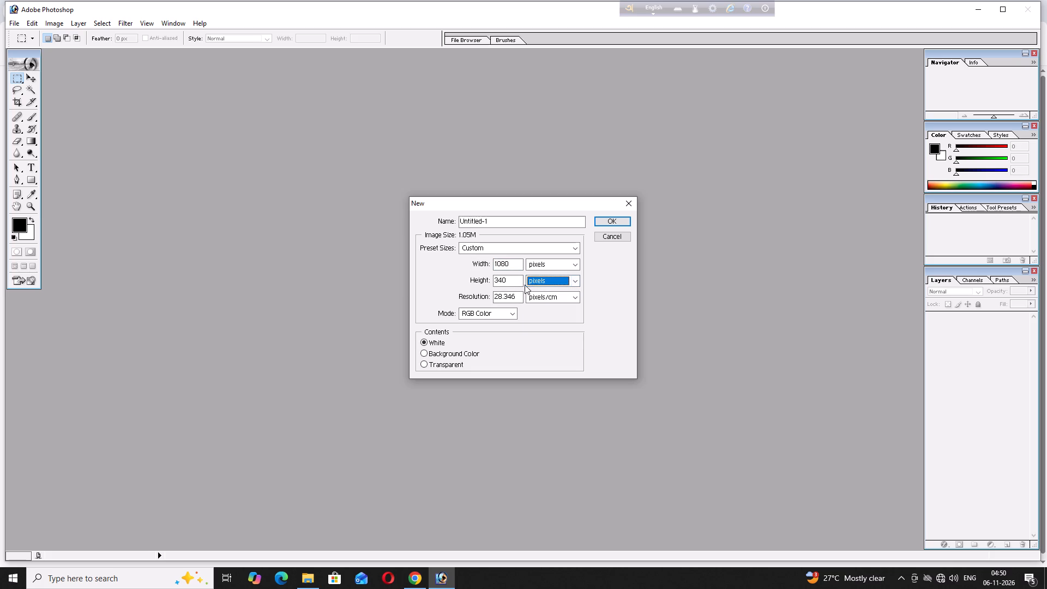
click(518, 281)
key(BackSpace)
key(BackSpace)
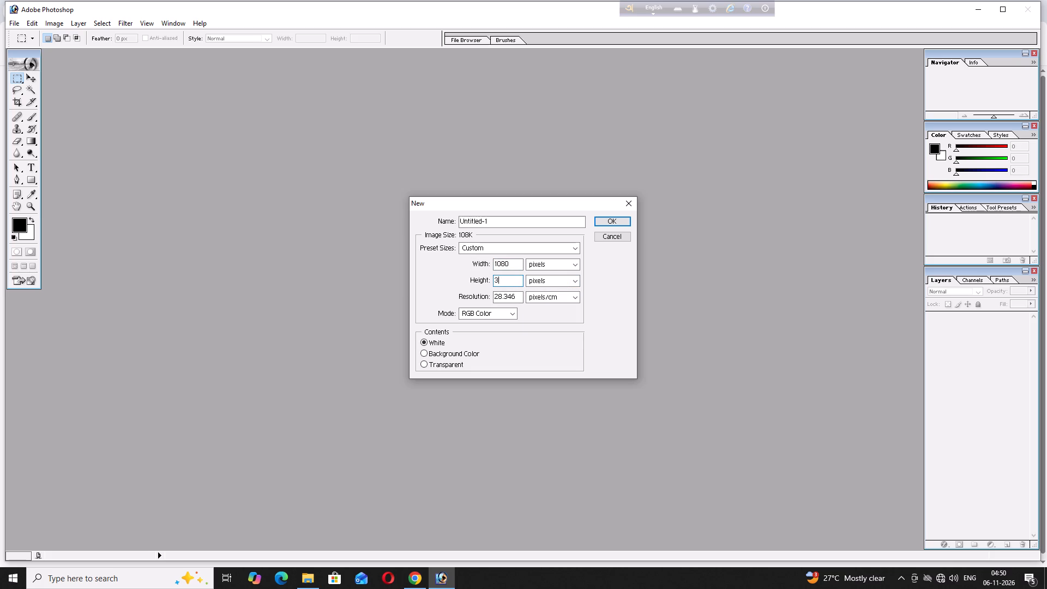
key(BackSpace)
key(BackSpace)
text(1920)
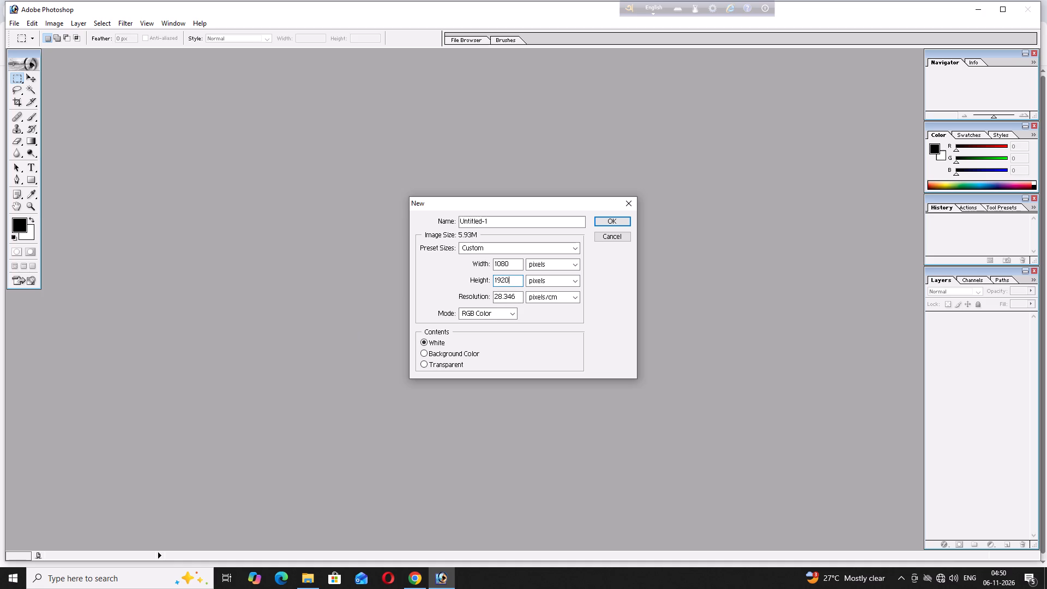
Set the resolution to 300 pixels/inch and create the portrait document.
click(559, 297)
click(559, 308)
click(515, 298)
key(BackSpace)
key(BackSpace)
text(300)
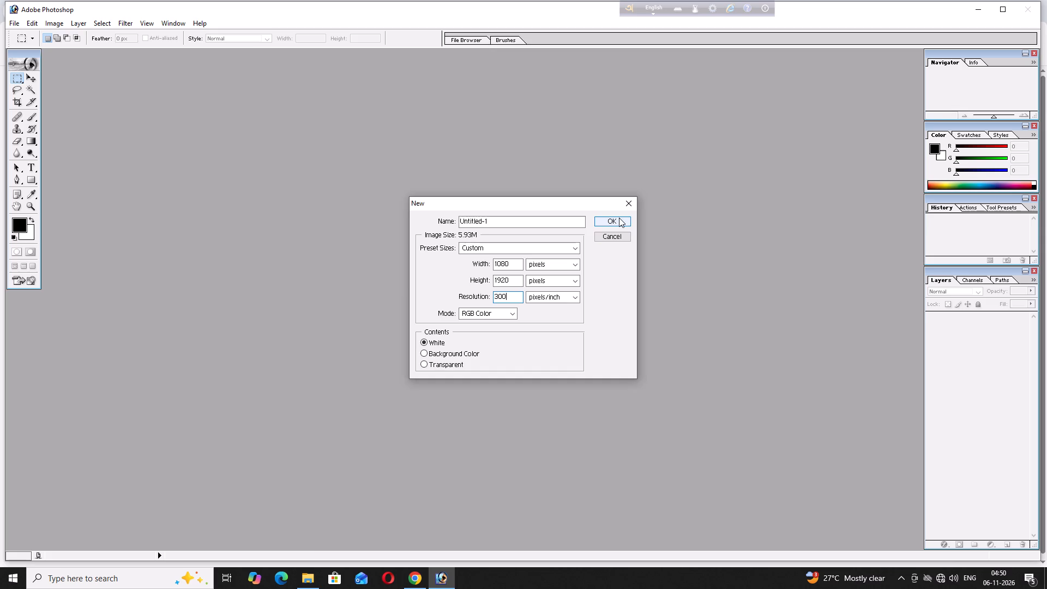
click(619, 218)
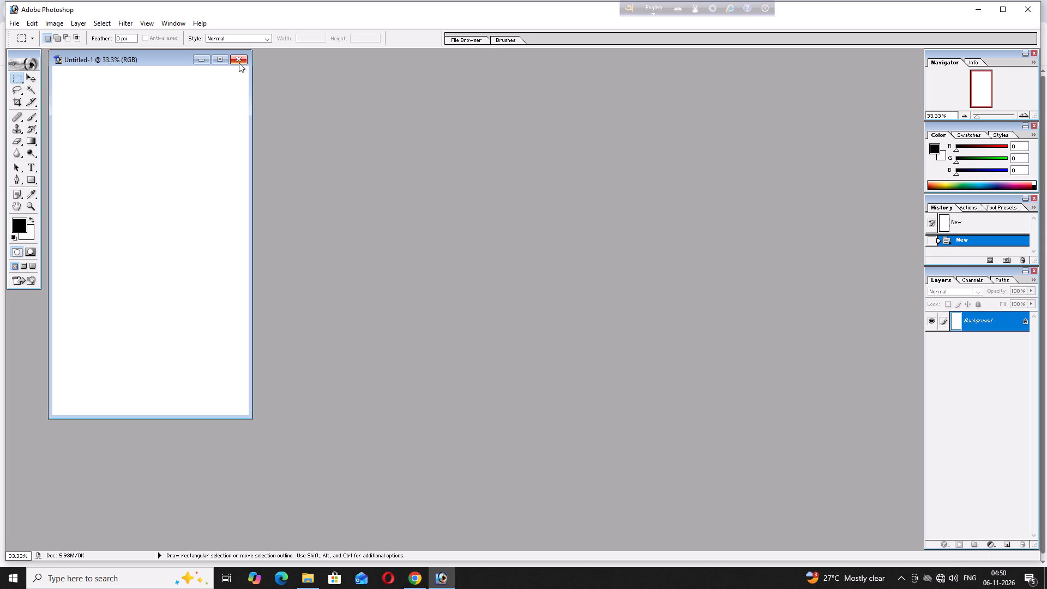
Close the blank portrait document.
click(242, 57)
Create a new landscape document 1920 pixels wide and 1080 pixels high.
click(18, 22)
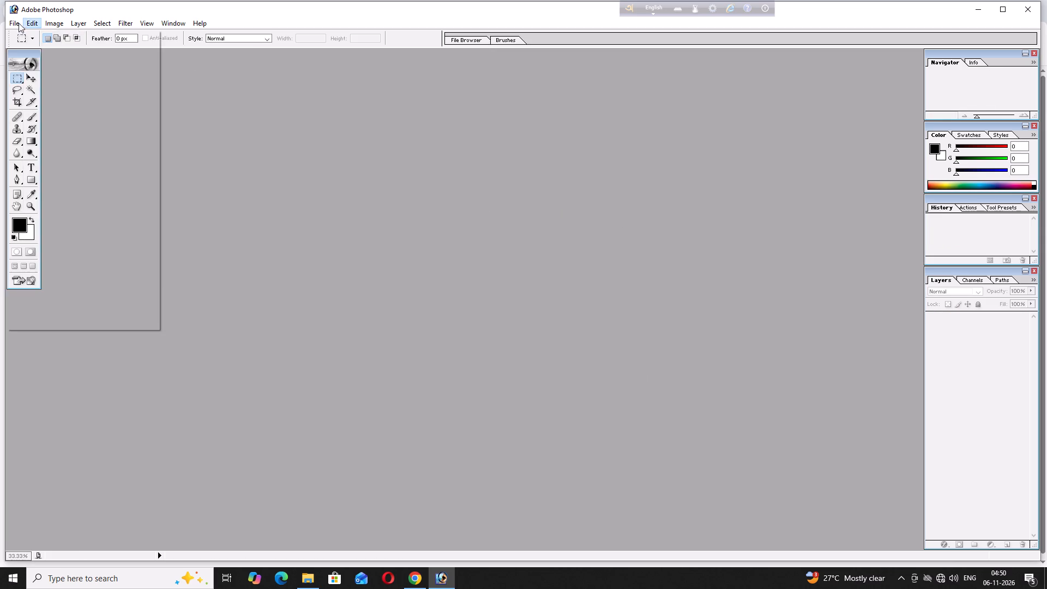
click(26, 34)
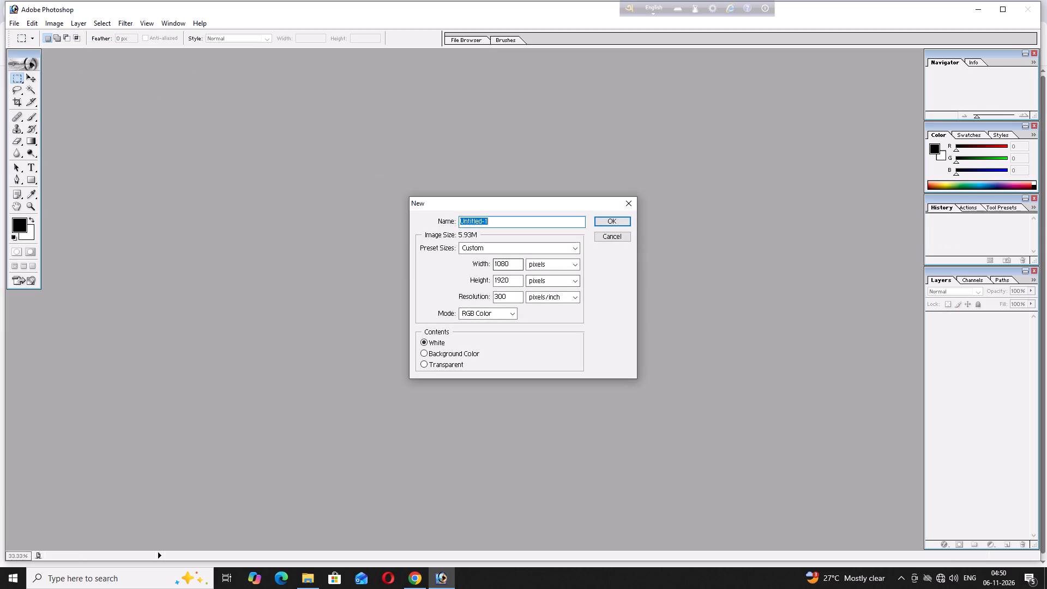
click(510, 265)
key(BackSpace)
key(BackSpace)
key(BackSpace)
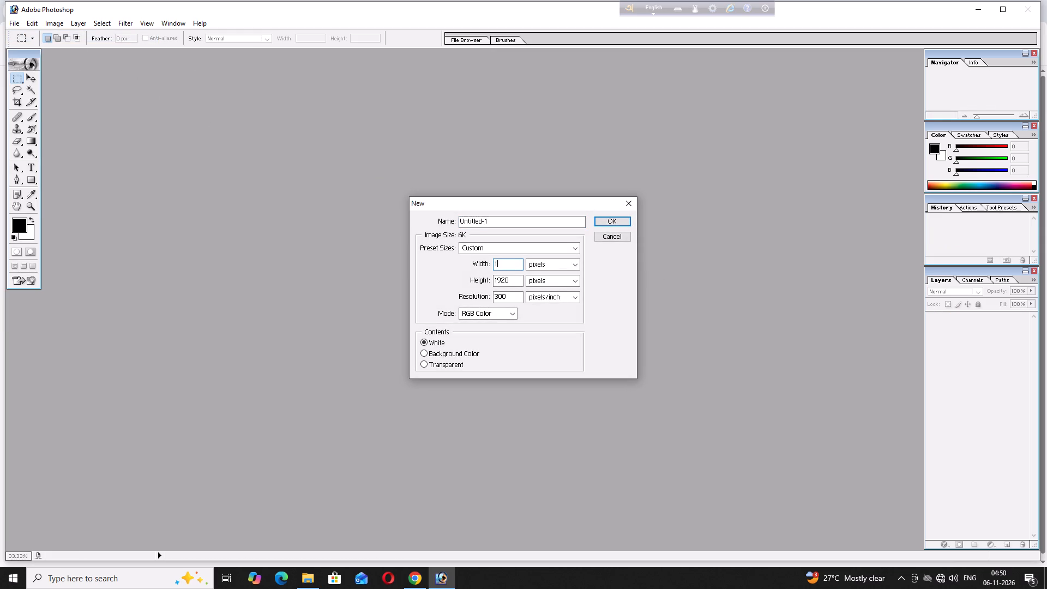
text(920)
click(514, 283)
key(BackSpace)
key(BackSpace)
key(BackSpace)
key(BackSpace)
key(BackSpace)
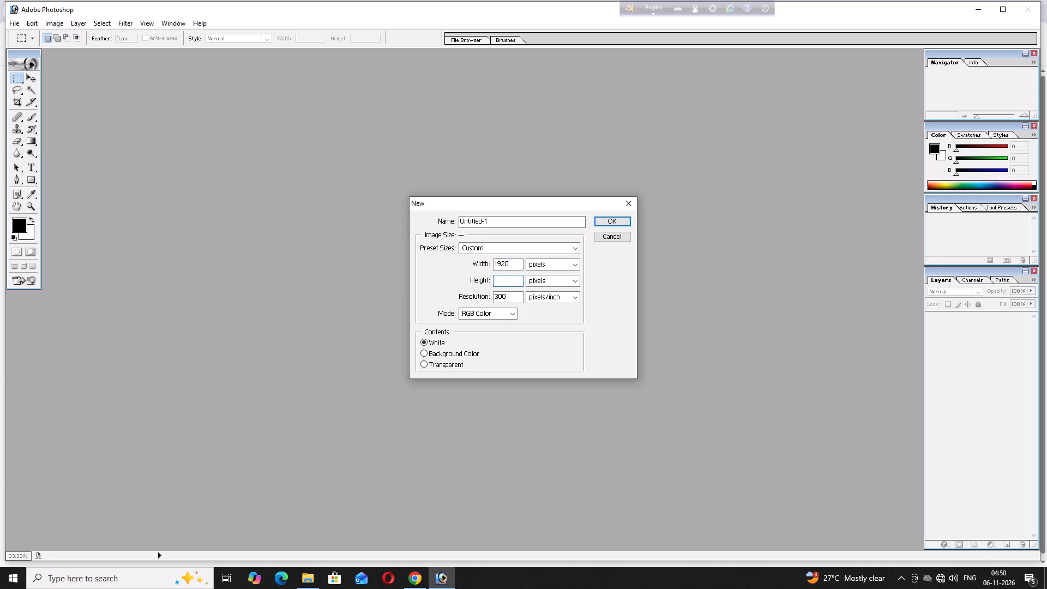
text(1080)
click(612, 221)
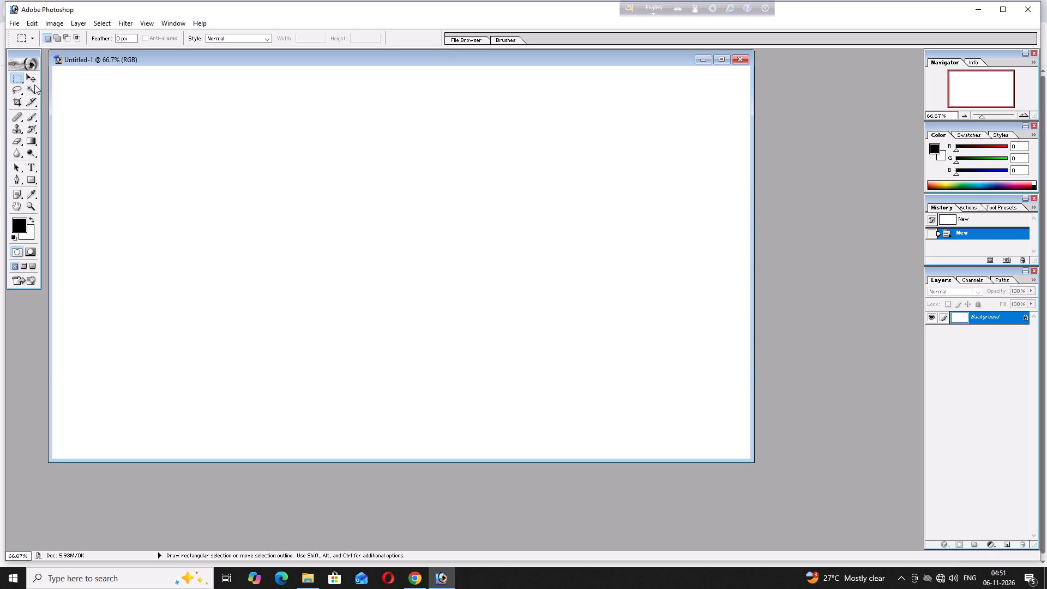
Add a new empty layer above the Background layer.
click(1011, 546)
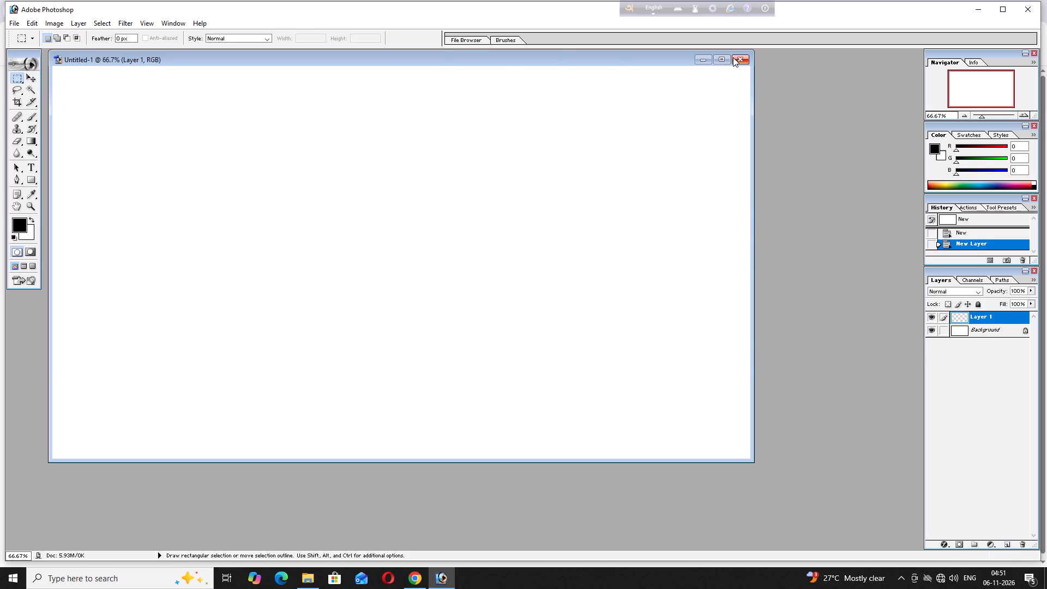
Maximize the document window and set the foreground color to coral red F17070.
click(724, 58)
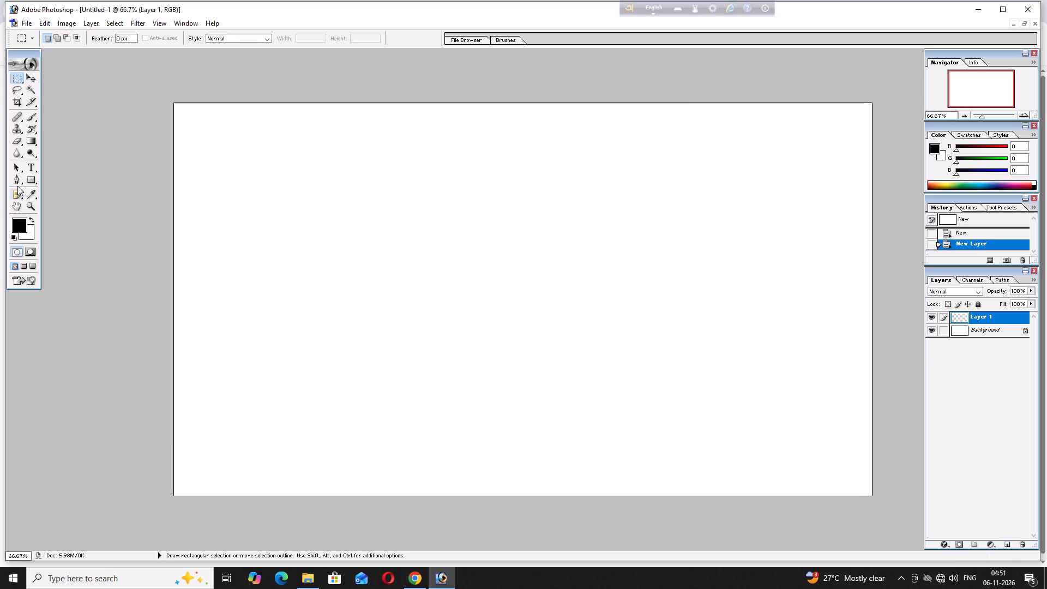
click(16, 232)
click(16, 227)
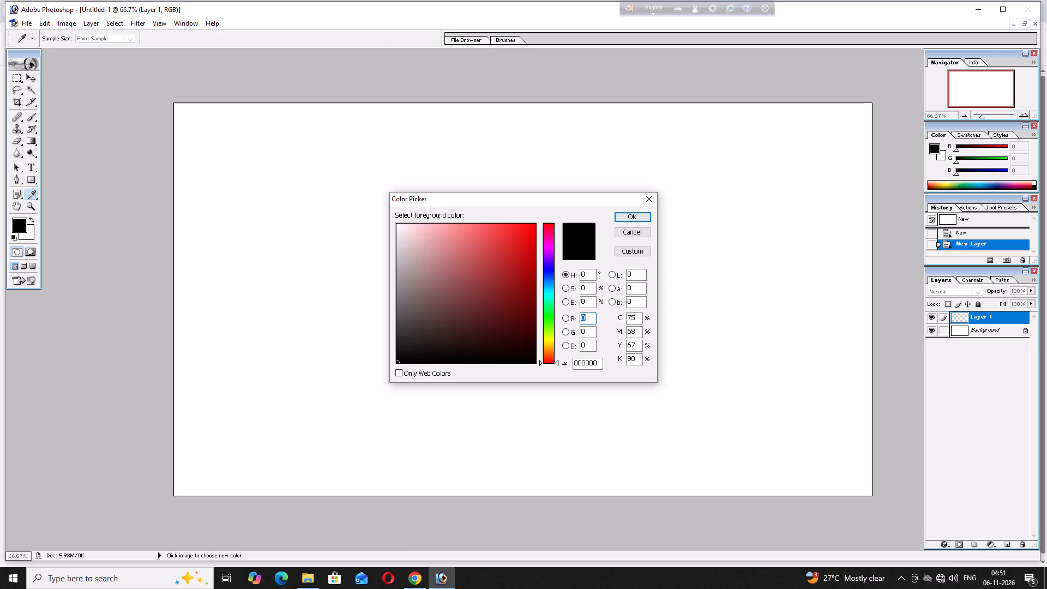
drag(467, 253, 471, 231)
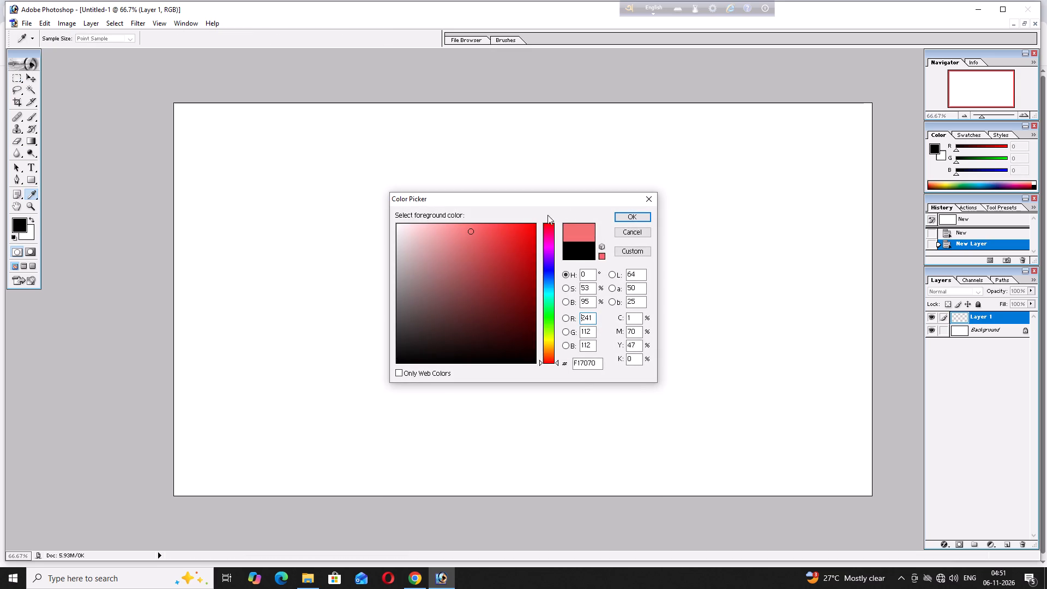
click(631, 218)
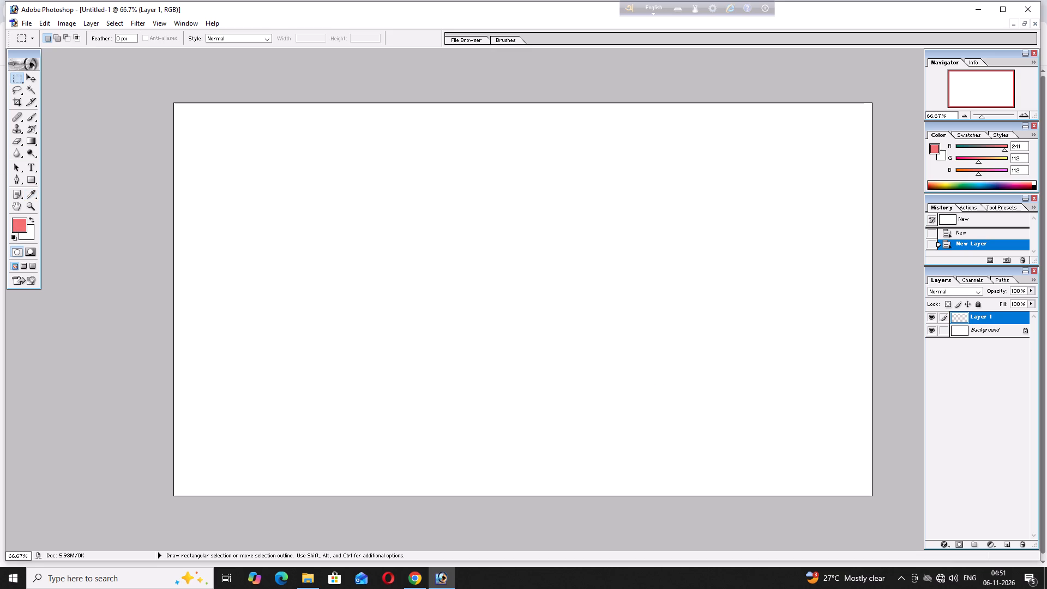
Select the entire canvas with the Rectangular Marquee tool.
drag(170, 101, 798, 450)
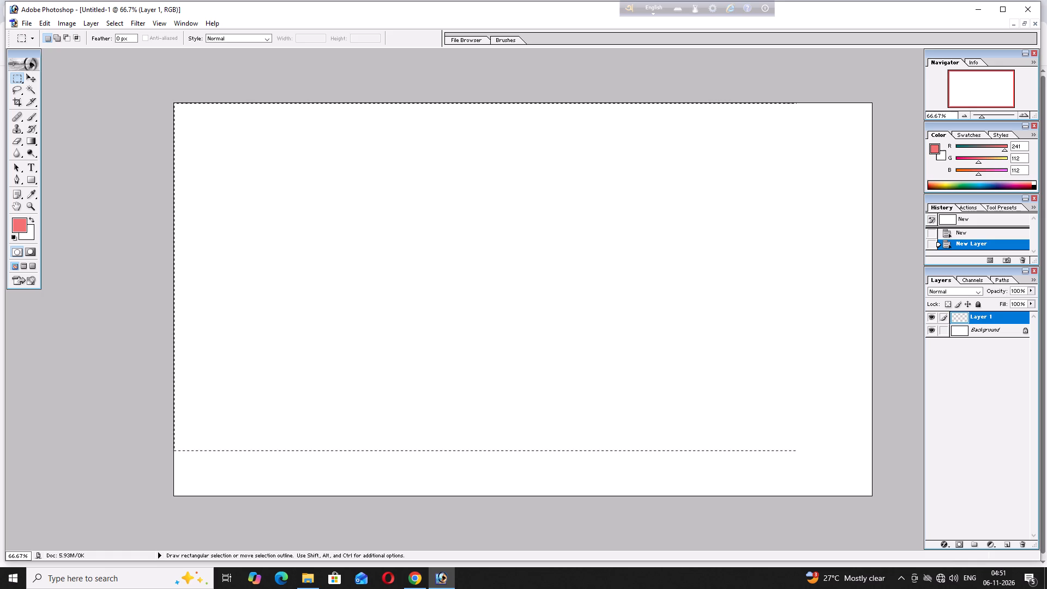
drag(798, 450, 876, 499)
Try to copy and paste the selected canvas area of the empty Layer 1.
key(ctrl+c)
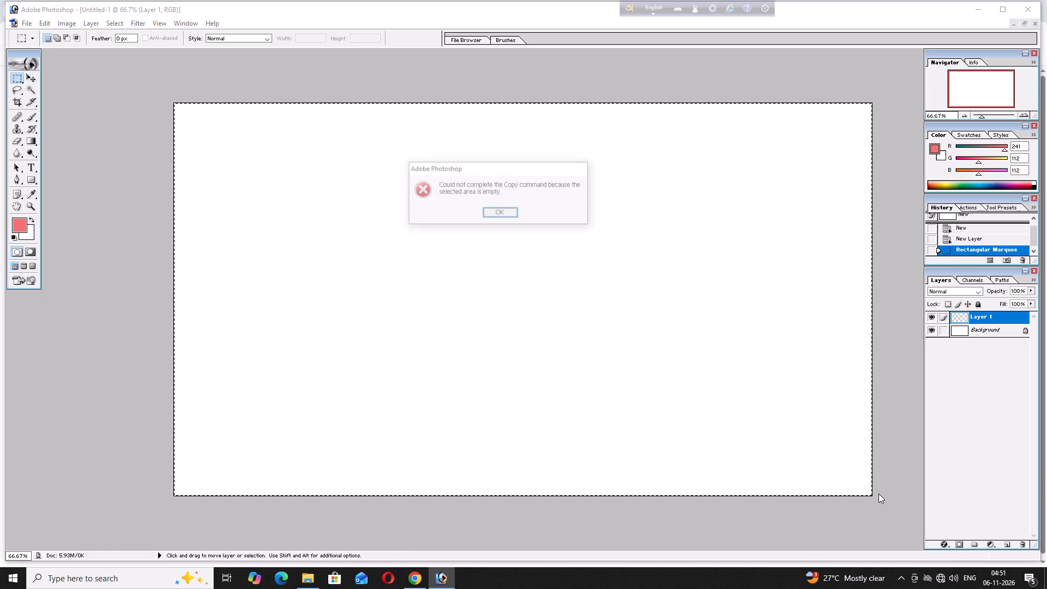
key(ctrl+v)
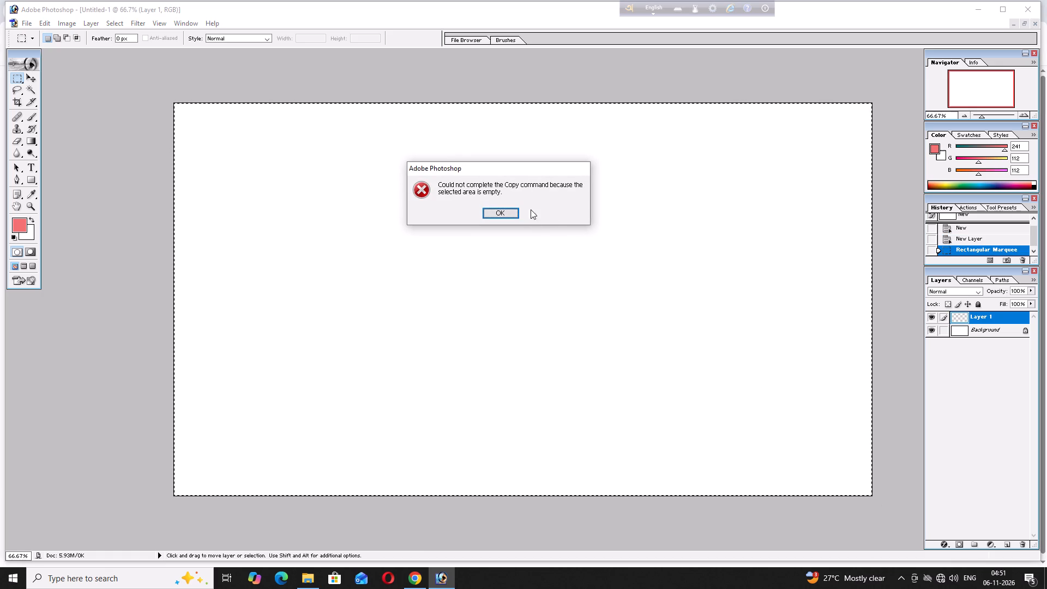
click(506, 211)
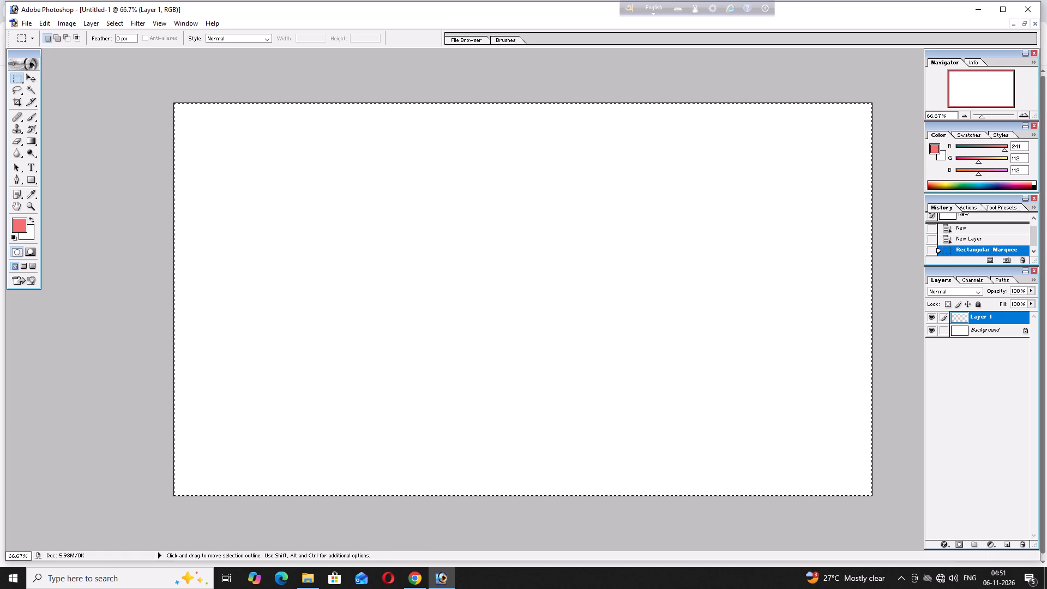
Paint the whole selected canvas on Layer 1 coral red using the Brush tool enlarged to 800 px.
click(34, 119)
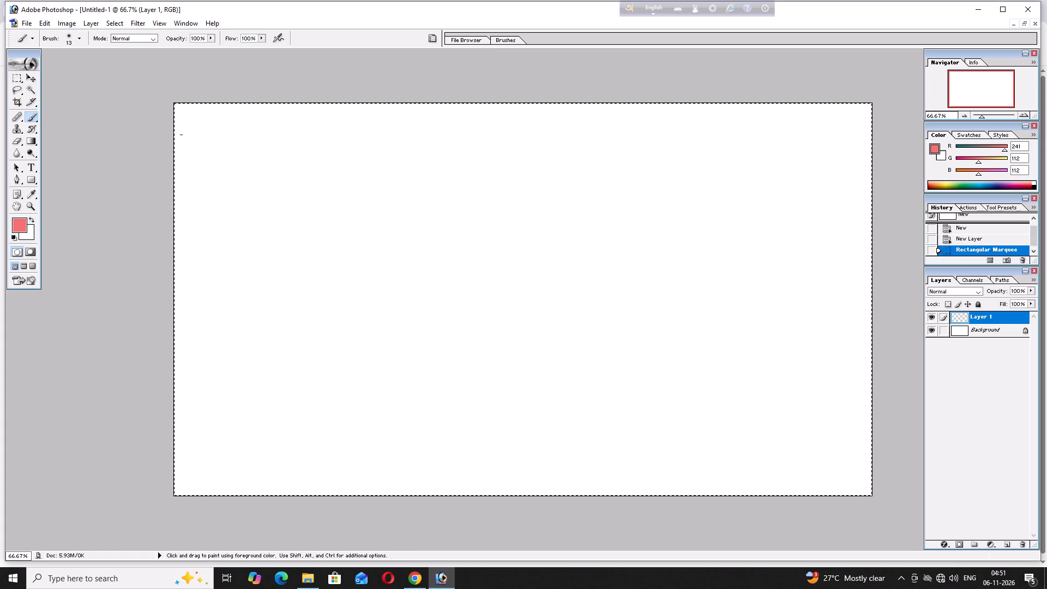
key(bracketright)
key(bracketright)
key(bracketright)
key(bracketright)
key(bracketright)
key(bracketright)
key(bracketright)
key(bracketright)
key(bracketright)
key(bracketright)
key(bracketright)
key(bracketright)
key(bracketright)
key(bracketright)
key(bracketright)
key(bracketright)
key(bracketright)
key(bracketright)
key(bracketright)
key(bracketright)
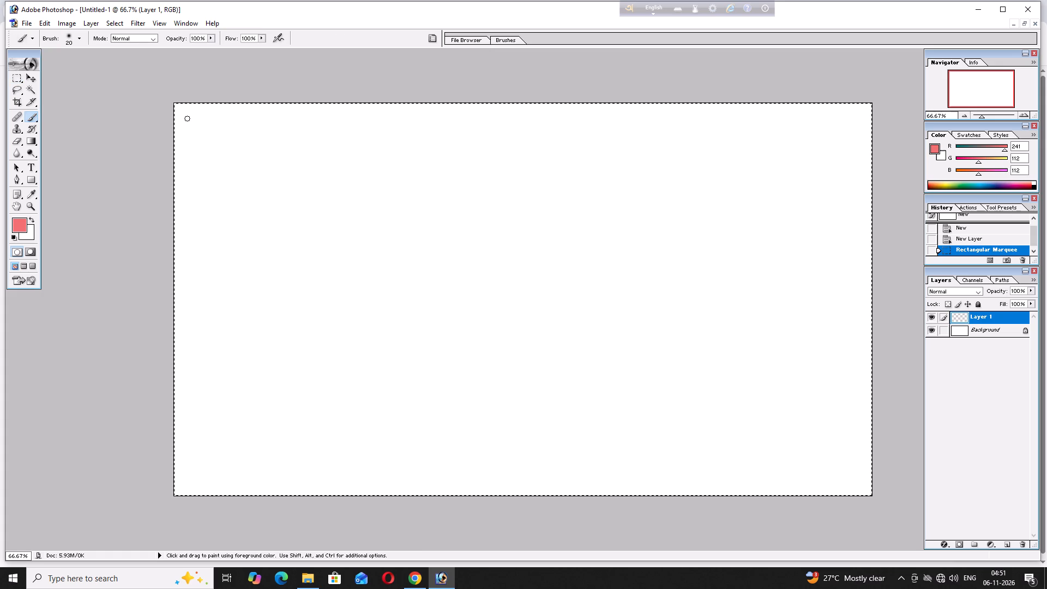
drag(187, 119, 426, 498)
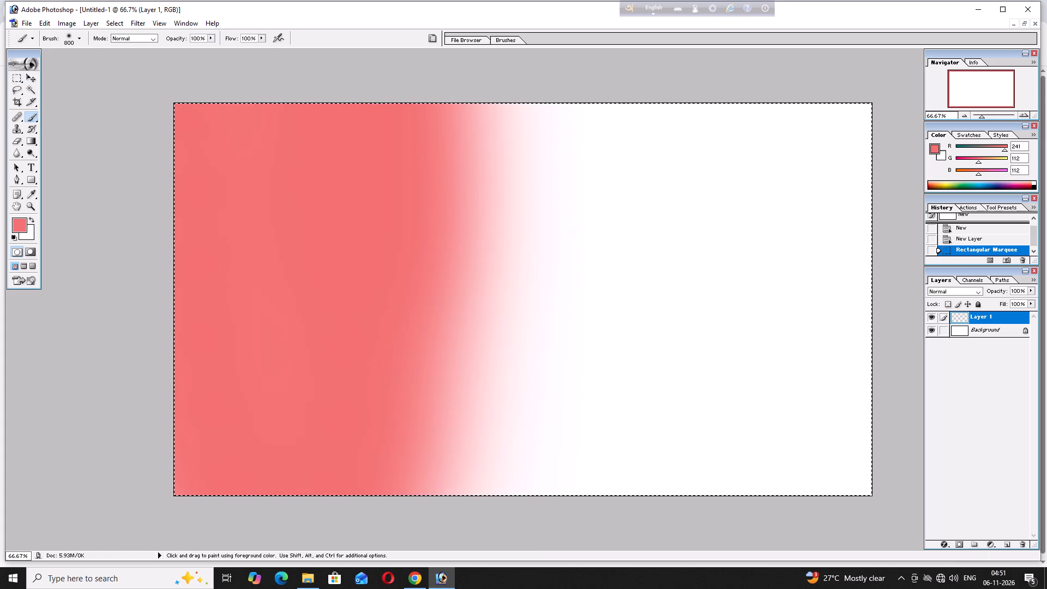
drag(426, 498, 905, 433)
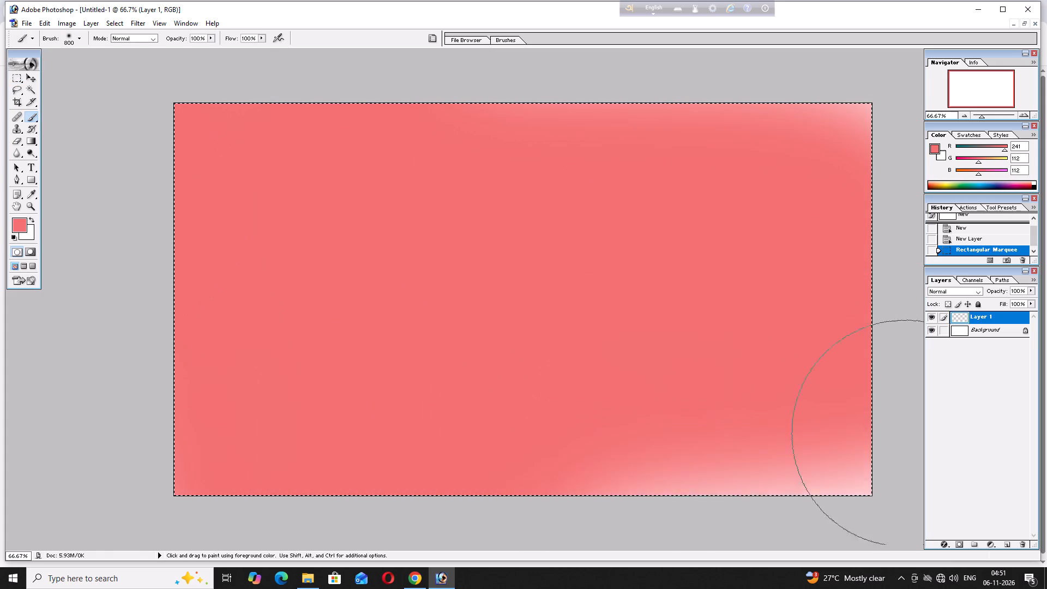
drag(905, 433, 9, 360)
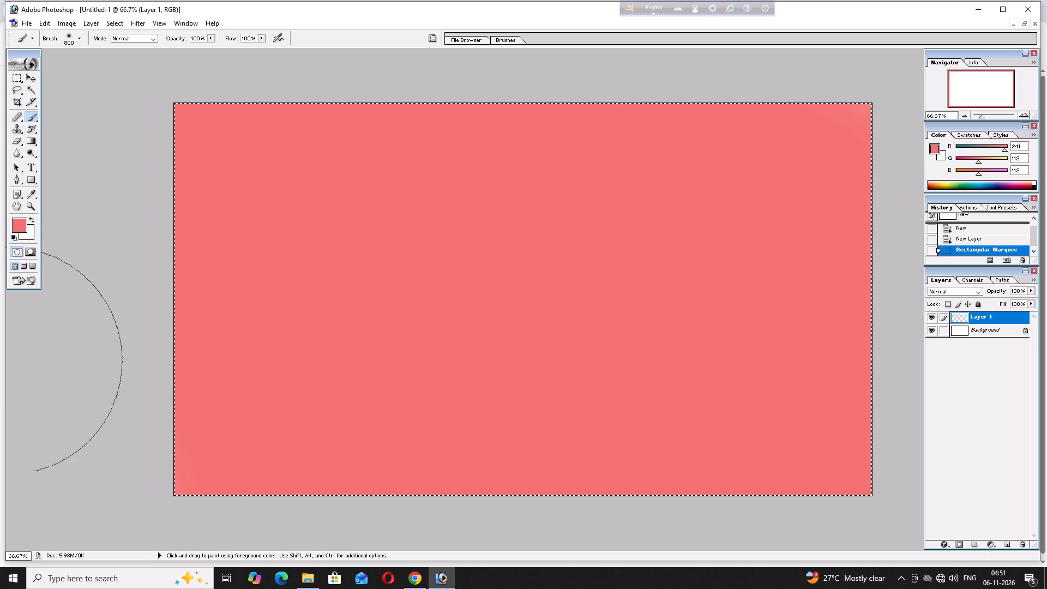
drag(9, 360, 1007, 230)
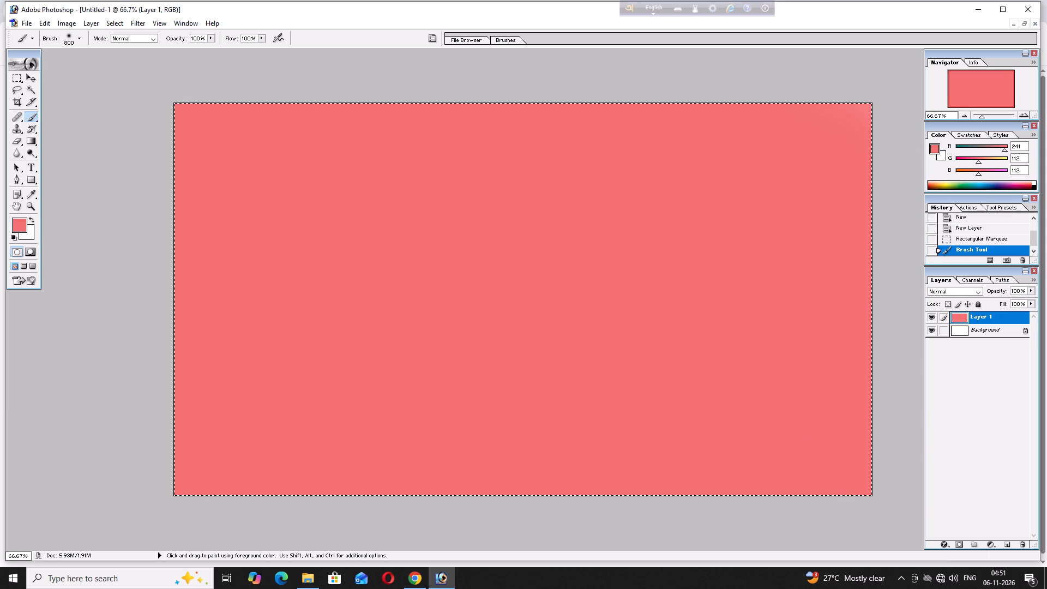
Add a new layer above Layer 1 and set the foreground color to stronger red F54A4A.
click(1012, 542)
click(14, 227)
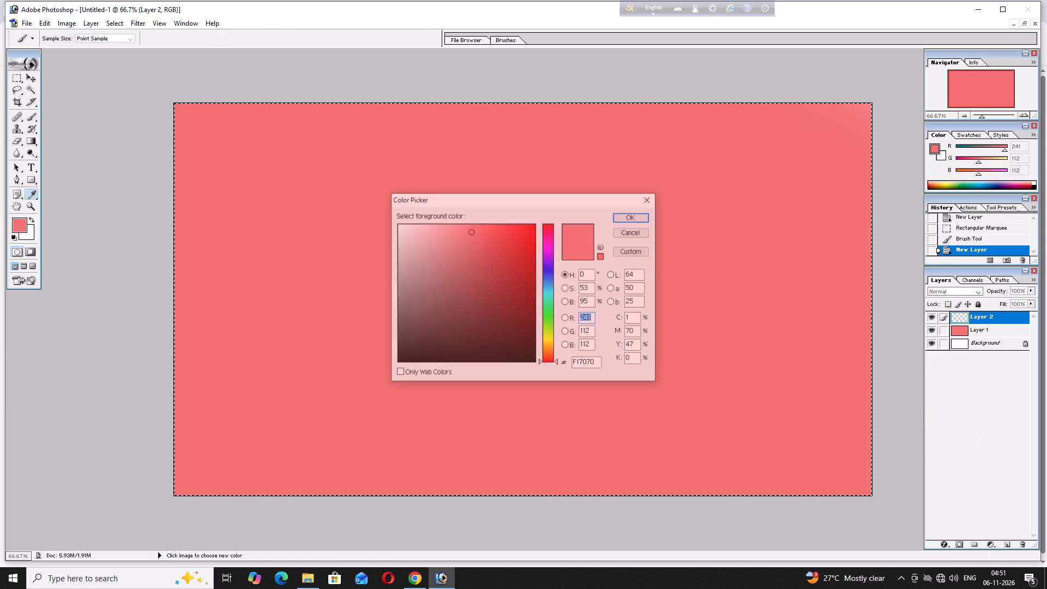
drag(471, 232, 494, 229)
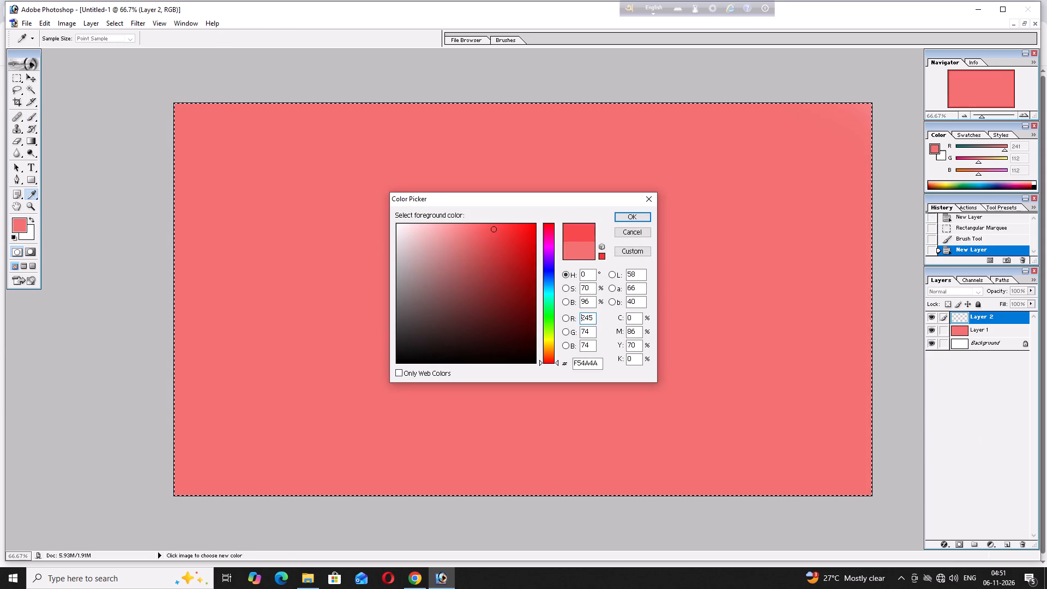
click(629, 215)
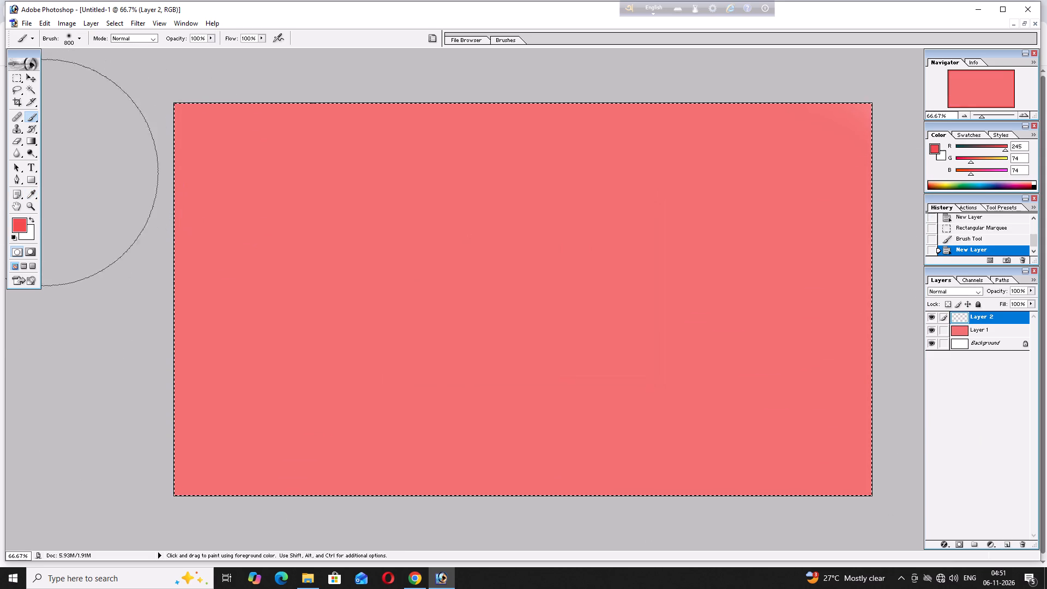
Switch to the Gradient tool and add another empty layer above Layer 2.
click(33, 143)
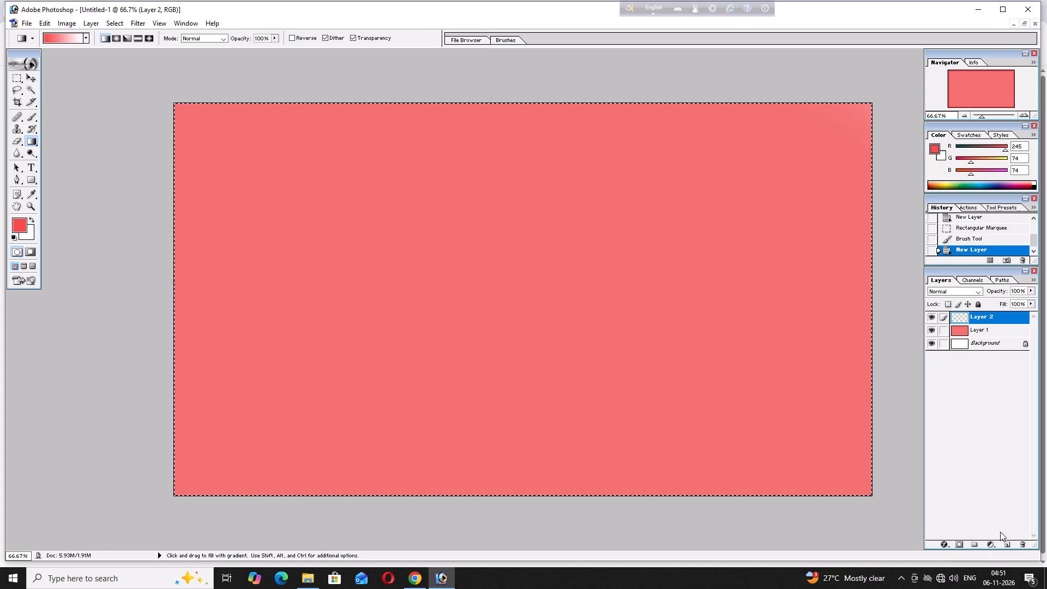
click(1009, 543)
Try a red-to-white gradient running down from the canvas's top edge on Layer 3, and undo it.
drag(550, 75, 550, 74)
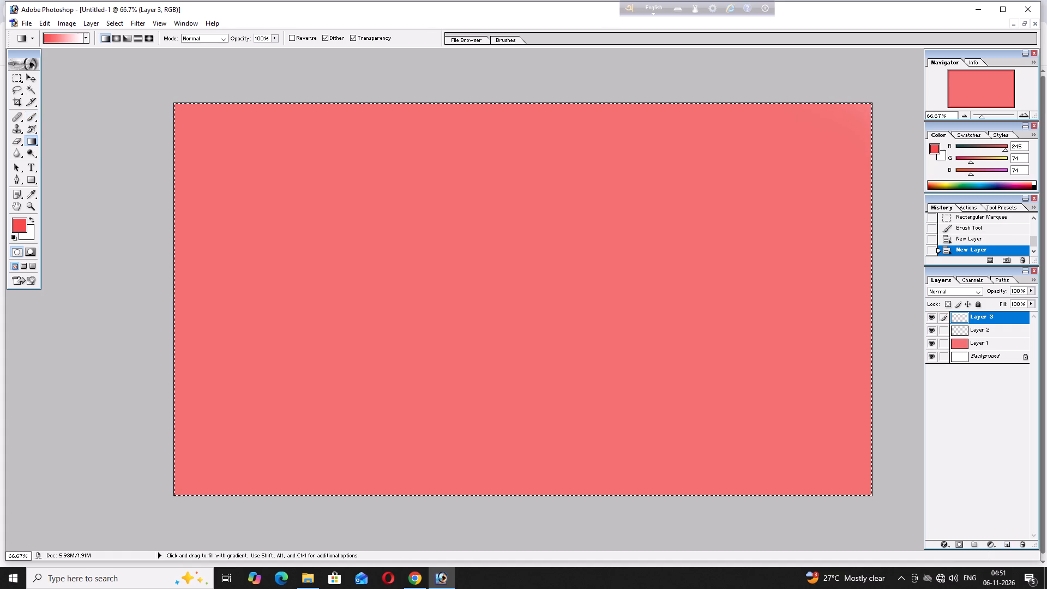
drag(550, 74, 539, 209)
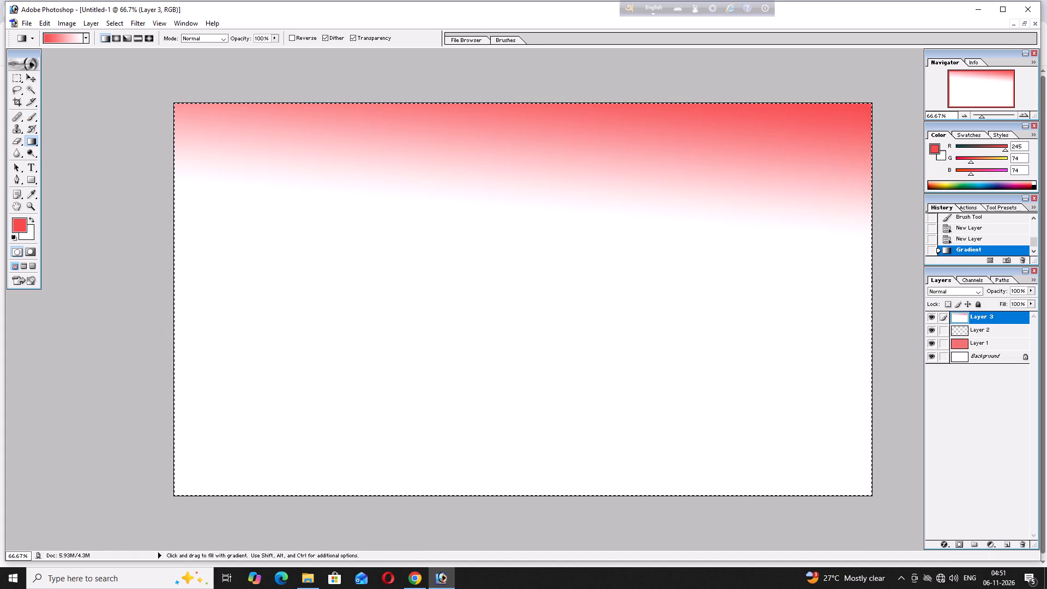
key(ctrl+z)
Draw linear Foreground to Transparent gradients on Layer 3 inward from all four canvas edges, repeating them on the left and right edges.
click(71, 38)
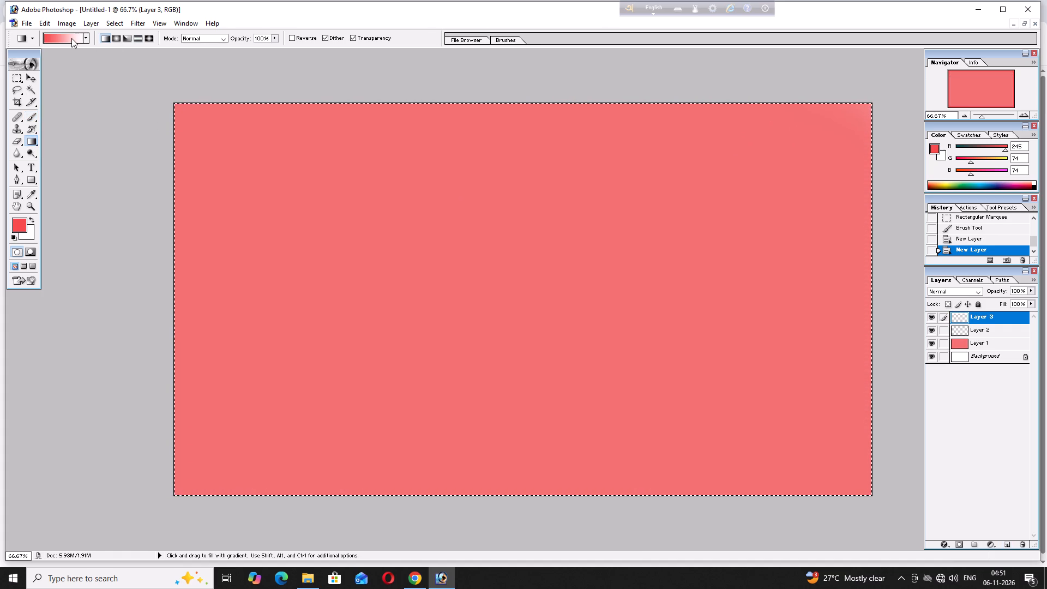
click(448, 196)
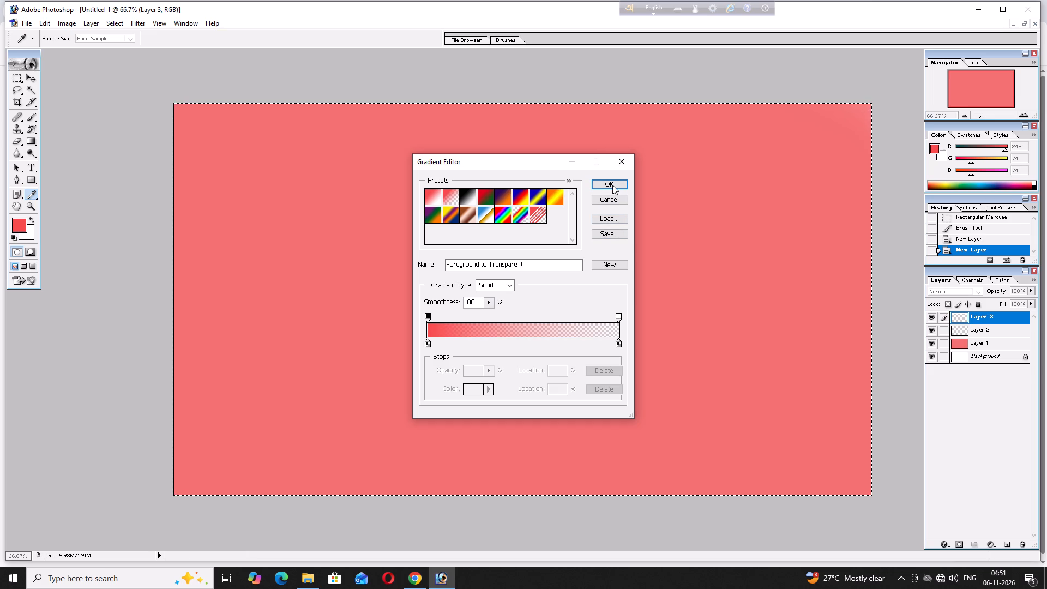
click(612, 185)
drag(577, 79, 586, 194)
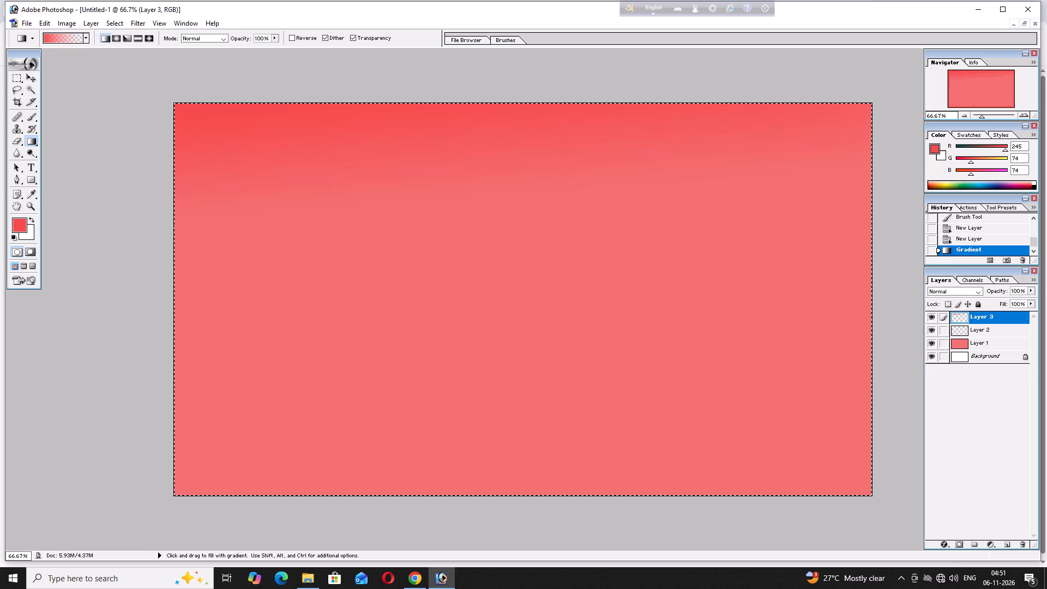
drag(140, 277, 242, 285)
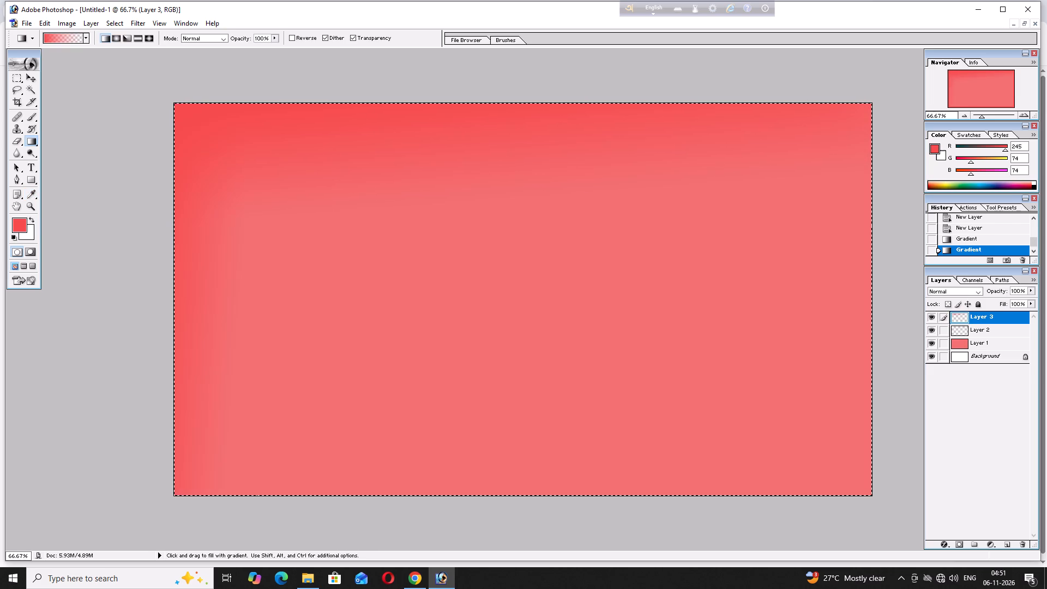
drag(467, 529, 472, 502)
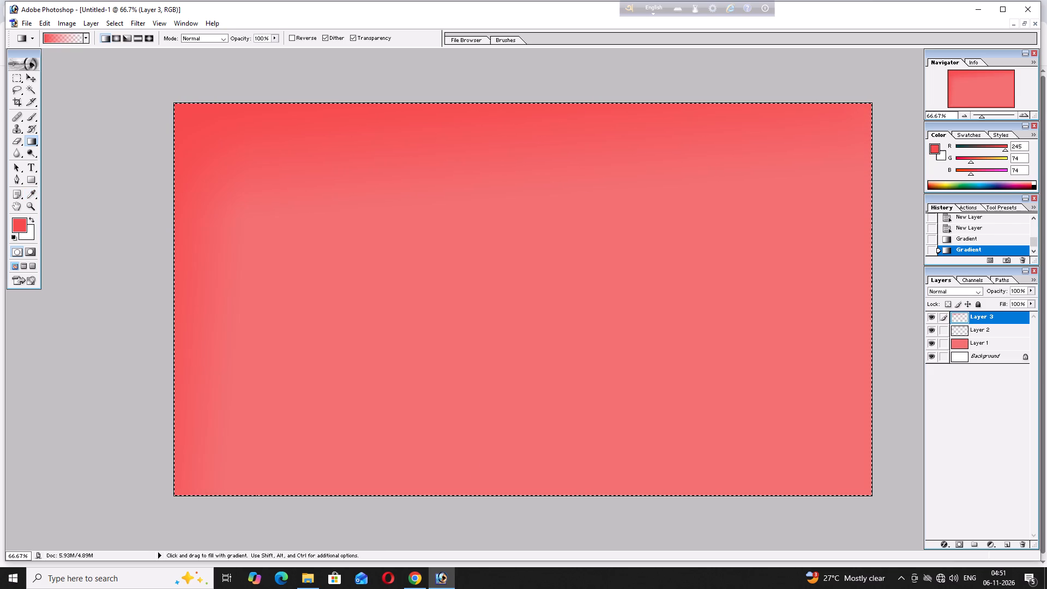
drag(472, 502, 474, 394)
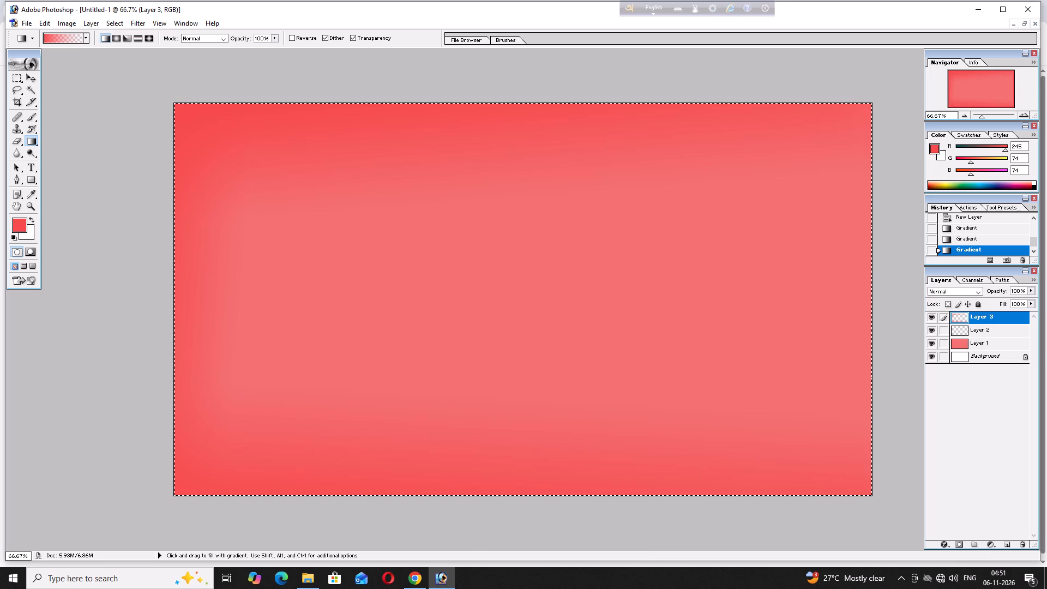
drag(901, 314, 731, 324)
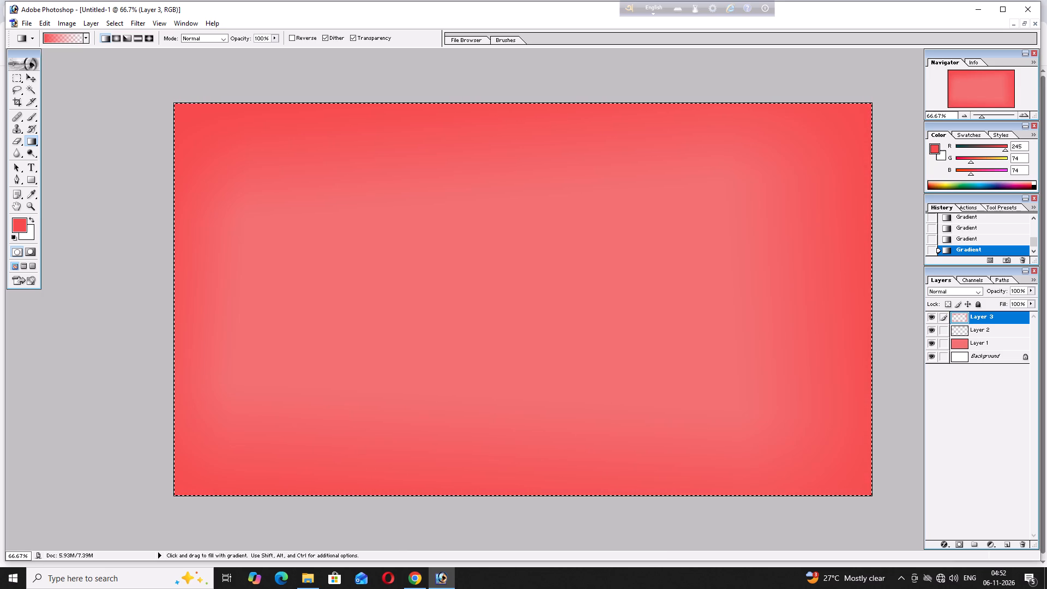
drag(112, 217, 141, 213)
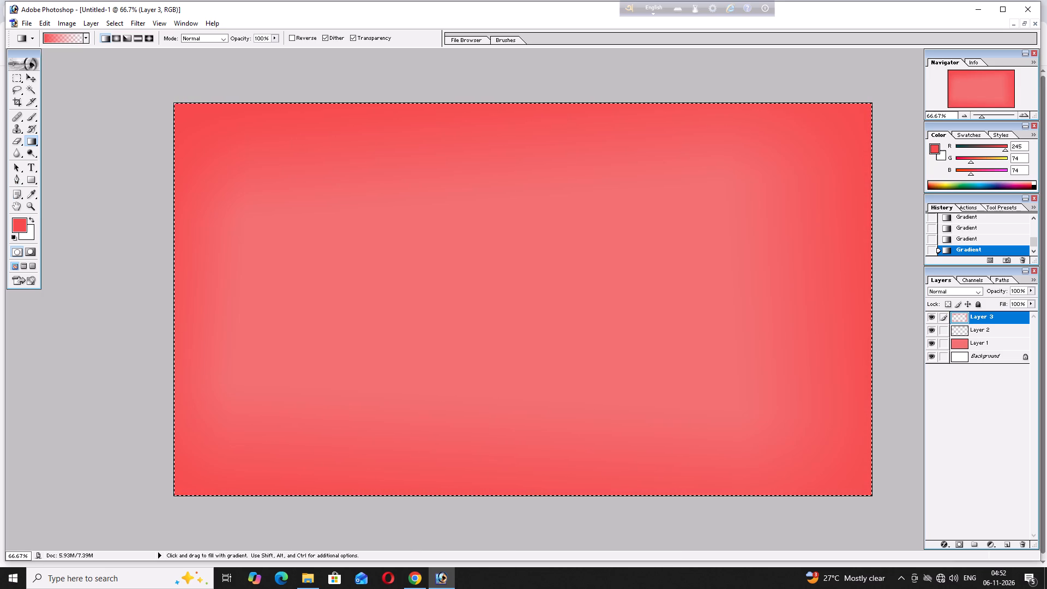
drag(141, 213, 227, 213)
drag(893, 257, 774, 259)
Add a new layer above Layer 3 and deselect the canvas.
click(1013, 543)
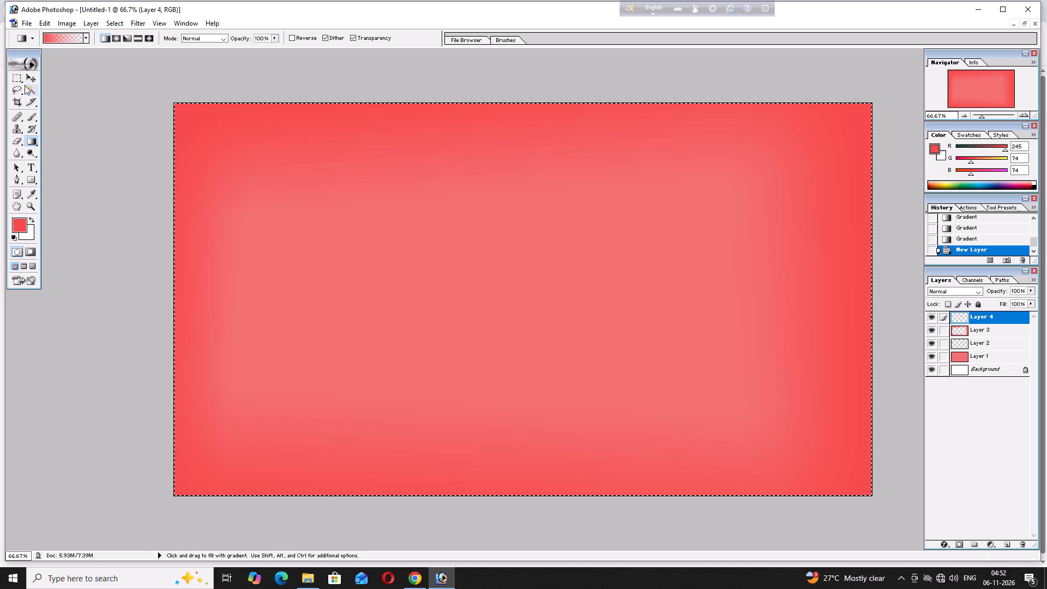
click(20, 80)
click(116, 92)
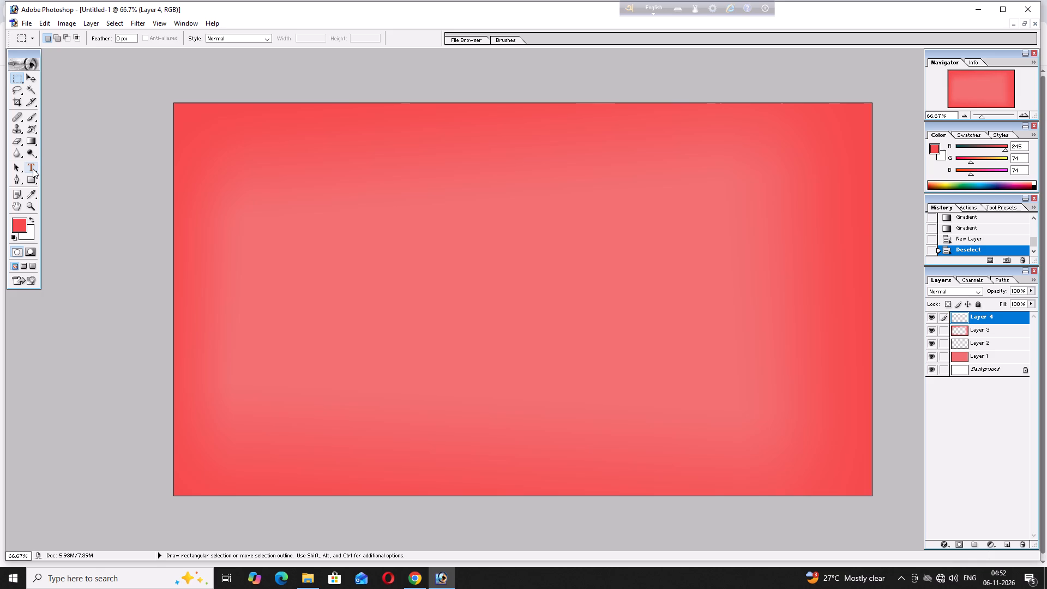
Enter the text ONLINE ZONE in white on the upper left part of the canvas.
click(295, 253)
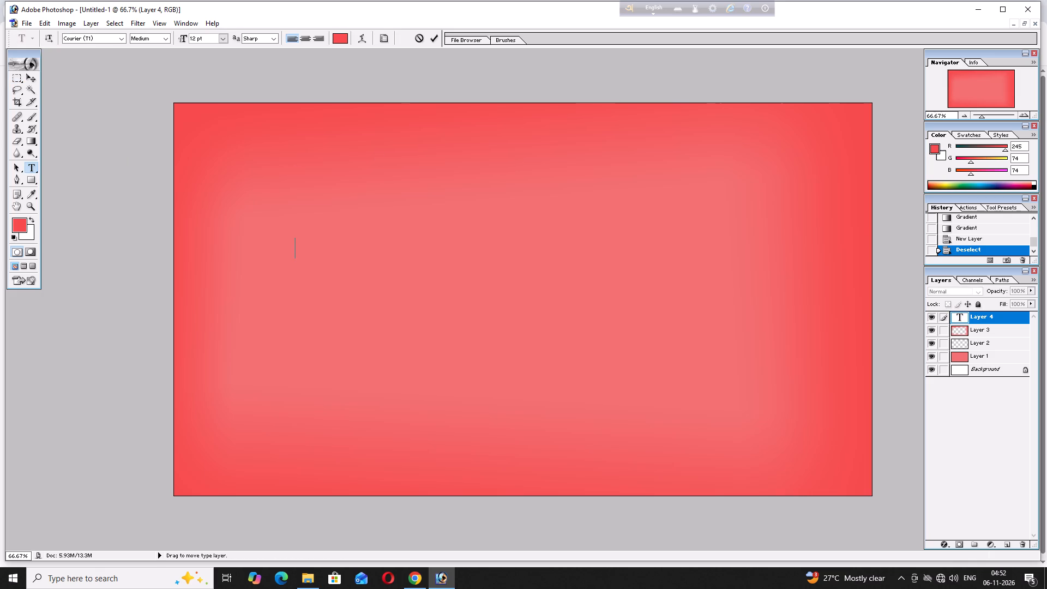
click(31, 220)
key(o)
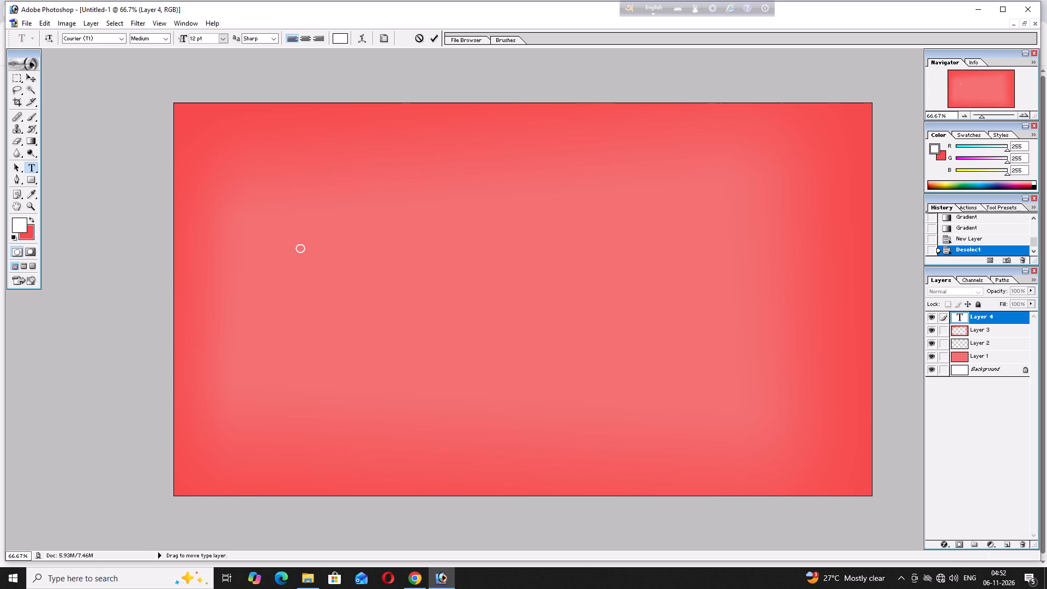
key(BackSpace)
text(ONLINE)
key(space)
text(ZONE)
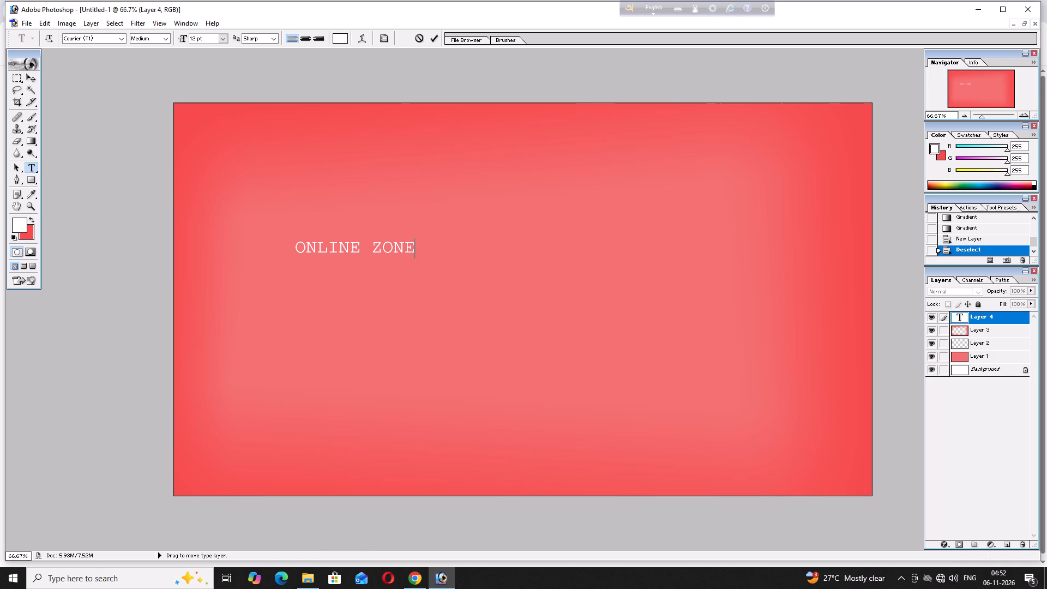
Change the font of the whole ONLINE ZONE text to Calibri.
drag(417, 251, 282, 250)
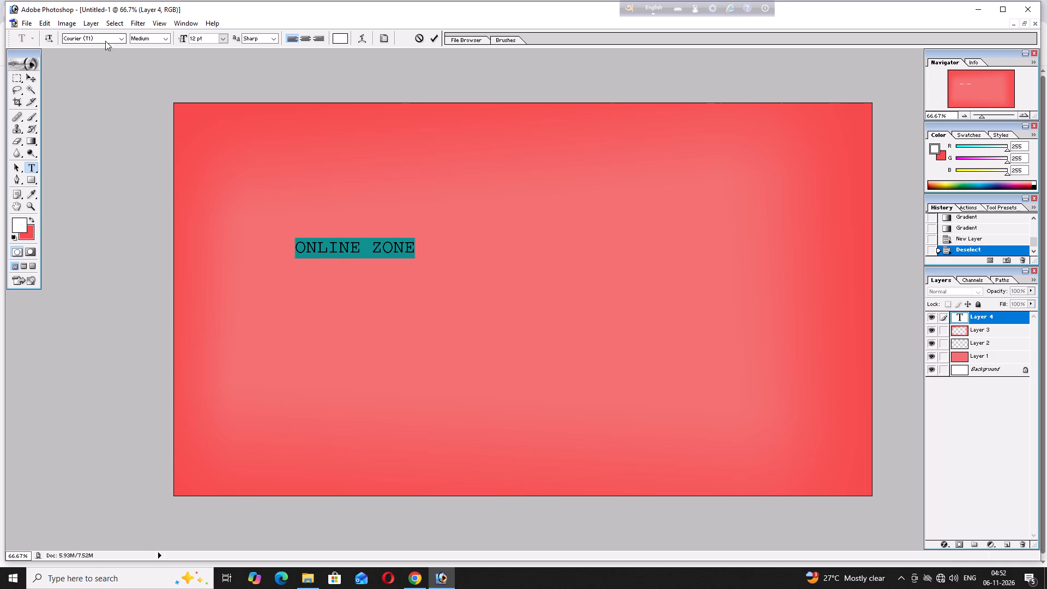
click(119, 40)
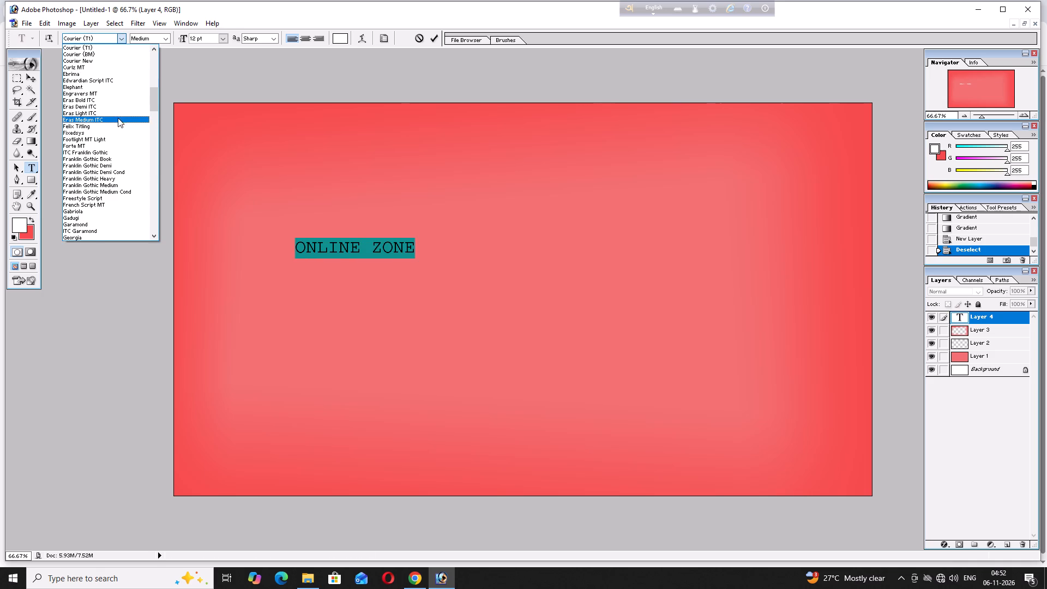
scroll(113, 123, up, 5)
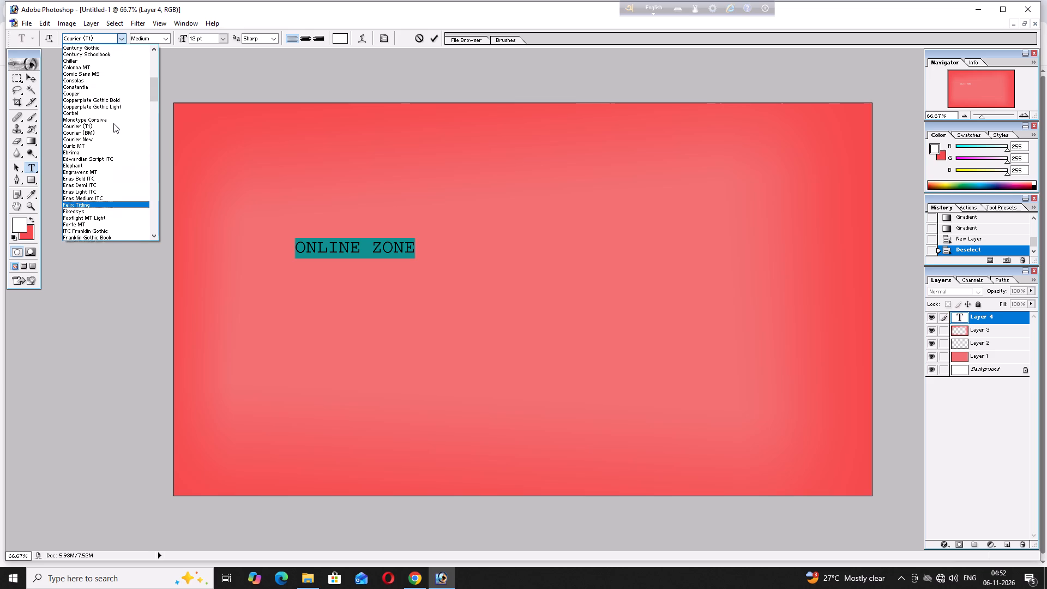
scroll(113, 123, up, 4)
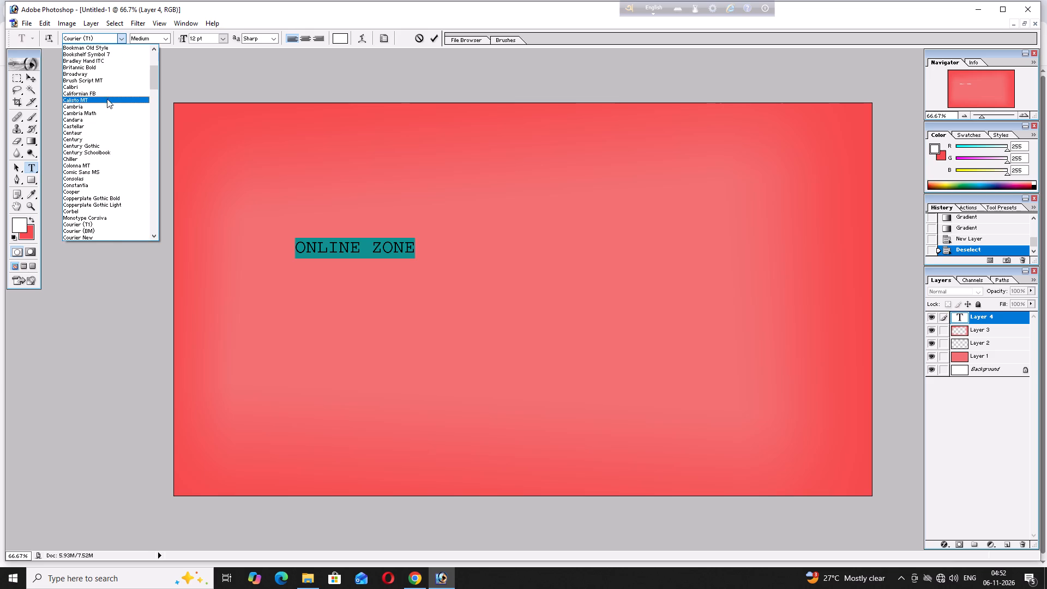
click(107, 88)
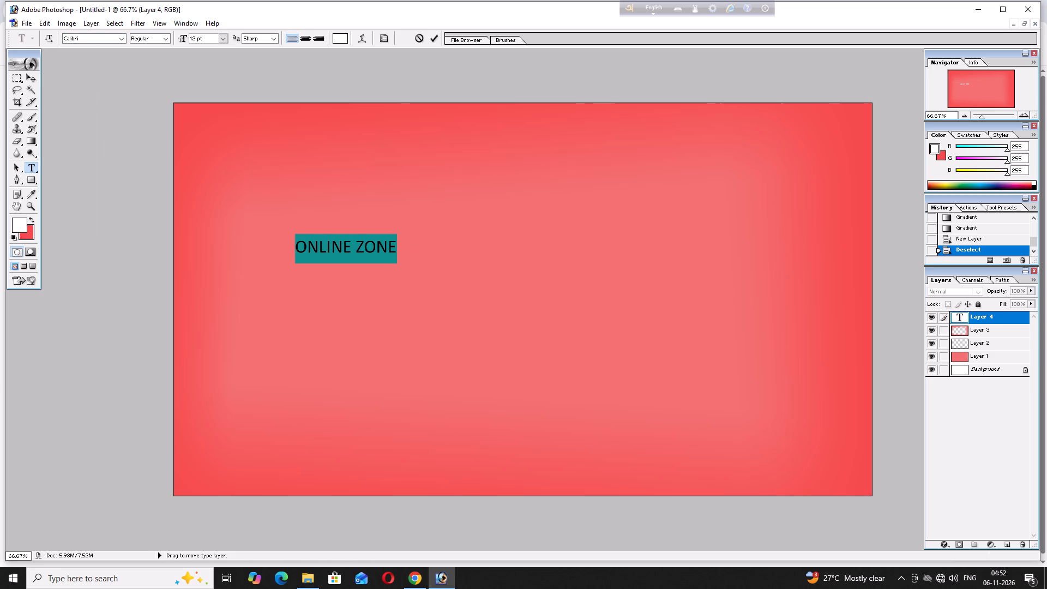
Compare 60, 48 and 30 pt sizes for the ONLINE ZONE text, settle on 60 pt and commit the text.
click(220, 37)
click(212, 214)
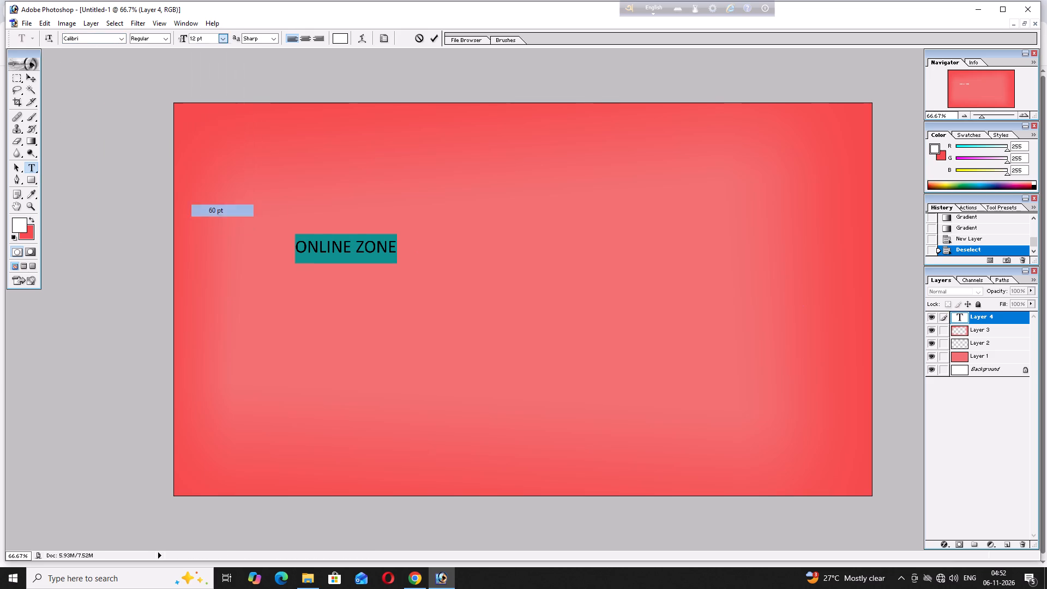
click(225, 37)
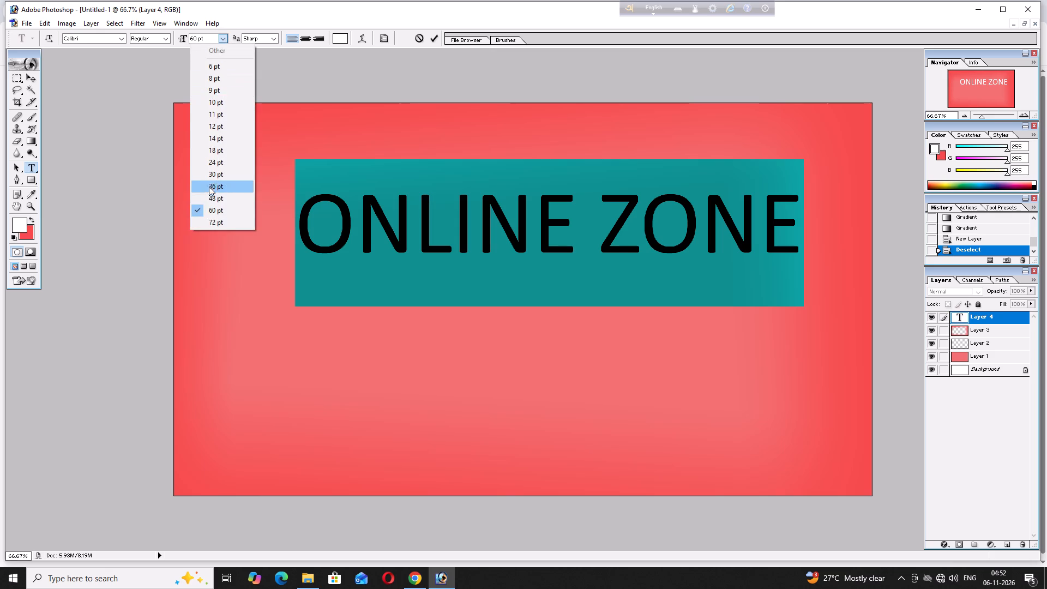
click(207, 196)
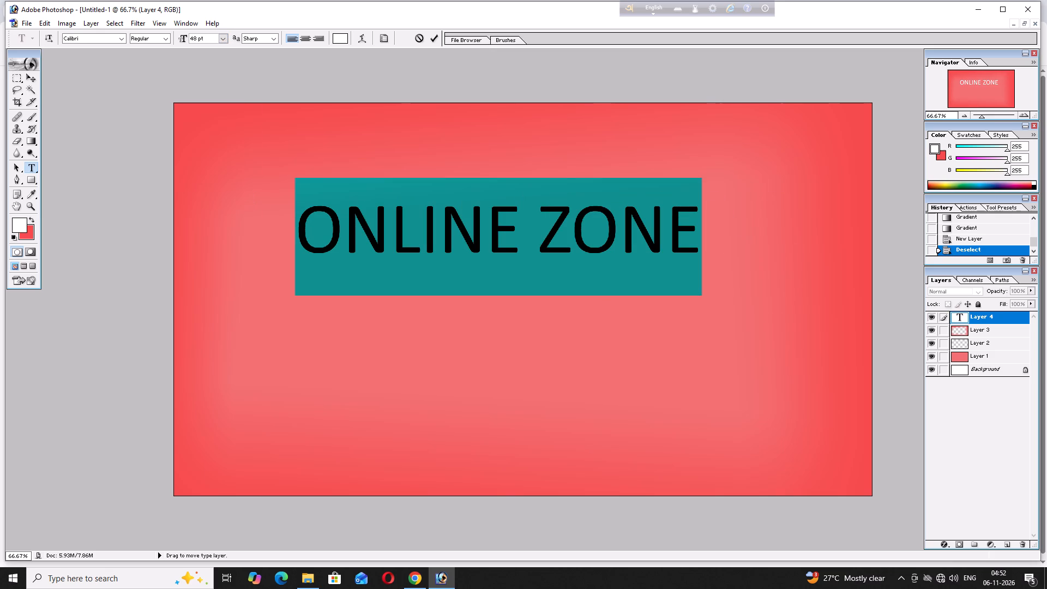
click(219, 39)
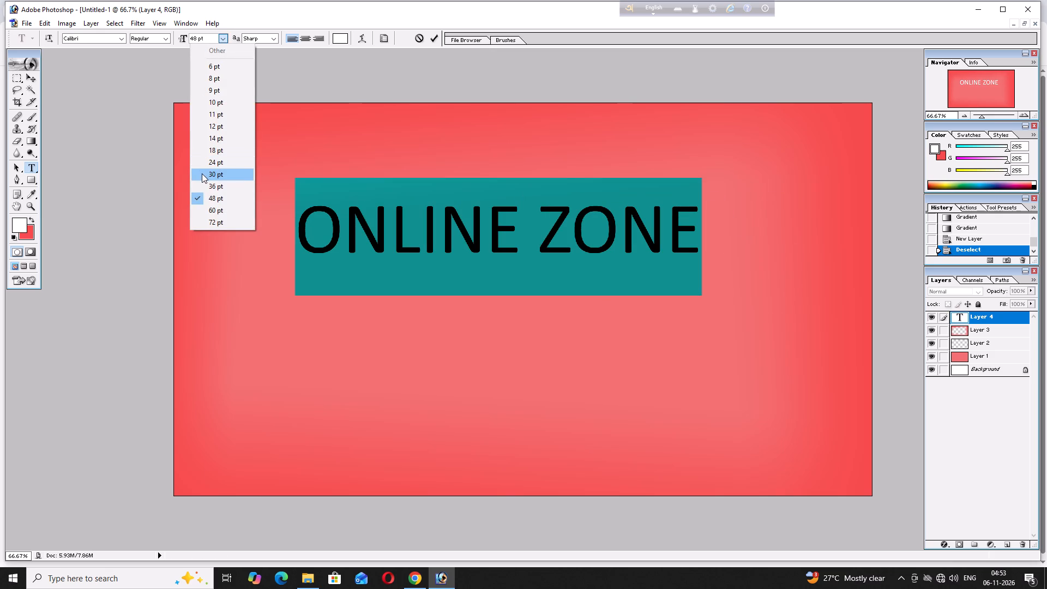
click(202, 173)
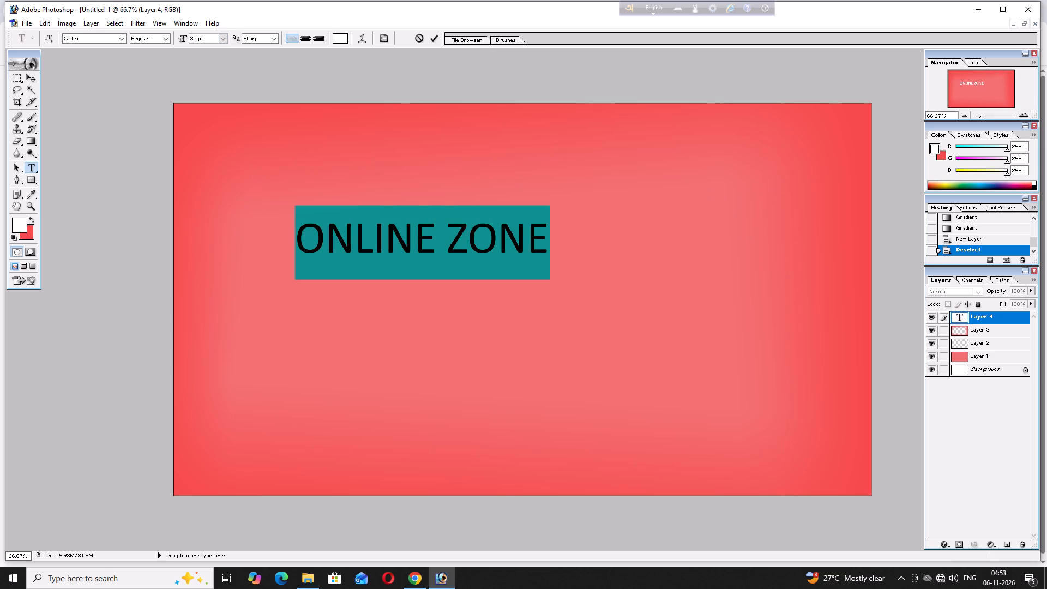
click(220, 39)
click(213, 209)
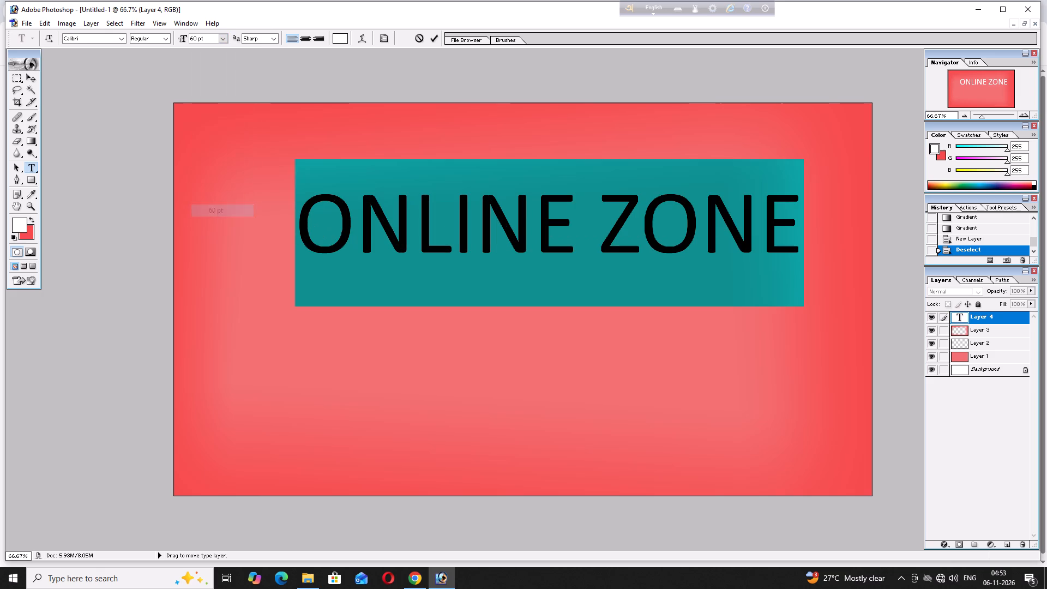
click(435, 38)
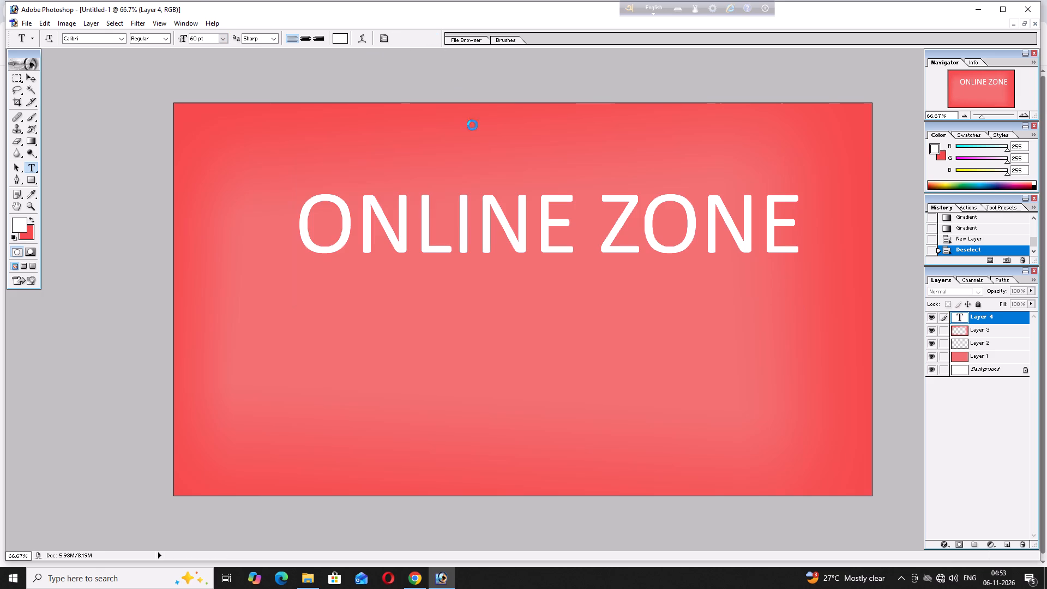
Move the ONLINE ZONE text toward the canvas's left edge and slightly down.
click(29, 77)
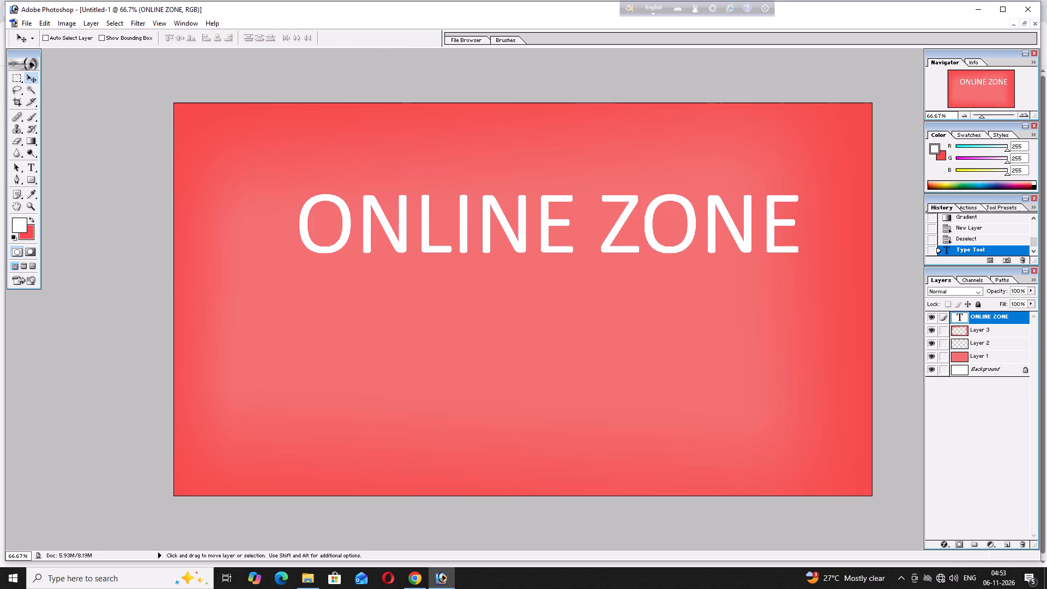
drag(458, 245, 374, 269)
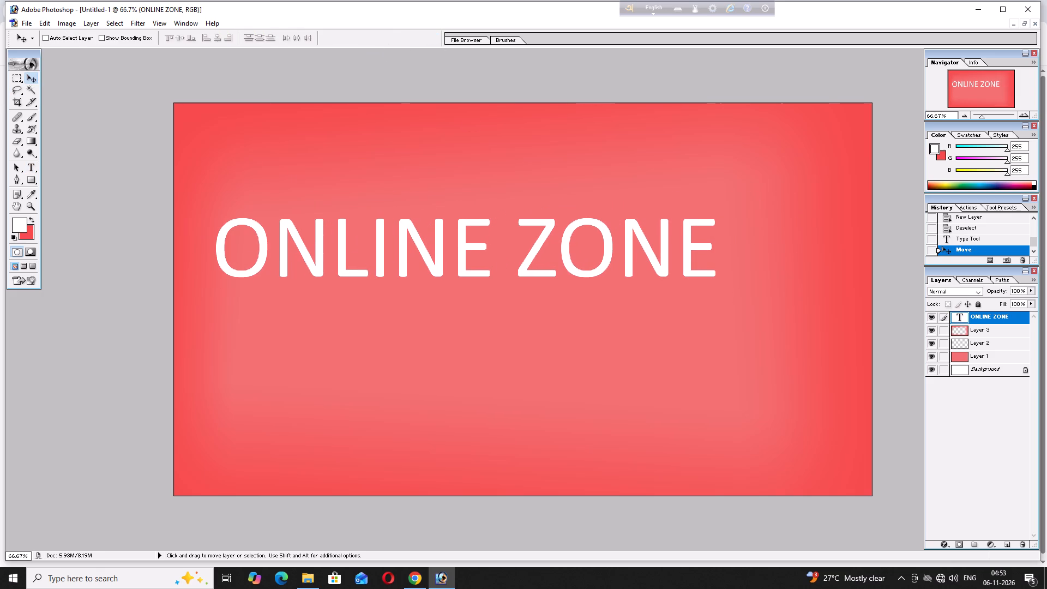
Set the font style of the whole ONLINE ZONE text to Bold and commit the edit.
click(33, 165)
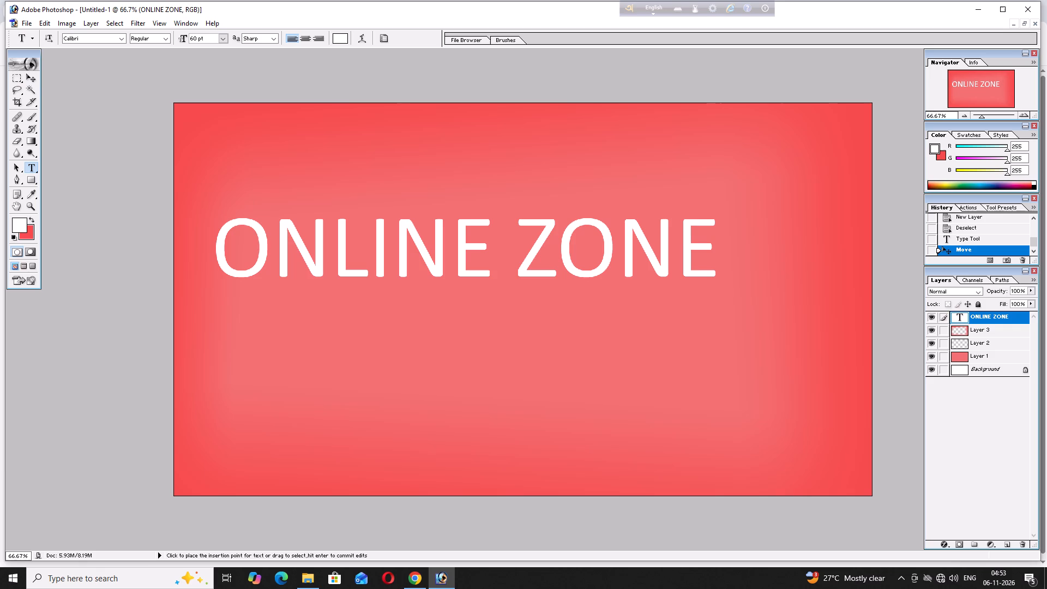
drag(705, 226, 73, 224)
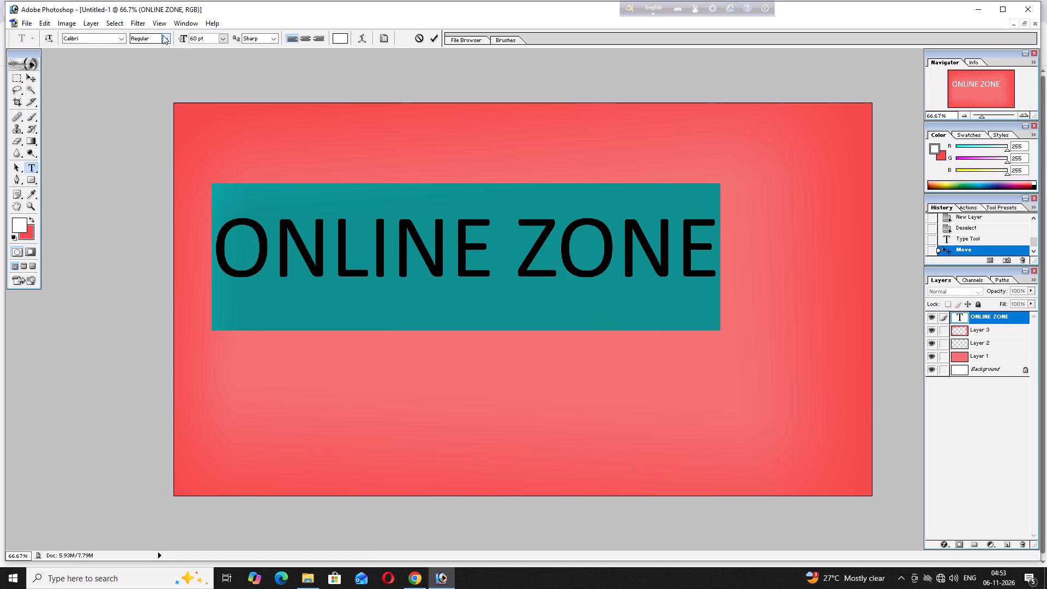
click(163, 35)
click(155, 73)
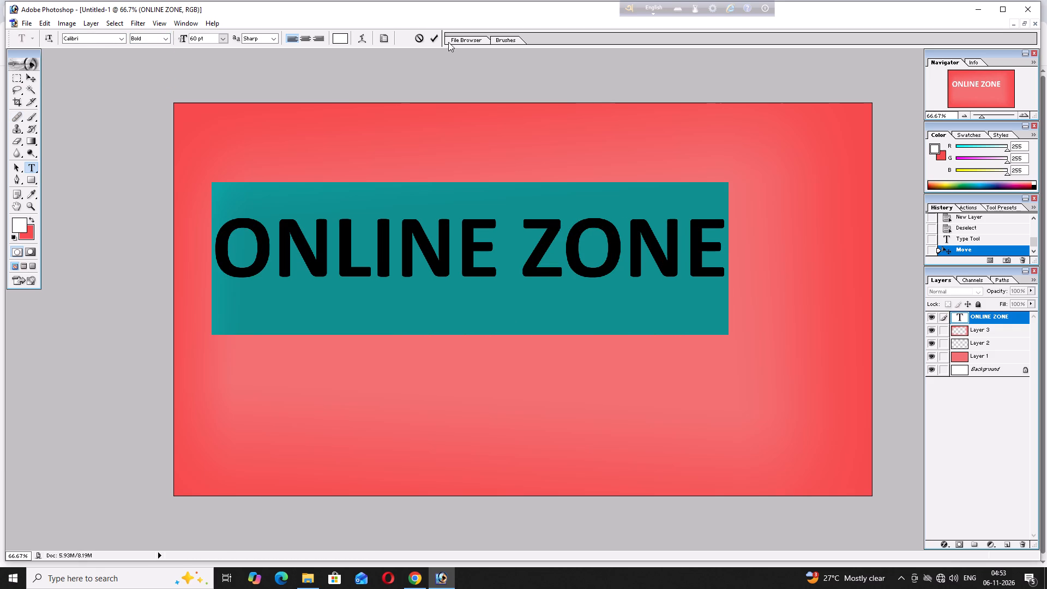
click(433, 34)
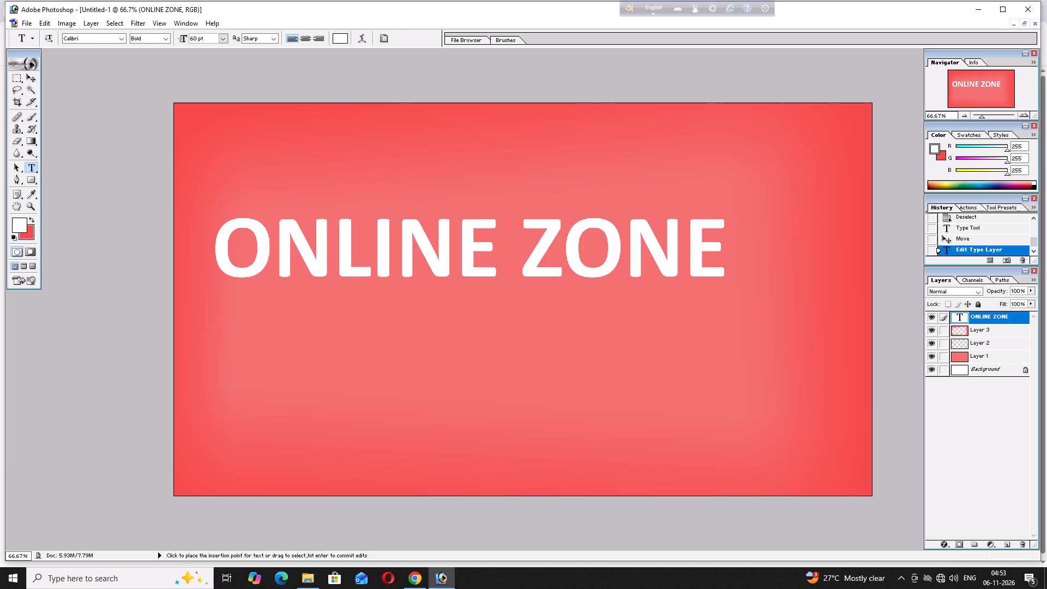
Turn on Auto Select Layer and Show Bounding Box for the Move tool.
drag(718, 240, 575, 242)
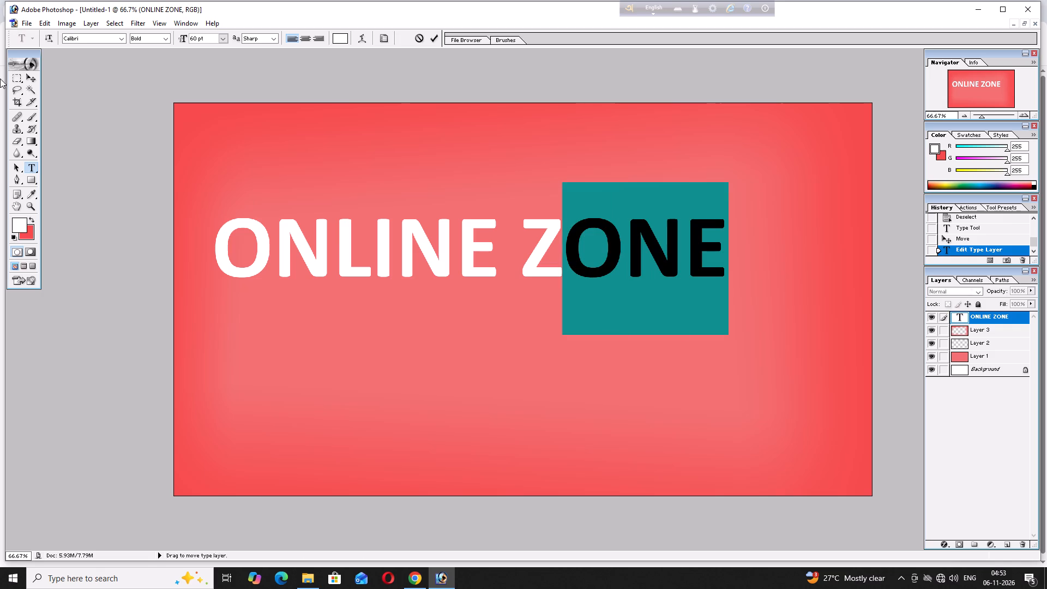
click(37, 78)
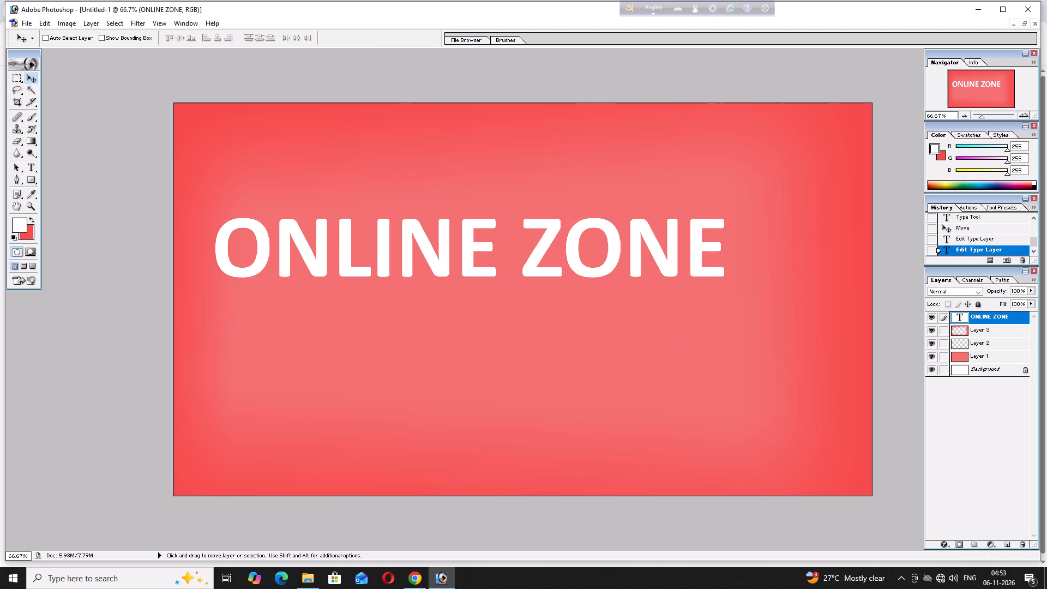
double_click(293, 227)
click(681, 264)
click(671, 265)
click(43, 37)
click(100, 39)
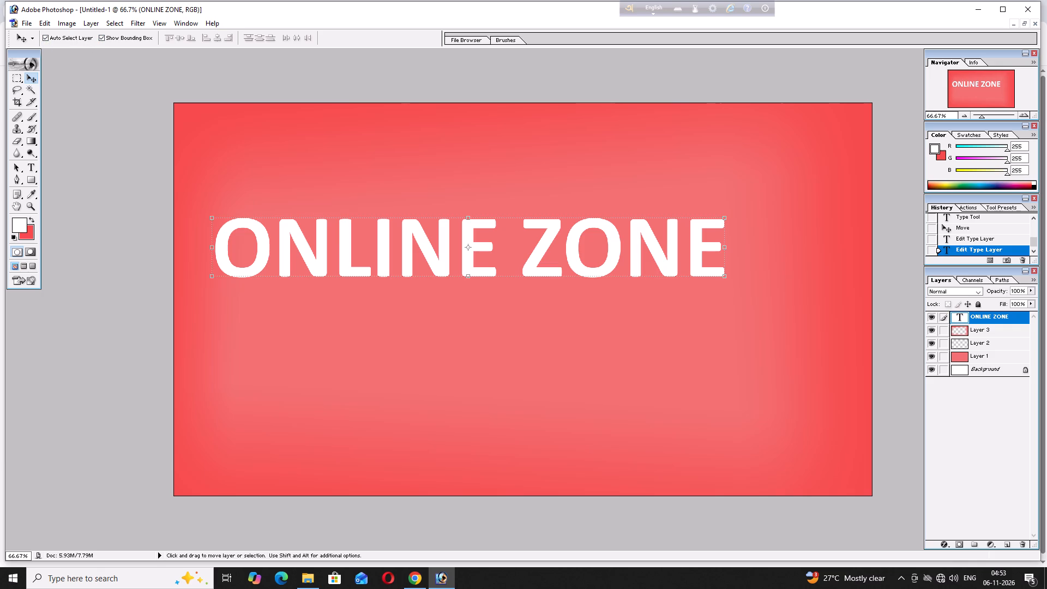
Narrow the ONLINE ZONE text to about 64.4% width at full height, placing it in the upper left part of the canvas.
drag(212, 248, 296, 250)
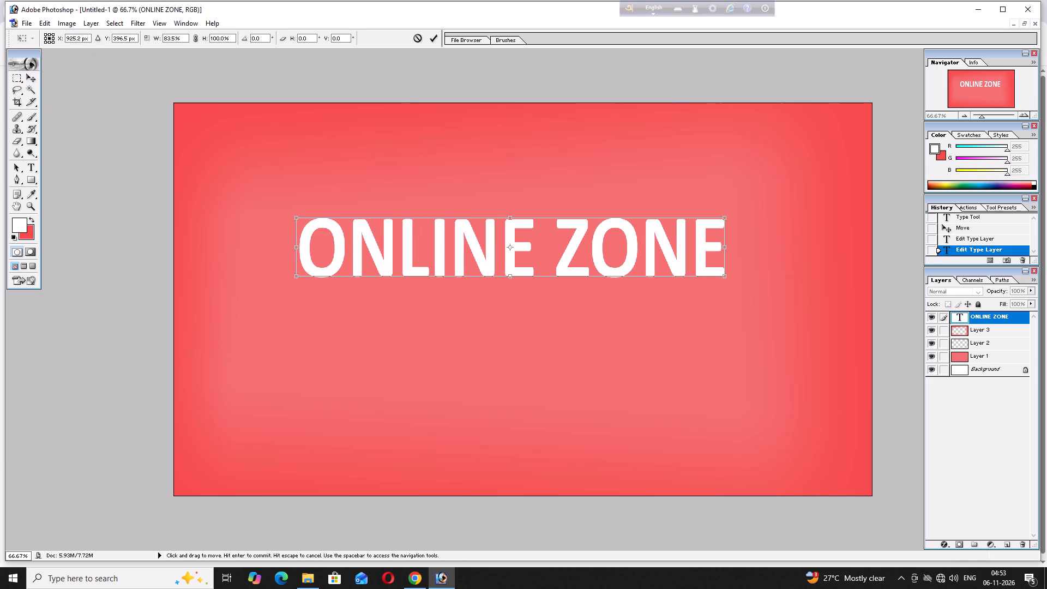
drag(406, 267, 359, 297)
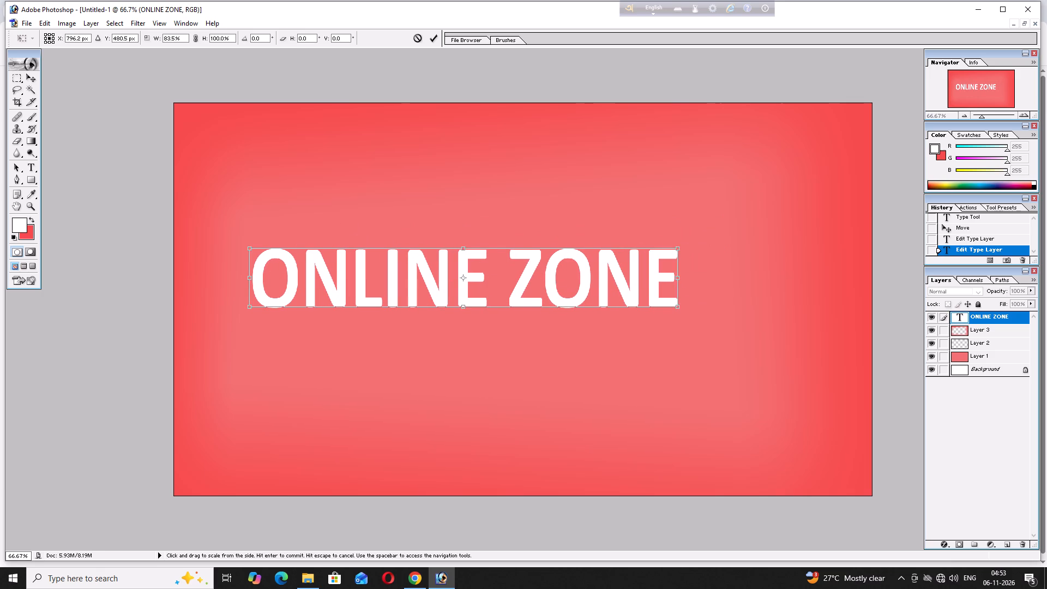
drag(248, 276, 294, 275)
drag(394, 300, 347, 310)
drag(249, 287, 280, 286)
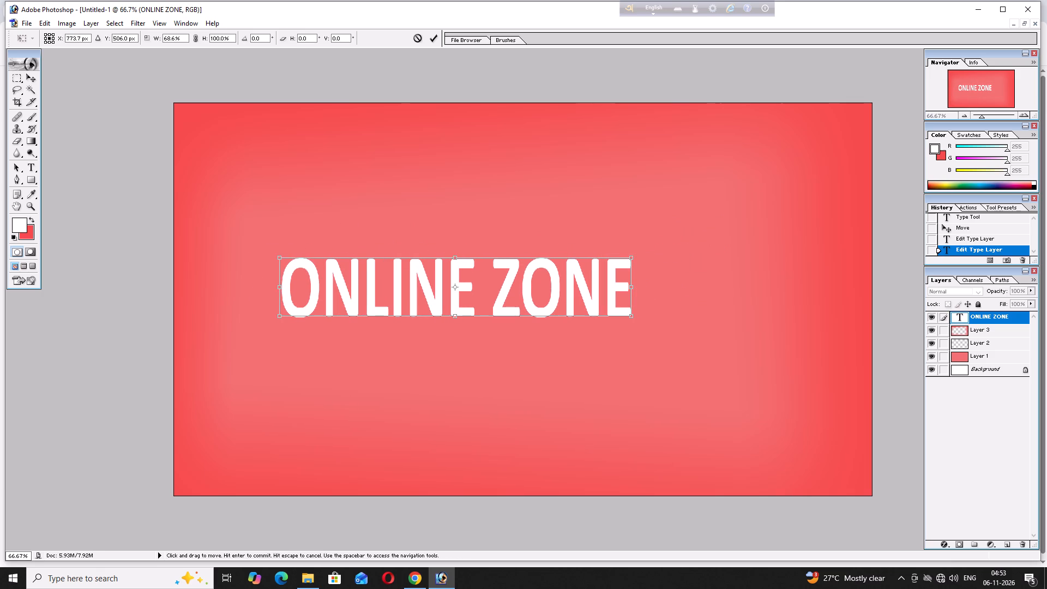
drag(369, 304, 317, 254)
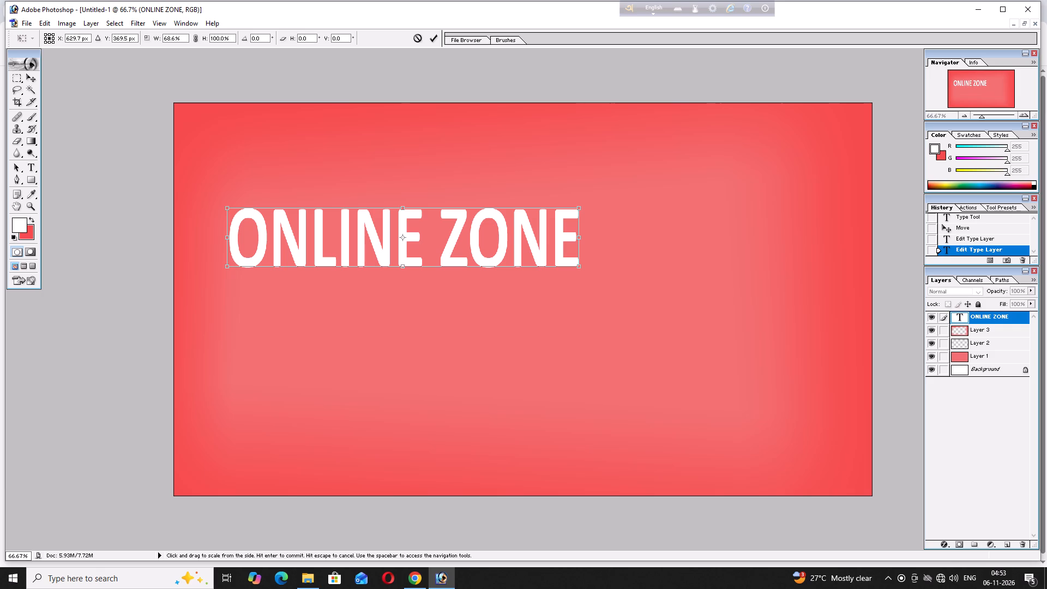
drag(579, 238, 557, 238)
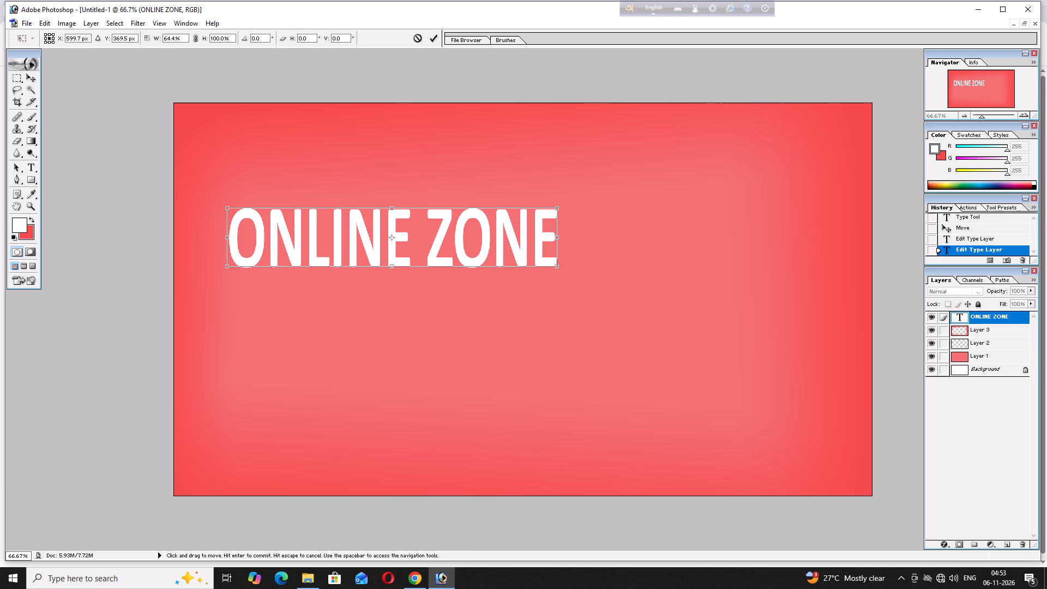
click(436, 39)
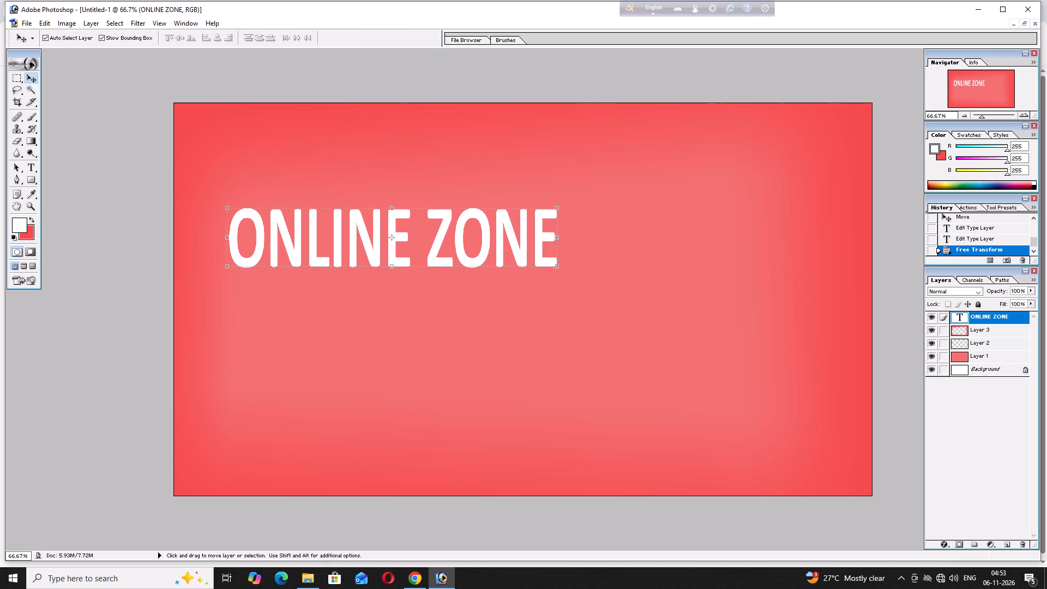
Start a new text entry just after the ONLINE ZONE title and switch the Avro keyboard to Bangla ANSI typing.
click(37, 167)
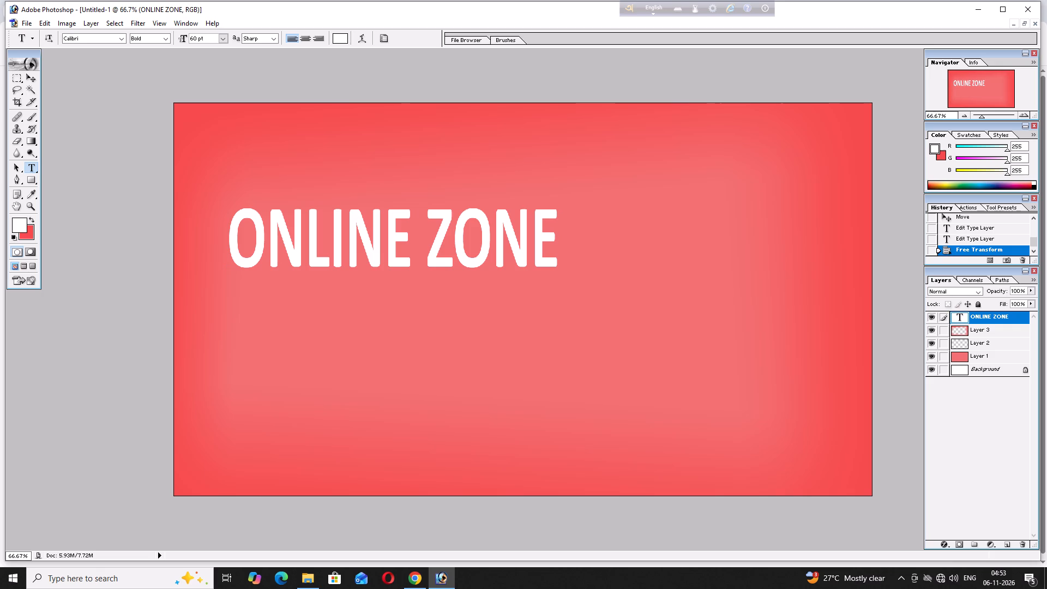
click(595, 244)
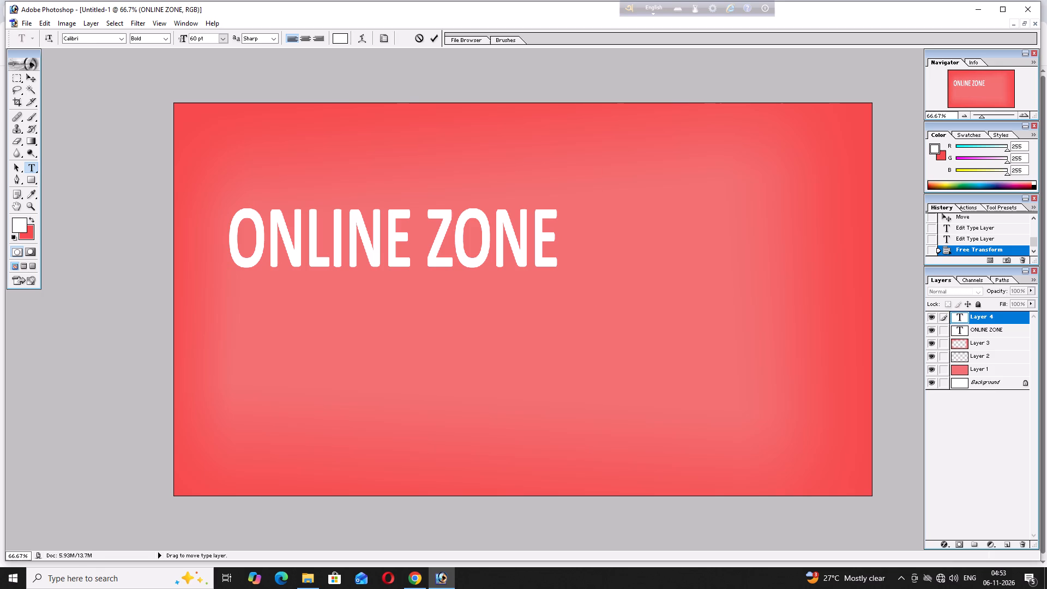
key(b)
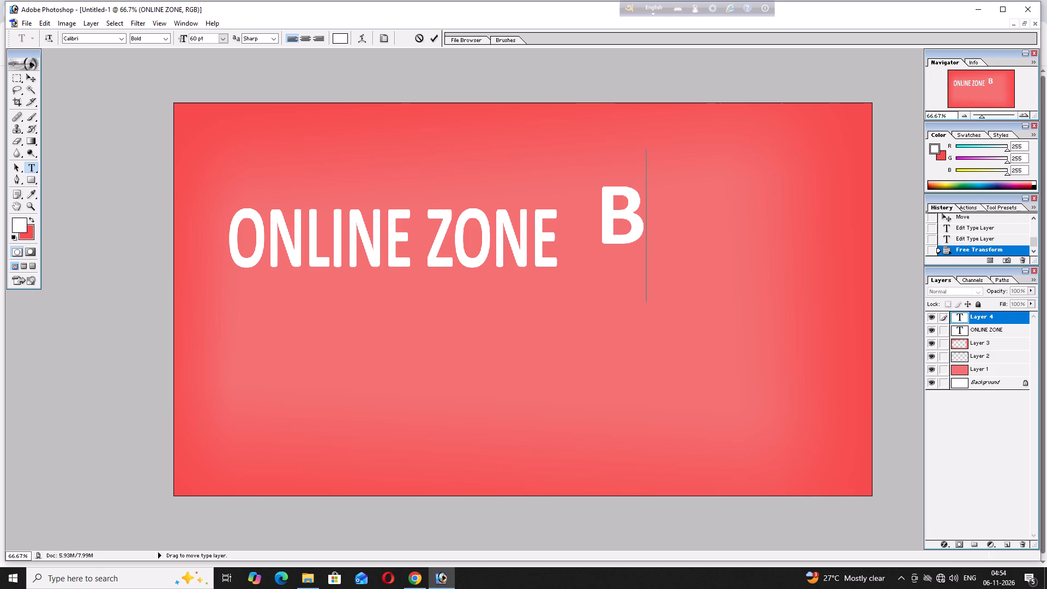
key(BackSpace)
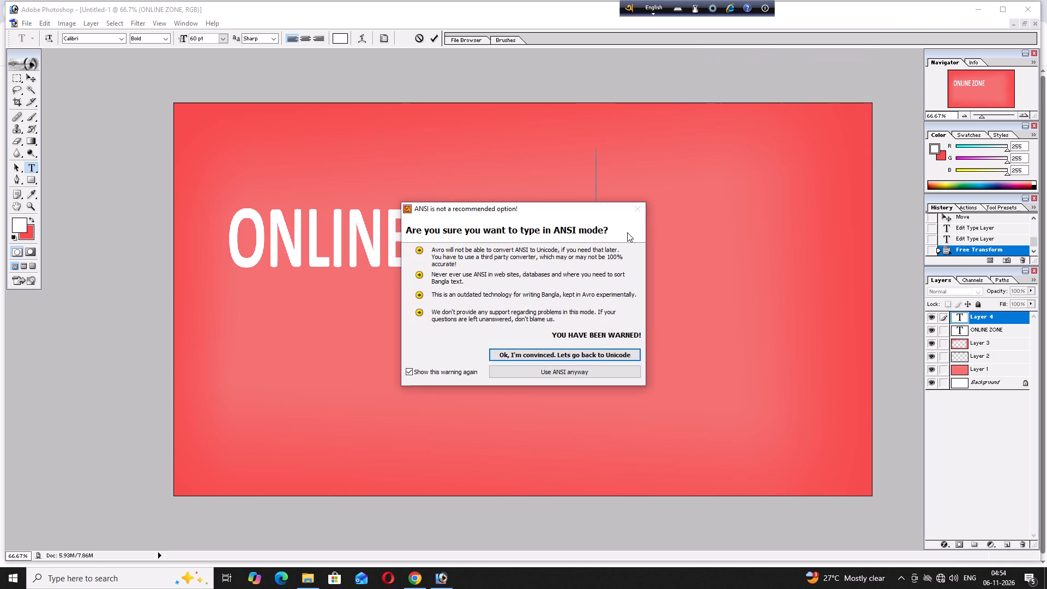
click(618, 224)
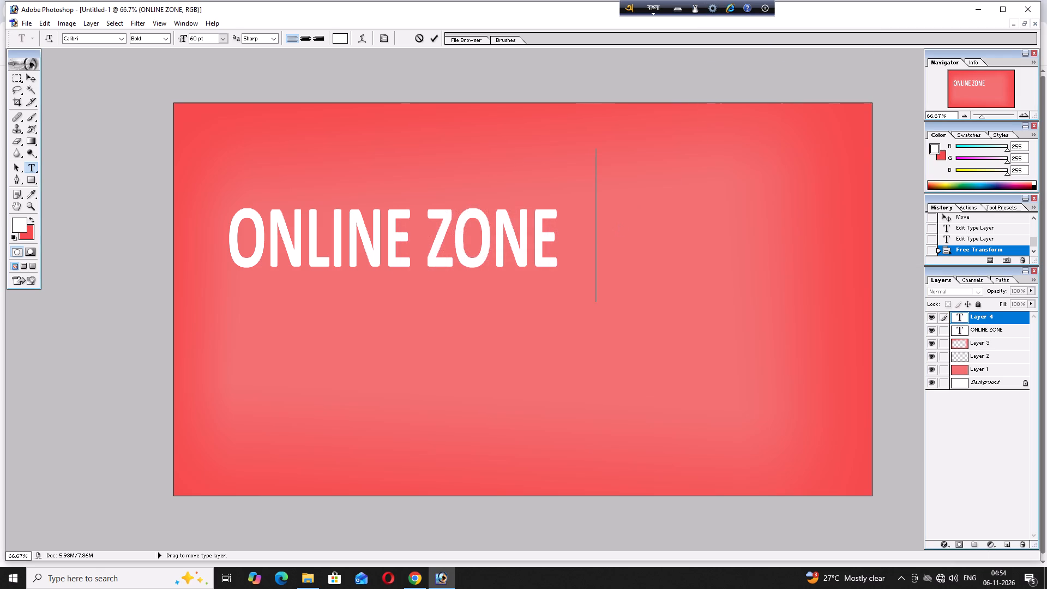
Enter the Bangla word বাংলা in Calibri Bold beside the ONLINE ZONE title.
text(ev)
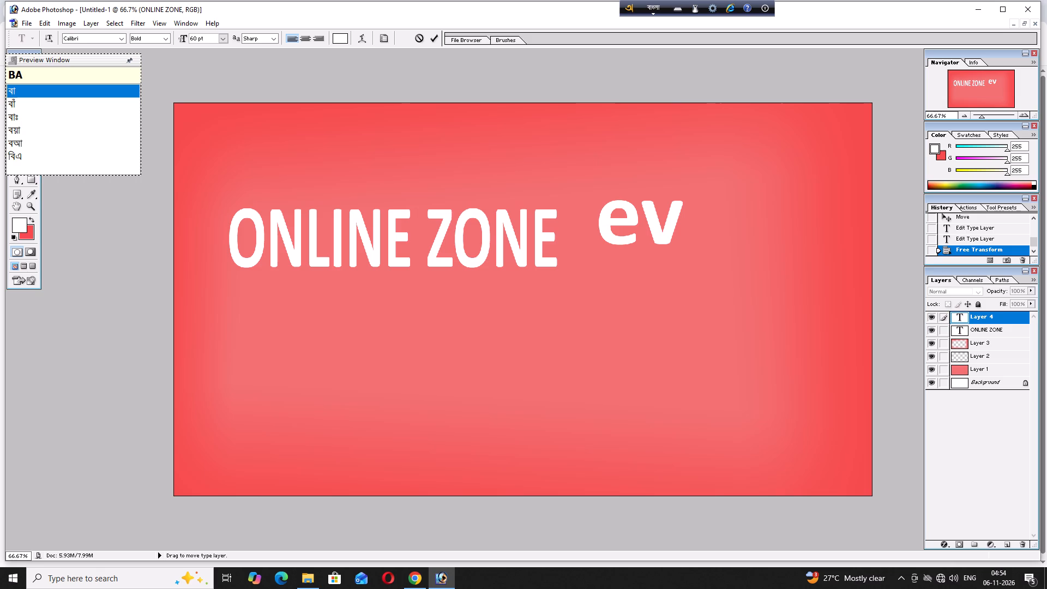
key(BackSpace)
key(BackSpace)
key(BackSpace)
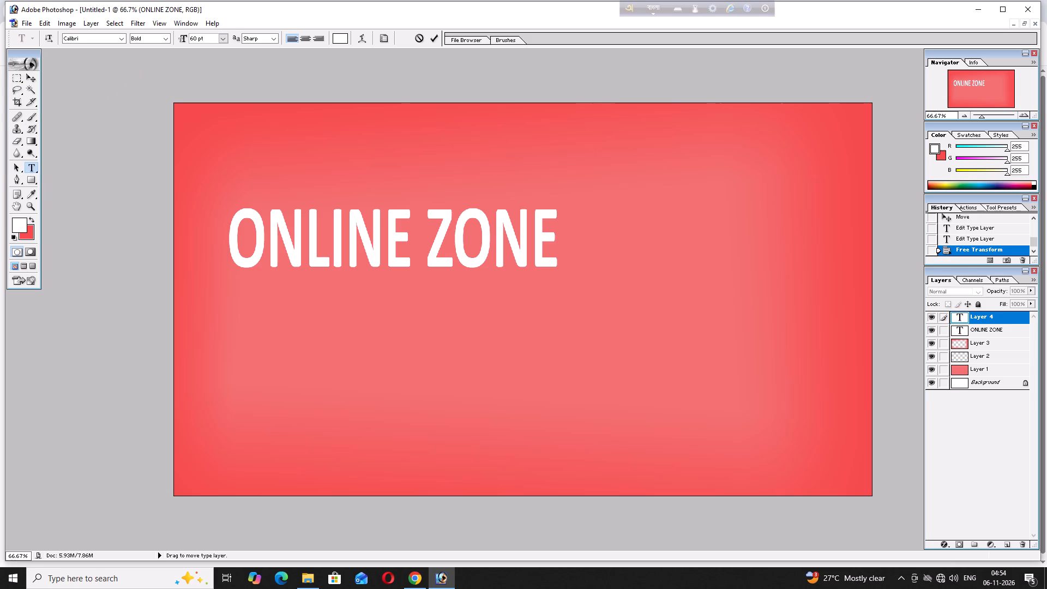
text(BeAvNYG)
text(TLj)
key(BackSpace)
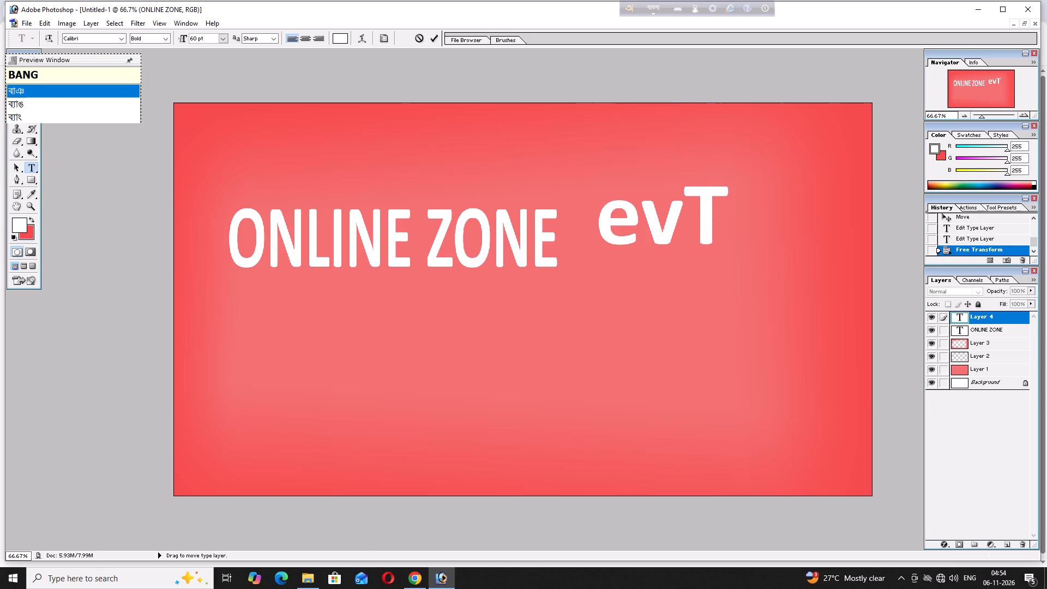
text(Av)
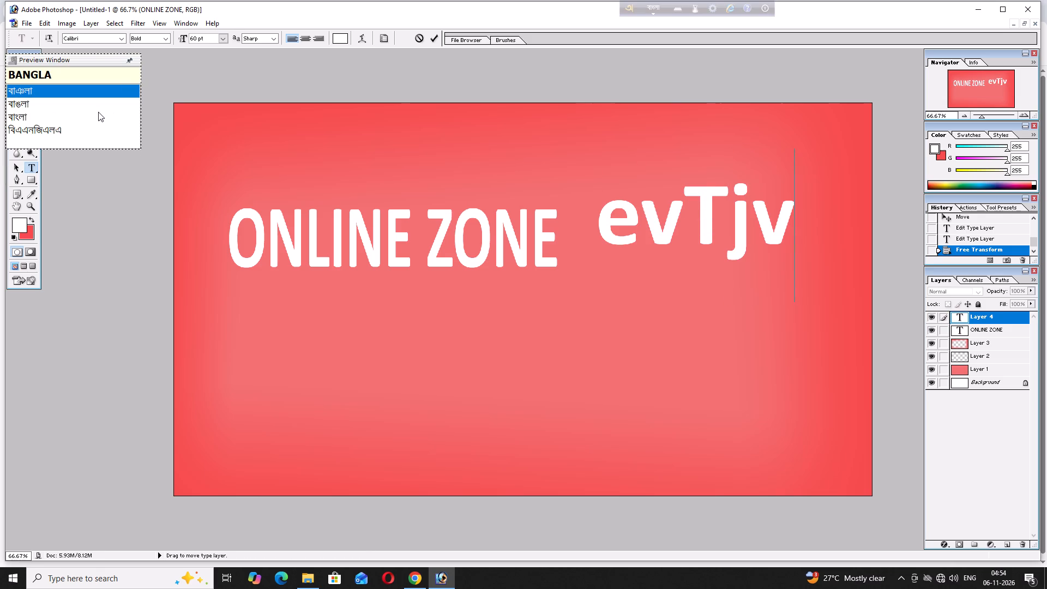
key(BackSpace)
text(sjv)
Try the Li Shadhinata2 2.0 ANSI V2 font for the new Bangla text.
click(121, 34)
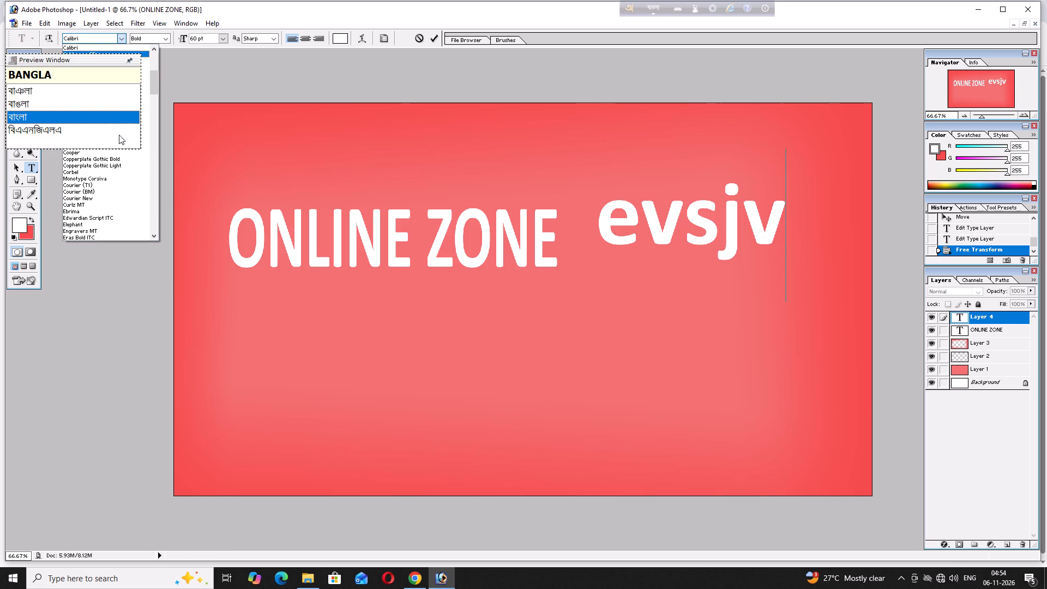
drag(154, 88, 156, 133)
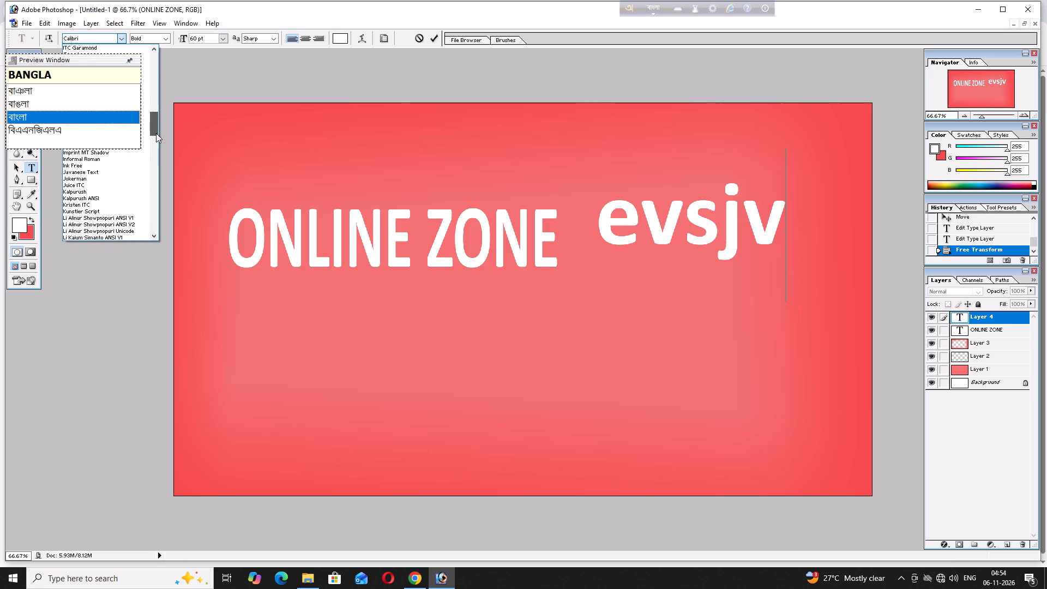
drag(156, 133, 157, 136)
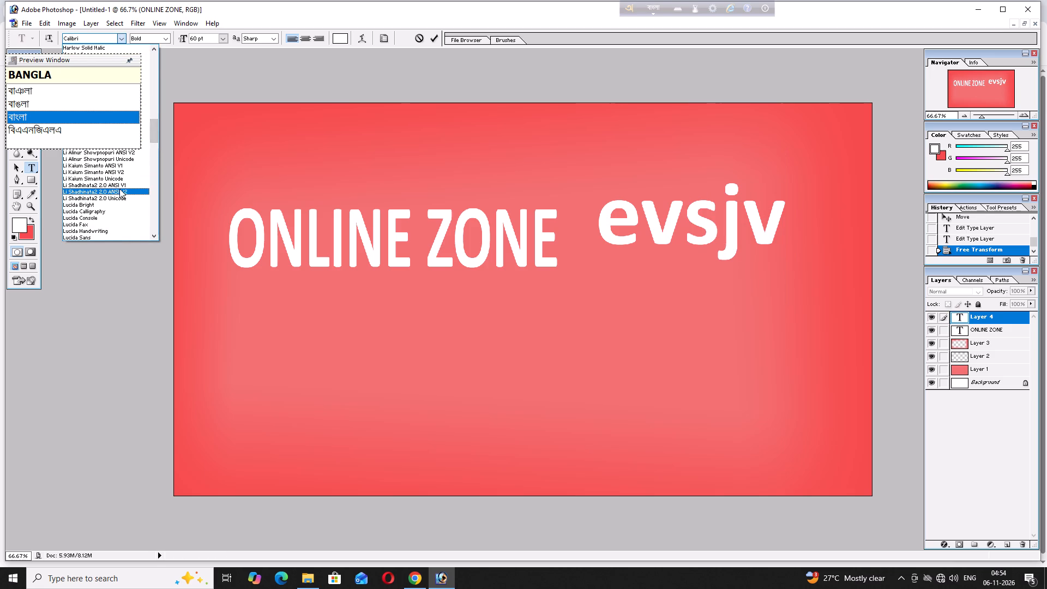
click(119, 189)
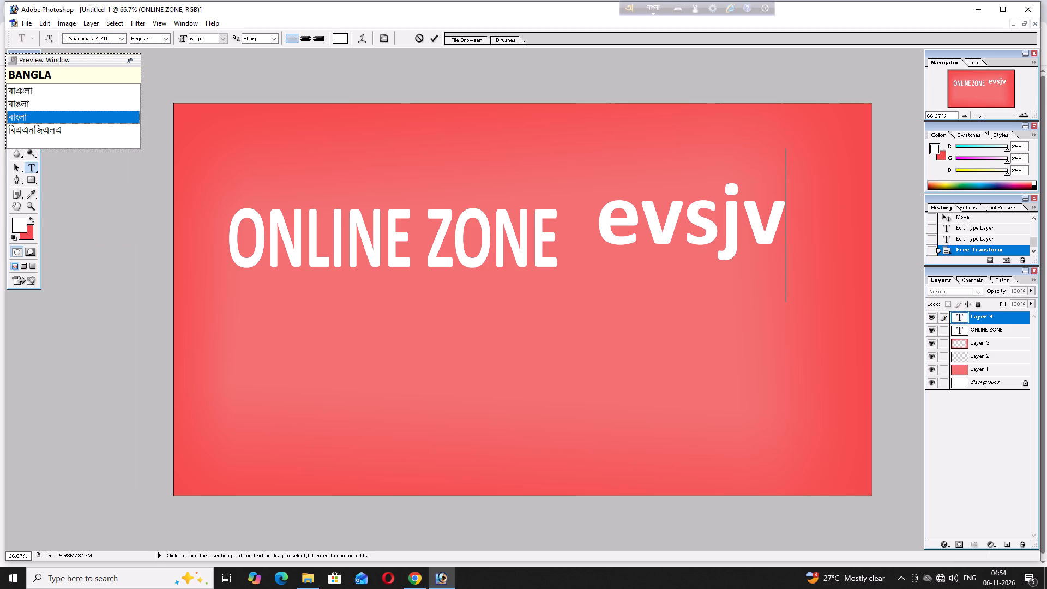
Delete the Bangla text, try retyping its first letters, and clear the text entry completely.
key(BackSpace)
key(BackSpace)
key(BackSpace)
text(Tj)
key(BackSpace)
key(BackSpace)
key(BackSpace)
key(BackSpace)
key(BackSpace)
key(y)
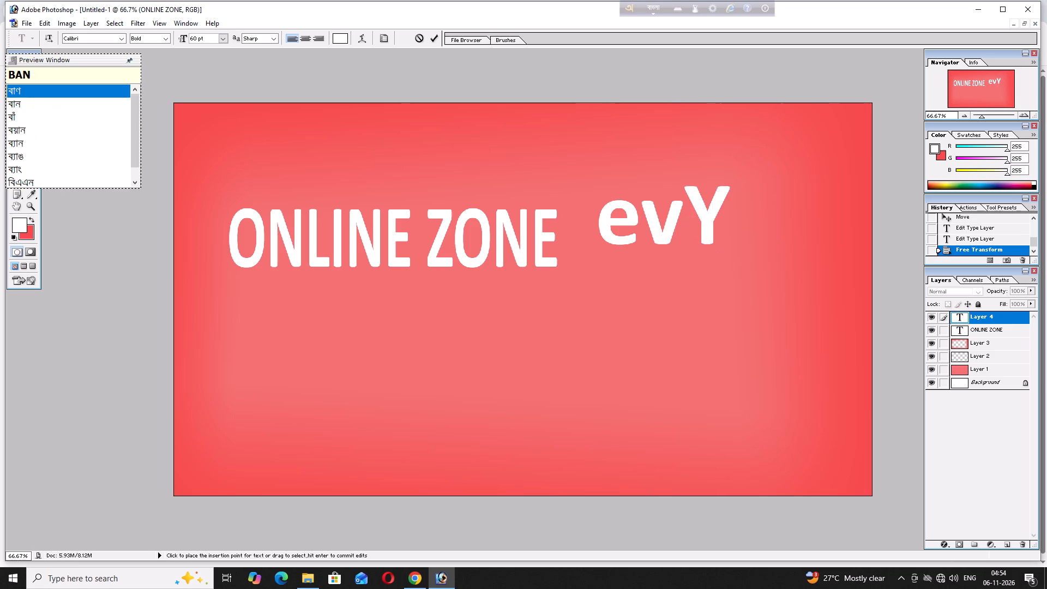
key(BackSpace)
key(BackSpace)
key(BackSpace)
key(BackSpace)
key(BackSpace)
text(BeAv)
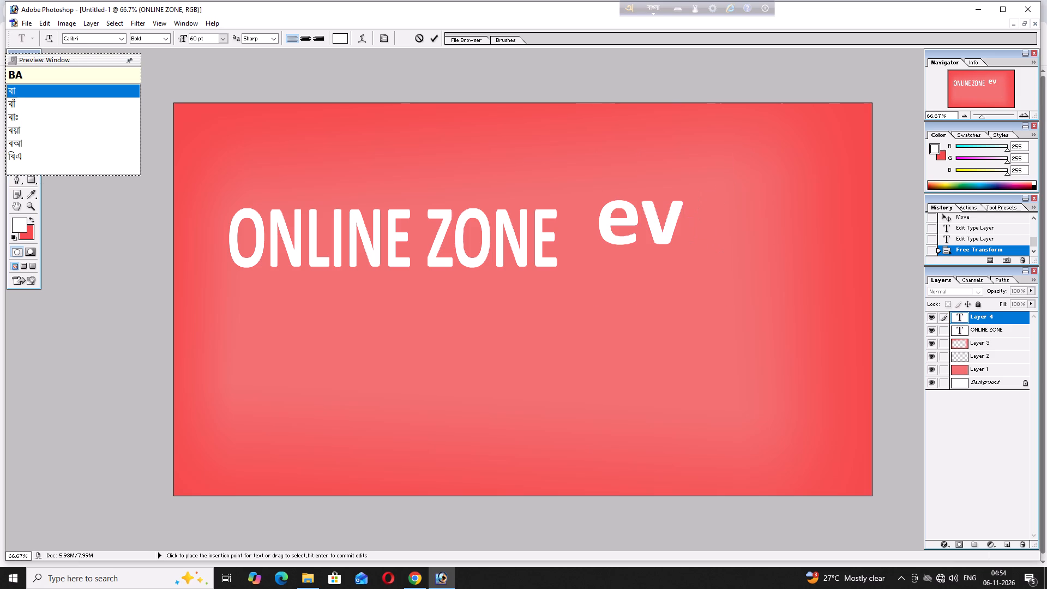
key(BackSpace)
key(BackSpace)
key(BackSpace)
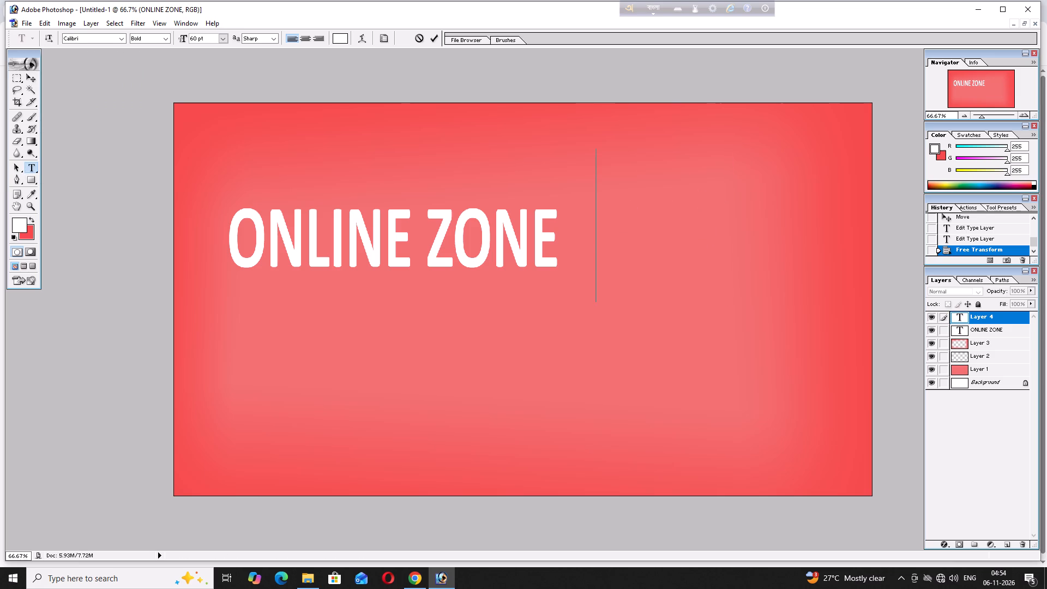
Set the font of the empty text entry to Li Shadhinata2 2.0 ANSI V1 and commit it.
click(99, 40)
click(123, 36)
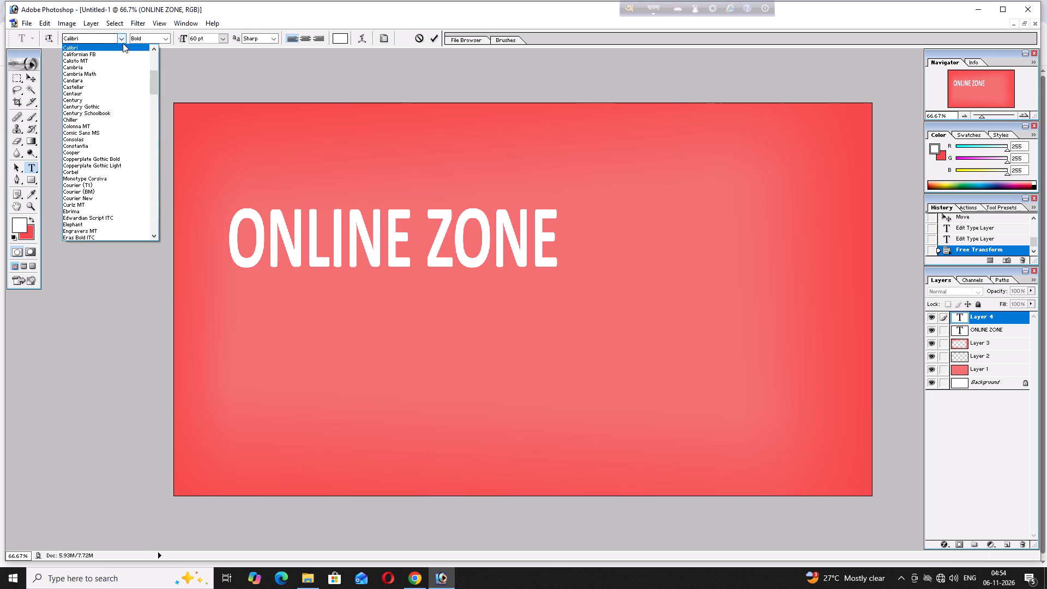
scroll(120, 156, down, 13)
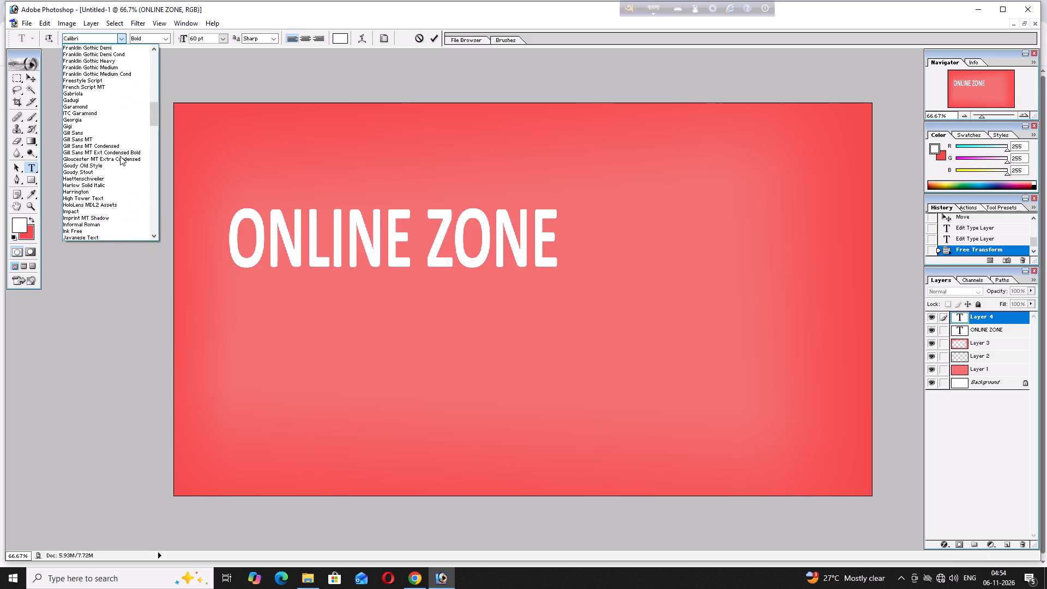
scroll(120, 156, down, 10)
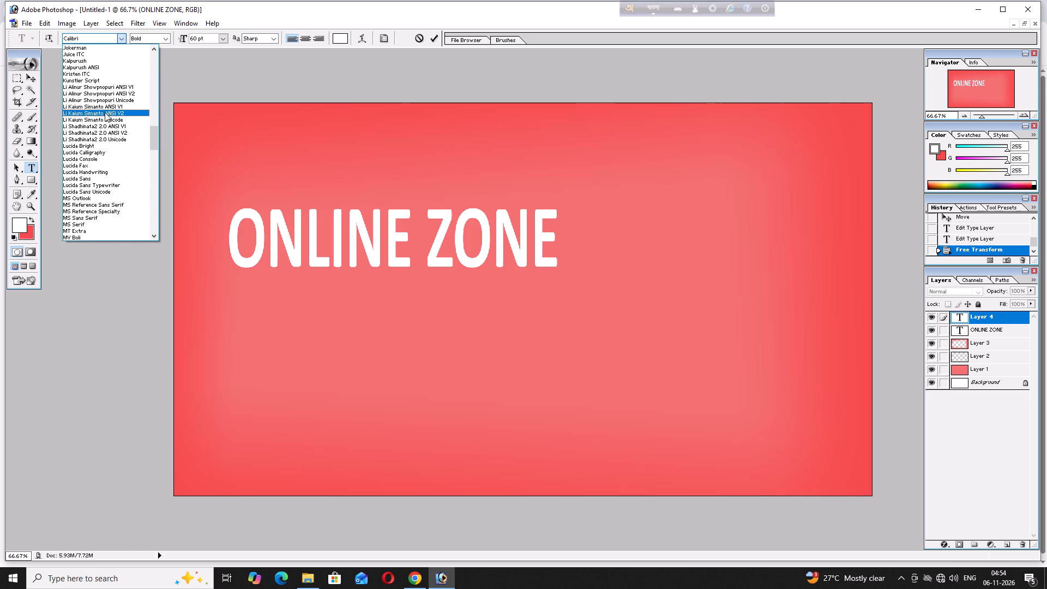
click(108, 127)
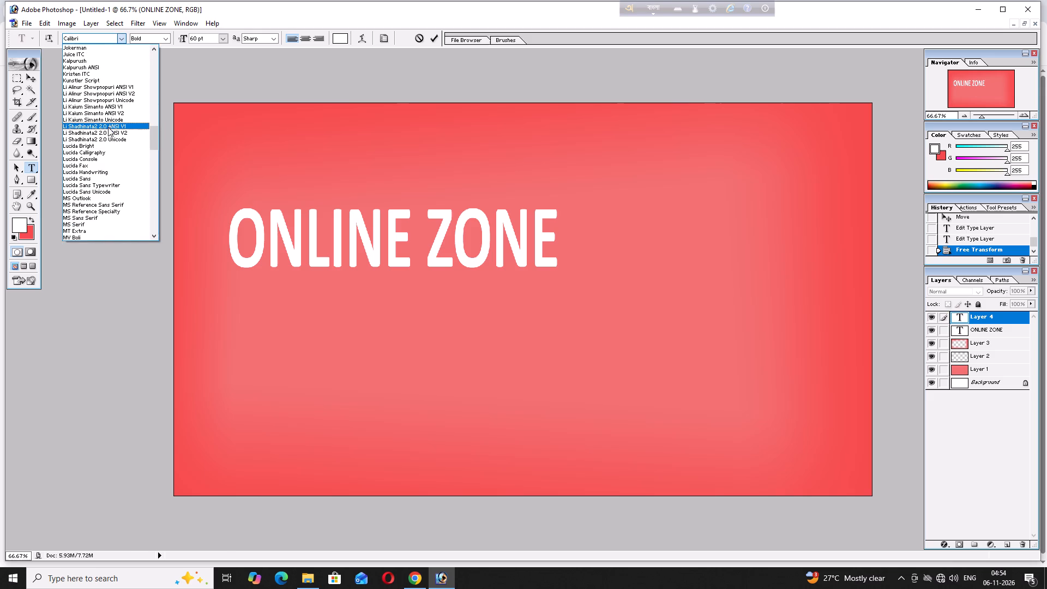
click(571, 234)
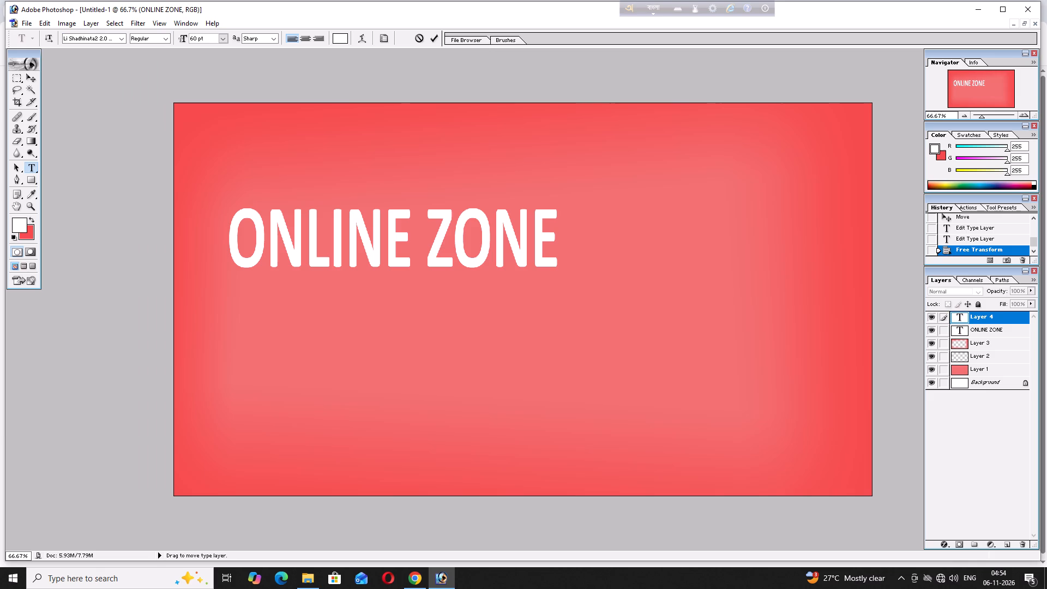
click(429, 37)
Add the Bangla word বাংলা as new text beside the ONLINE ZONE title.
click(595, 243)
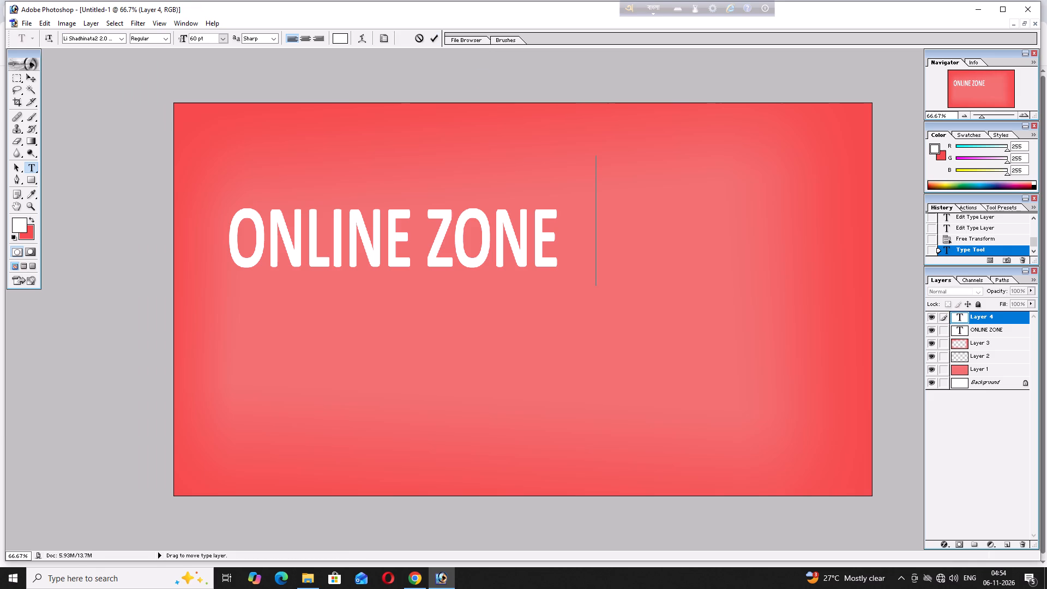
text(BeAvNYG)
key(BackSpace)
key(t)
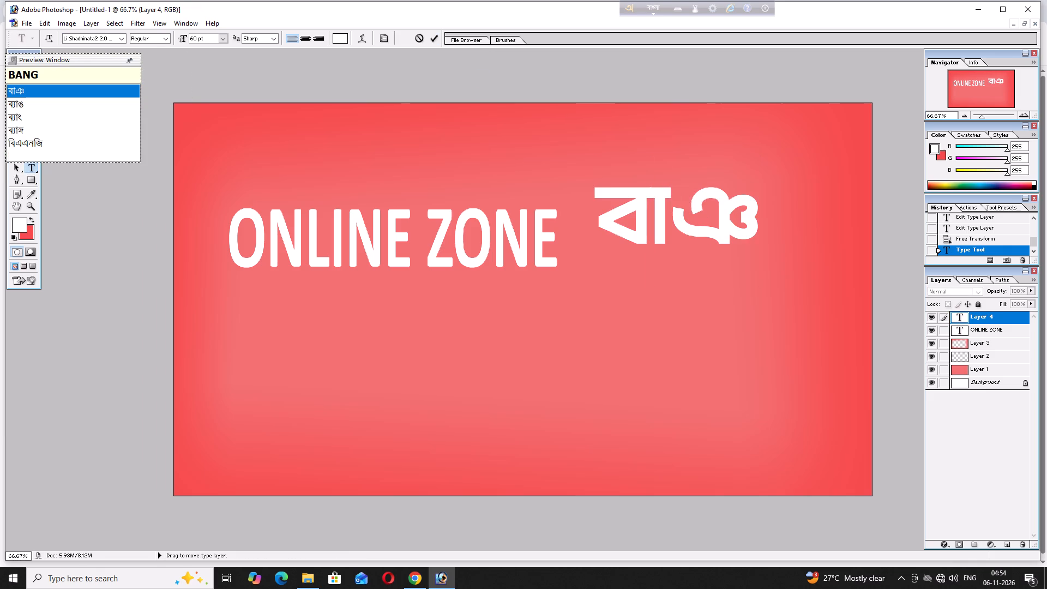
text(LjAv)
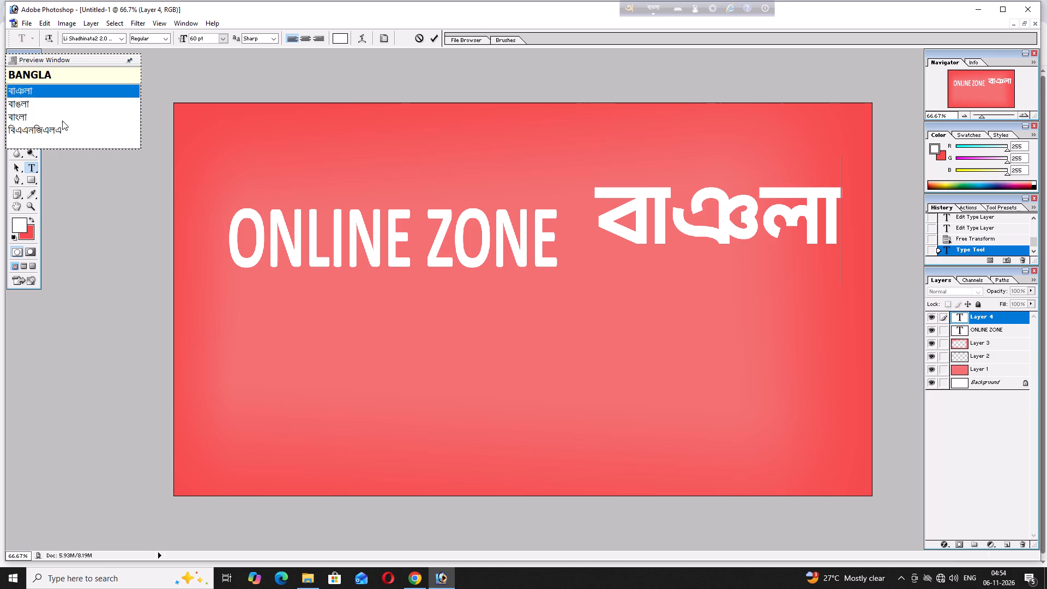
key(BackSpace)
text(sjv)
key(BackSpace)
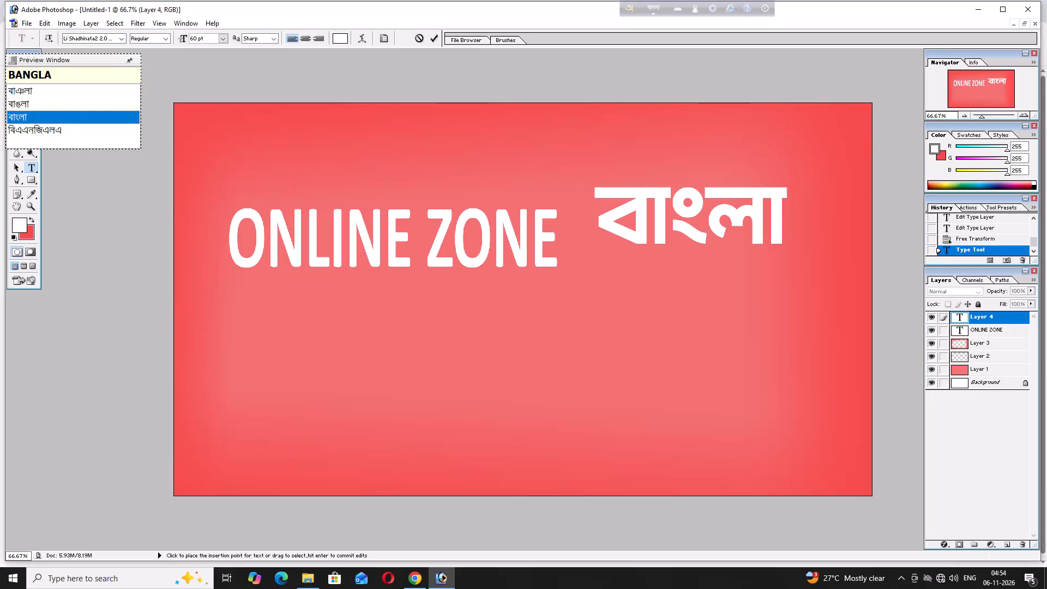
Change the font of the whole Bangla word to Li Shadhinata2 2.0 Unicode and commit the edit.
drag(784, 212, 611, 212)
click(118, 40)
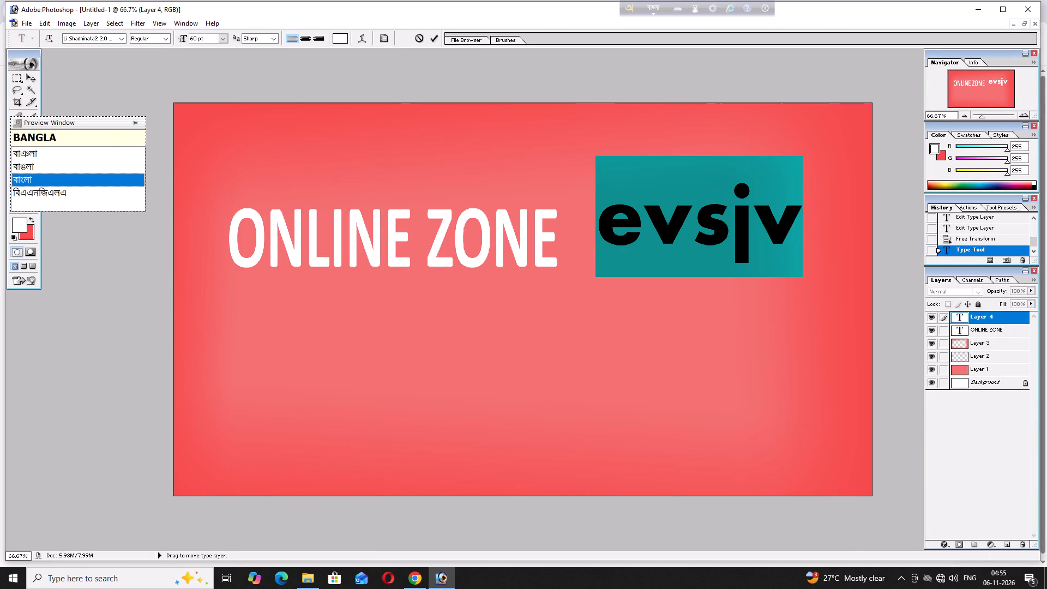
click(117, 38)
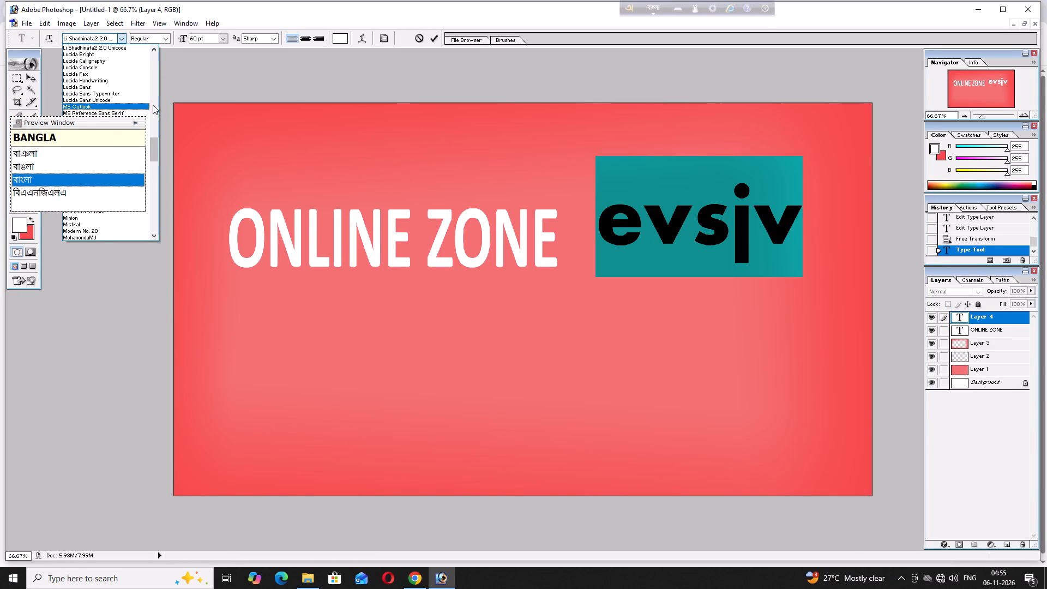
drag(154, 147, 155, 187)
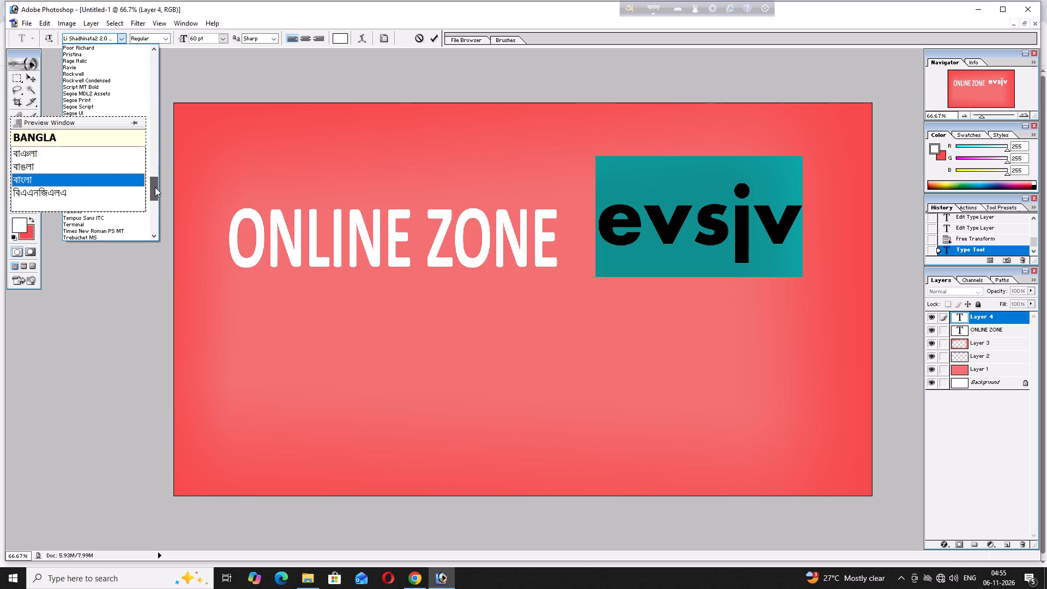
drag(155, 187, 152, 220)
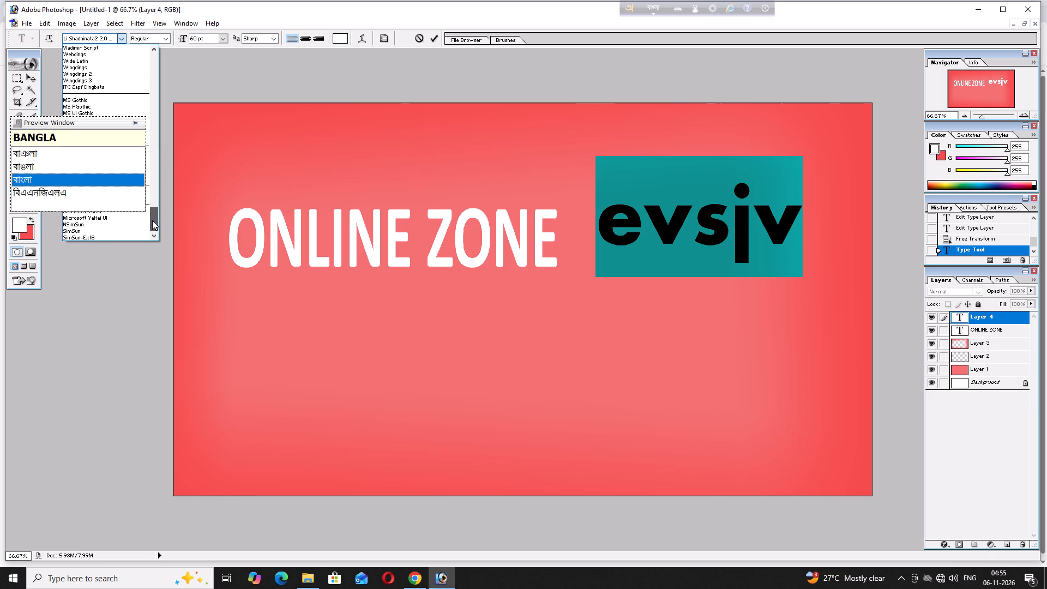
drag(152, 220, 159, 171)
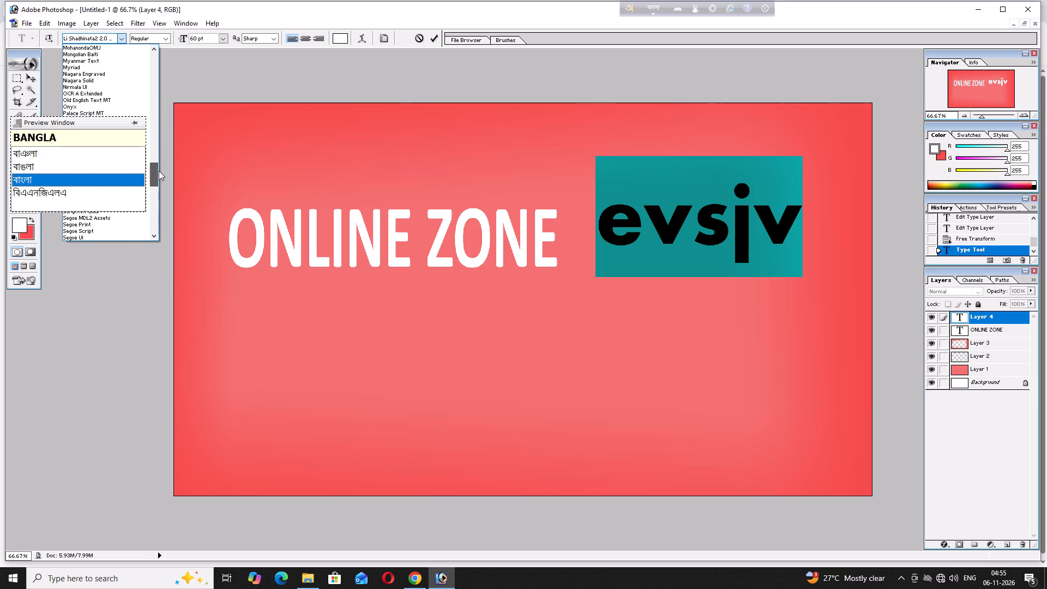
drag(159, 171, 161, 150)
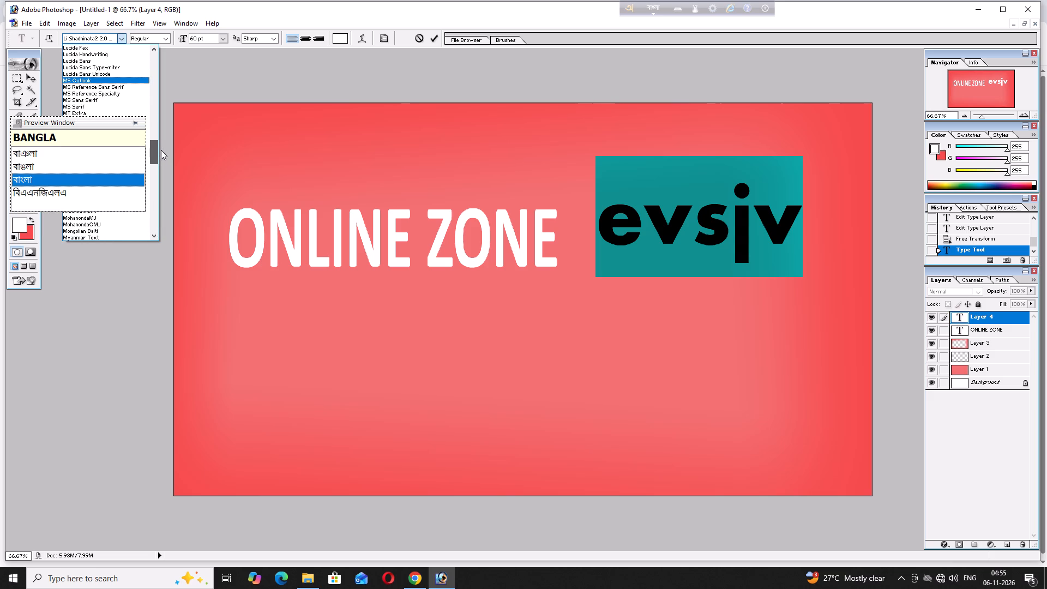
drag(161, 150, 161, 145)
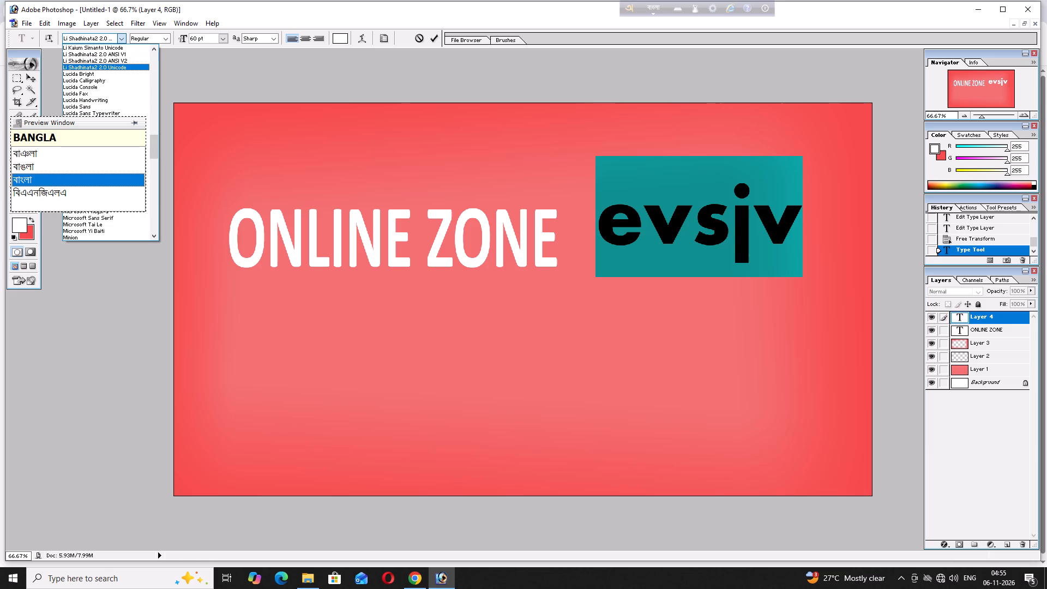
click(112, 65)
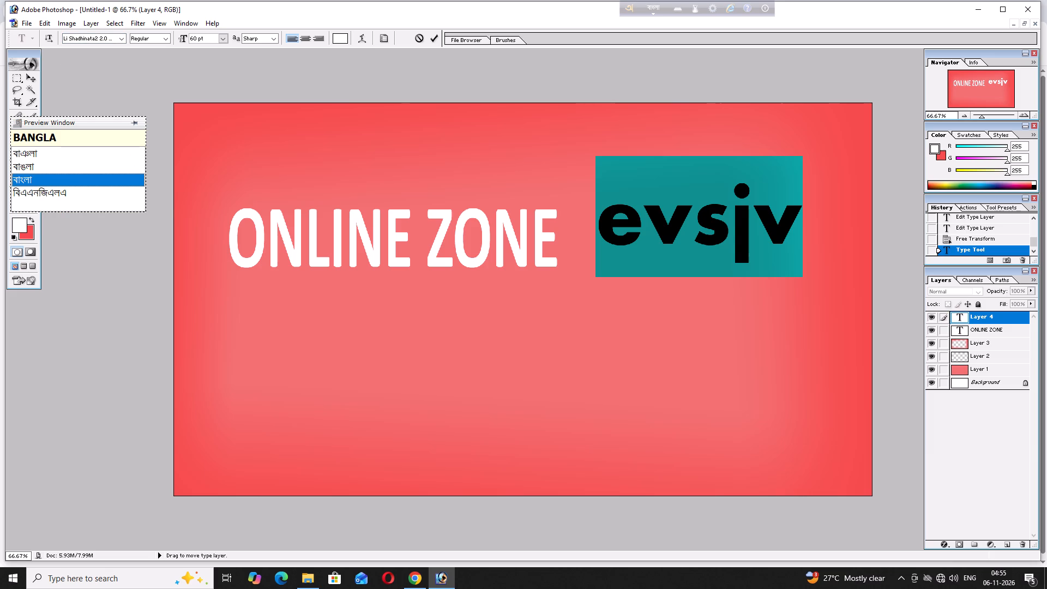
click(437, 41)
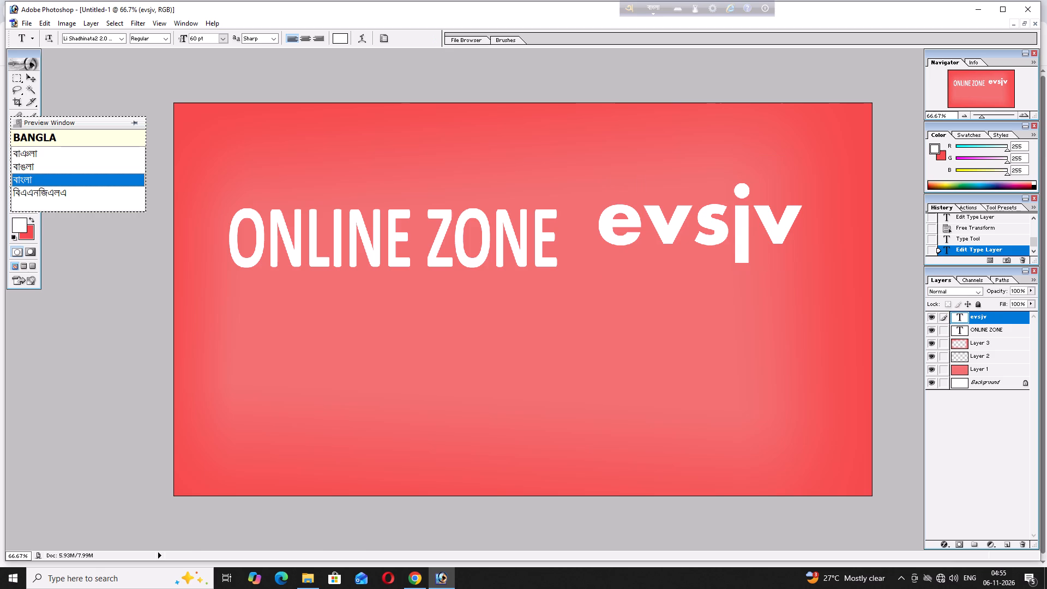
Delete the whole Bangla word beside the ONLINE ZONE title, leaving its text entry empty.
drag(796, 220, 613, 233)
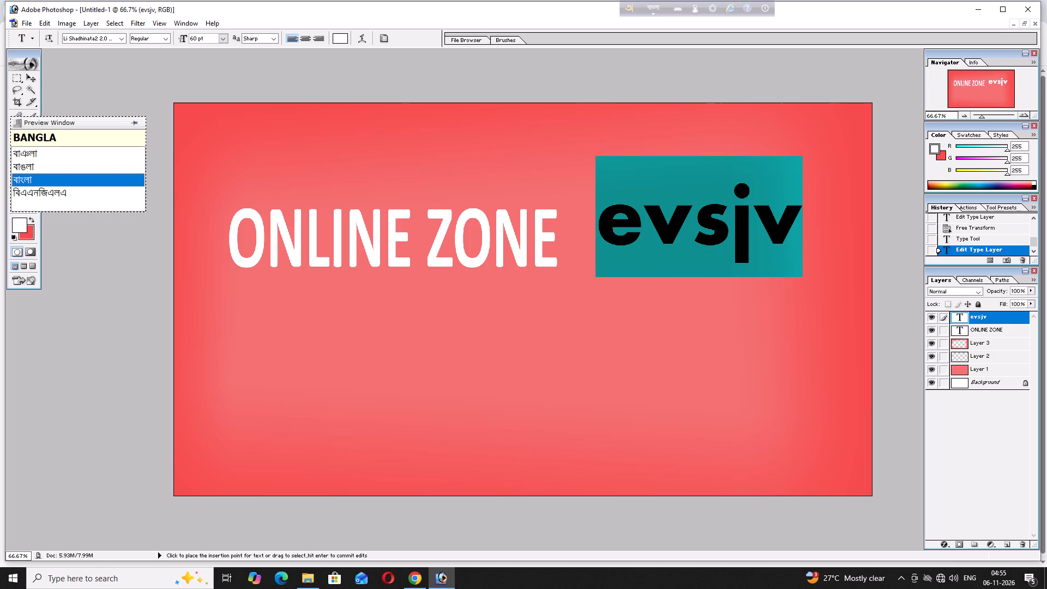
drag(613, 233, 610, 233)
key(BackSpace)
key(BackSpace)
key(BackSpace)
text(Tj)
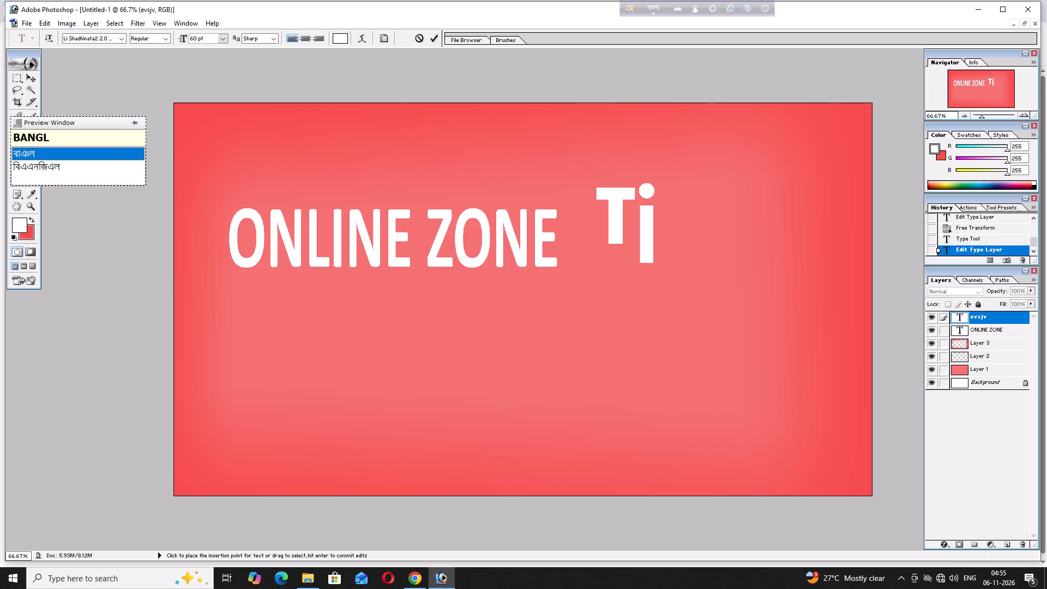
key(BackSpace)
key(BackSpace)
key(BackSpace)
key(BackSpace)
key(y)
key(BackSpace)
key(BackSpace)
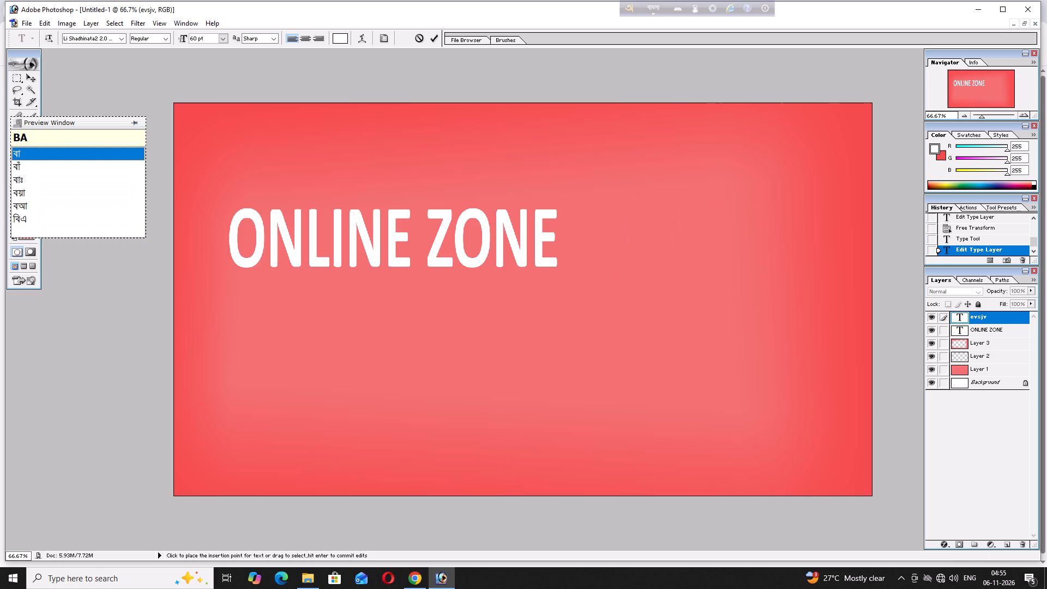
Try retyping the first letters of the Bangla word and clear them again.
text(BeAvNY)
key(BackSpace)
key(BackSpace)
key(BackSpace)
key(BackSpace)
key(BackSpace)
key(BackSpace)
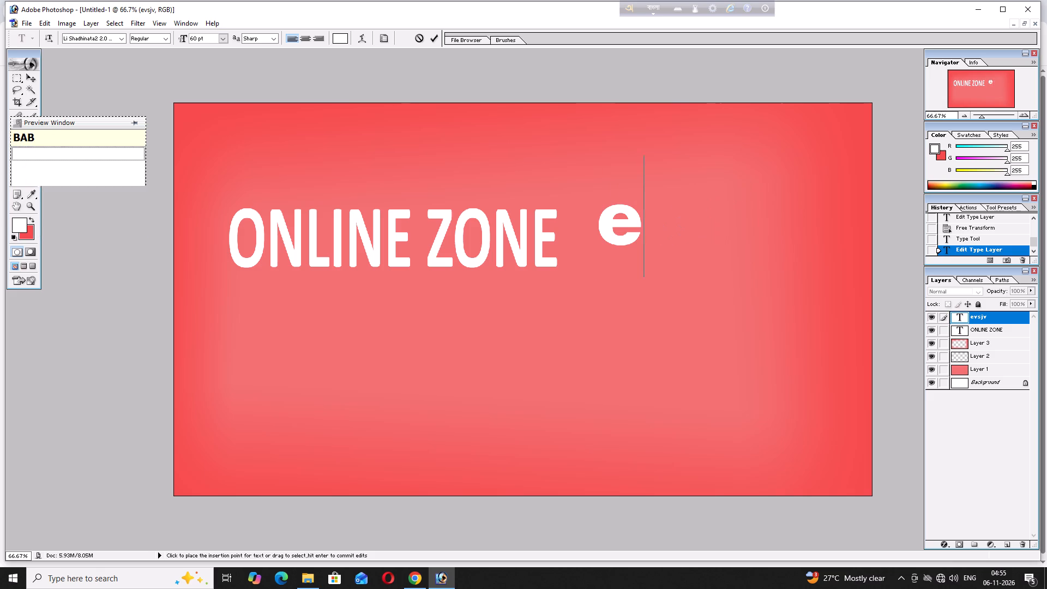
Set the font of the empty text entry to Li Alinur Showpnopuri ANSI V1.
click(121, 37)
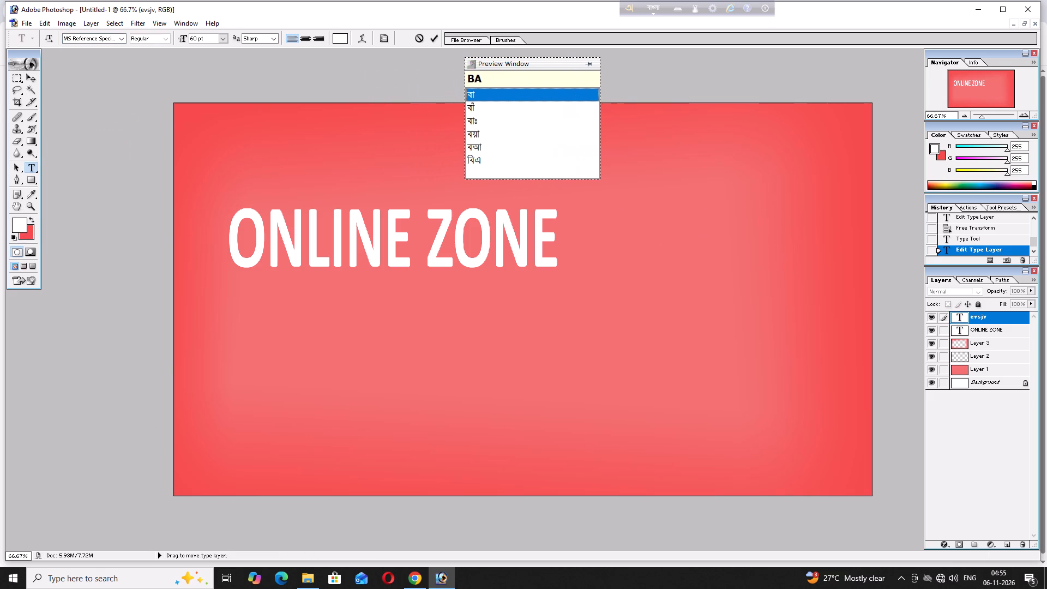
click(103, 43)
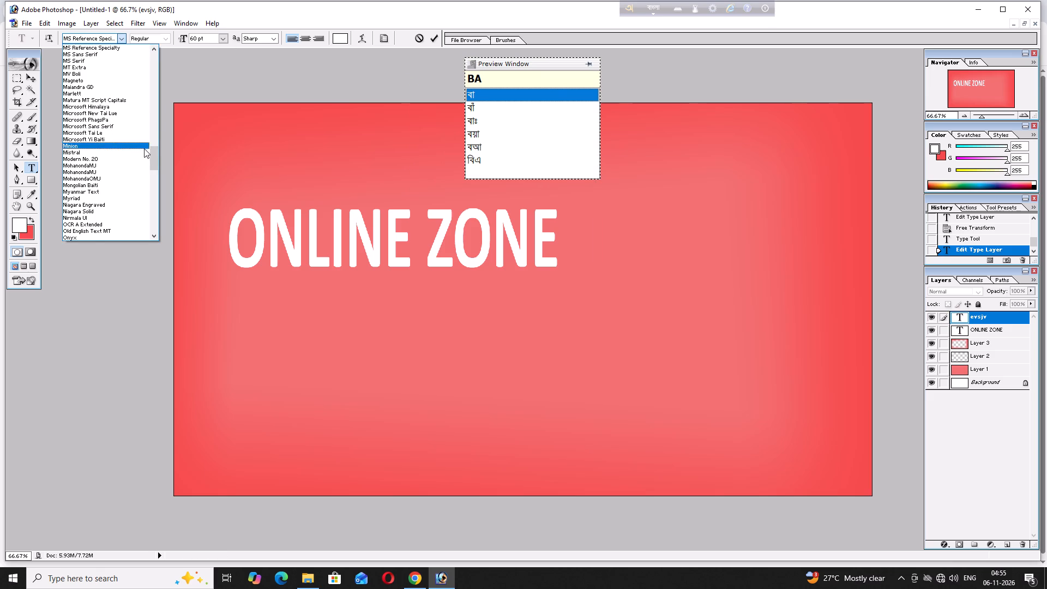
scroll(144, 149, up, 8)
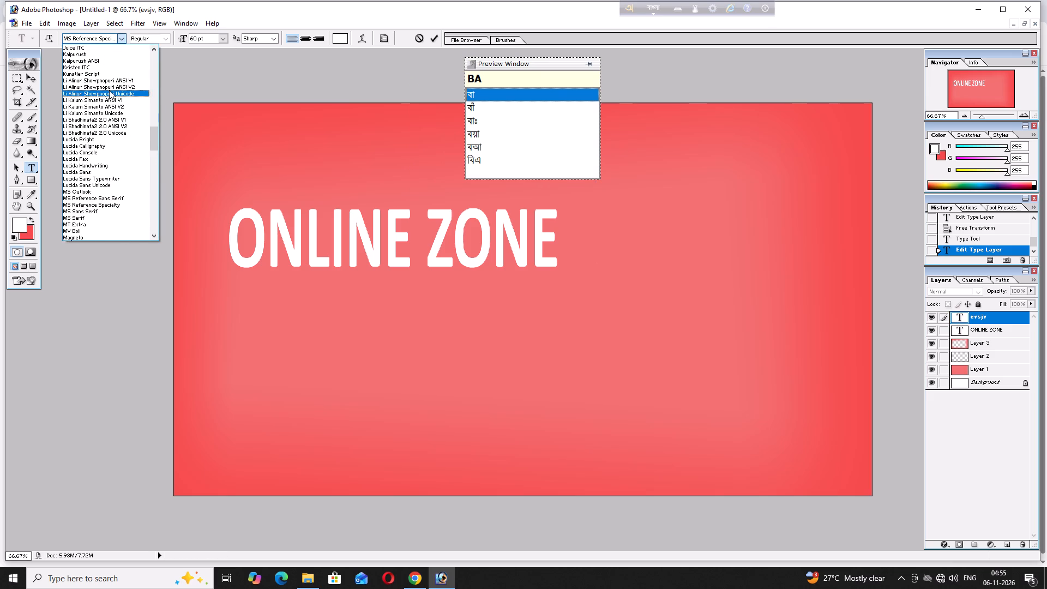
click(111, 81)
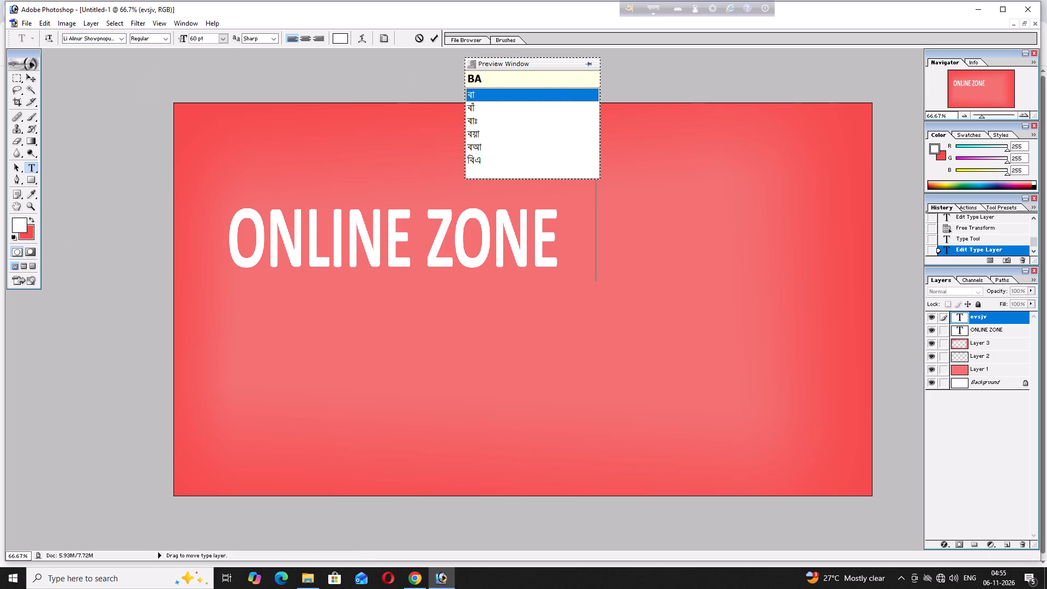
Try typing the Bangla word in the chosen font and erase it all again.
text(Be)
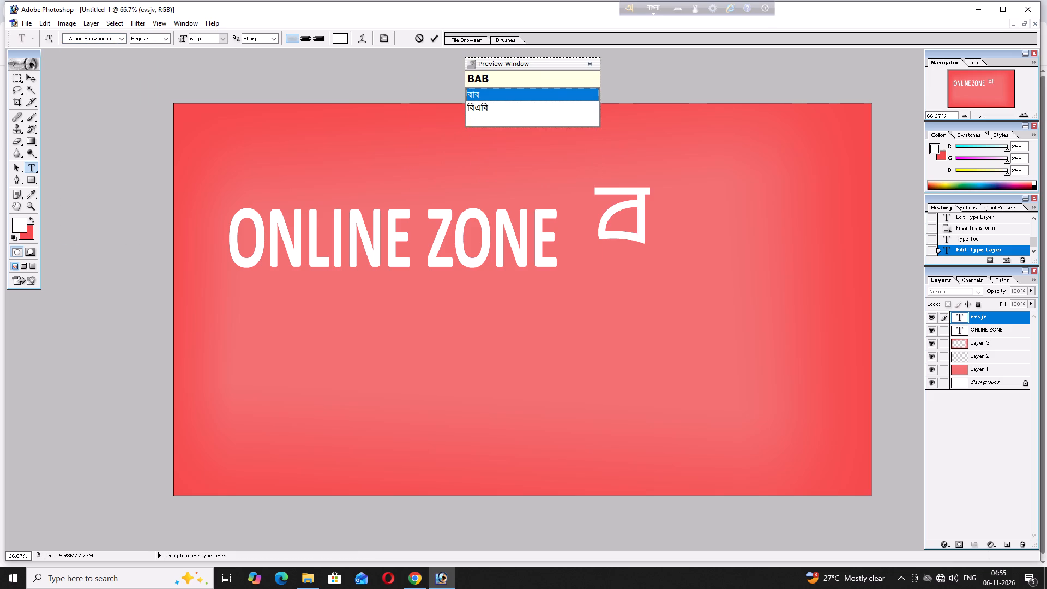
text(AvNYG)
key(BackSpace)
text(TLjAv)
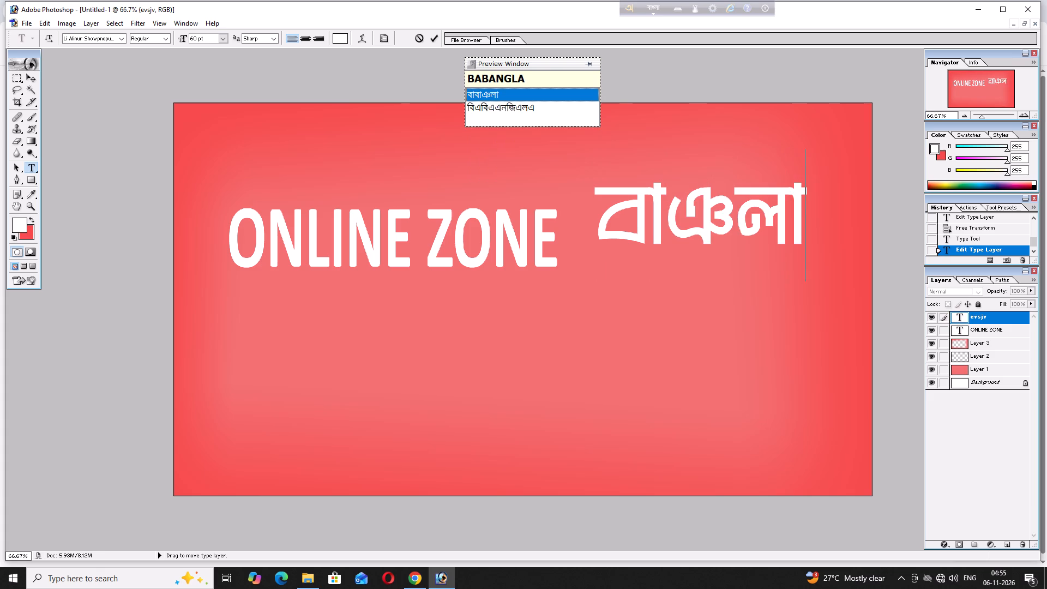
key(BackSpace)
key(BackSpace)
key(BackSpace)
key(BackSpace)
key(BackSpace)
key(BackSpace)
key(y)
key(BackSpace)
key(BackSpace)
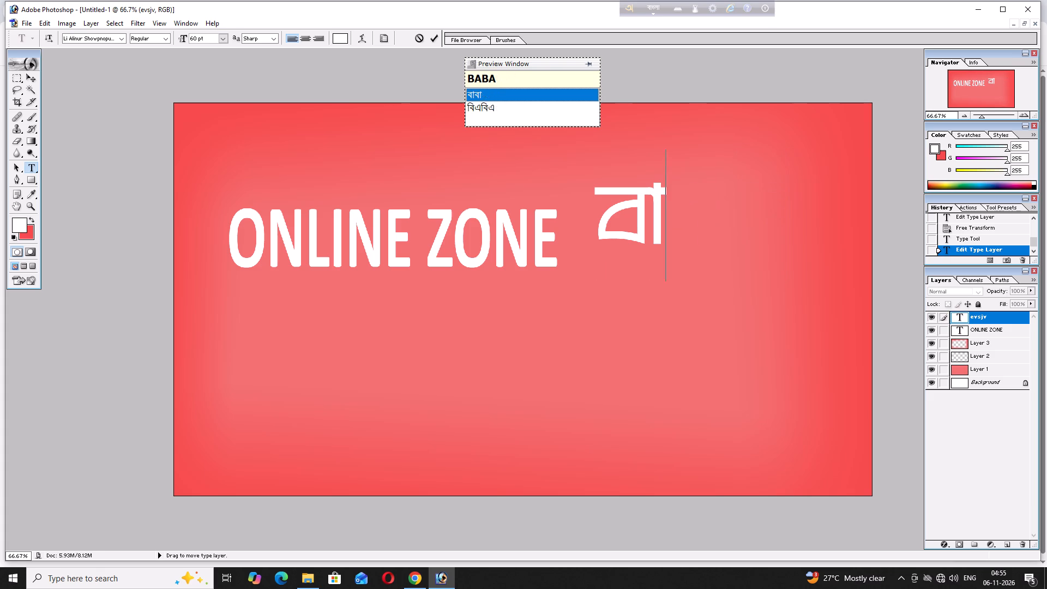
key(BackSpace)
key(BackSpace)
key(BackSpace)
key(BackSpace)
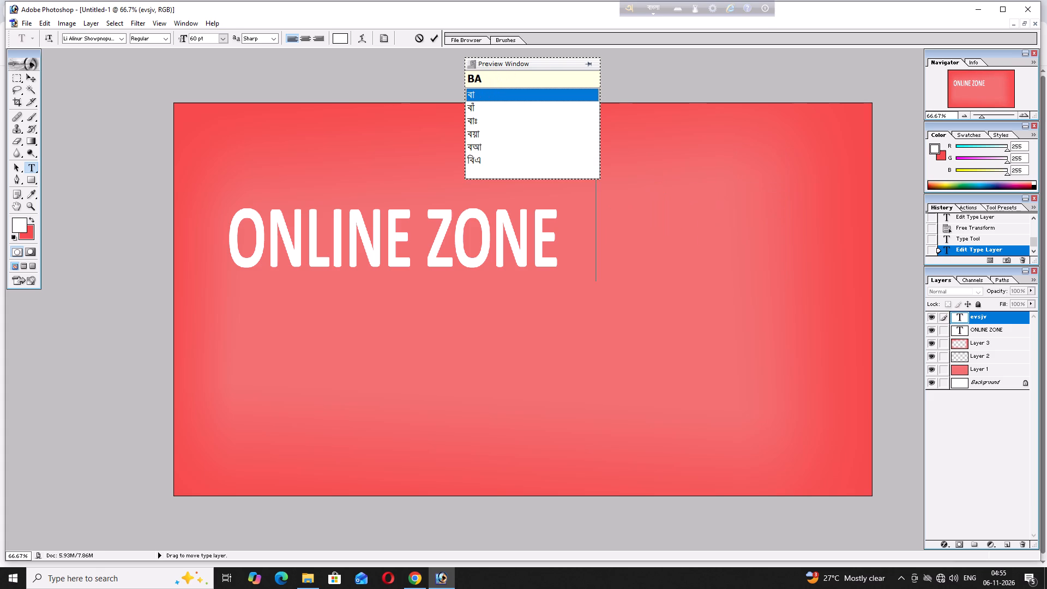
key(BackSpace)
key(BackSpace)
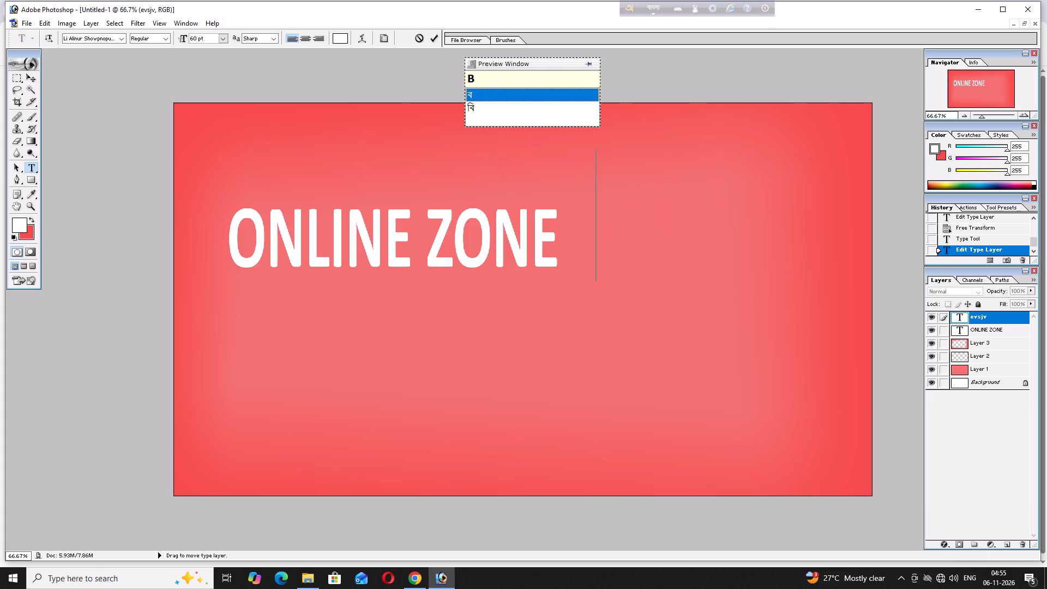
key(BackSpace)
Enter the Bangla word বাংলা beside the ONLINE ZONE title, choosing the spelling with ং.
text(BeAvNYG)
key(BackSpace)
text(TLjAv)
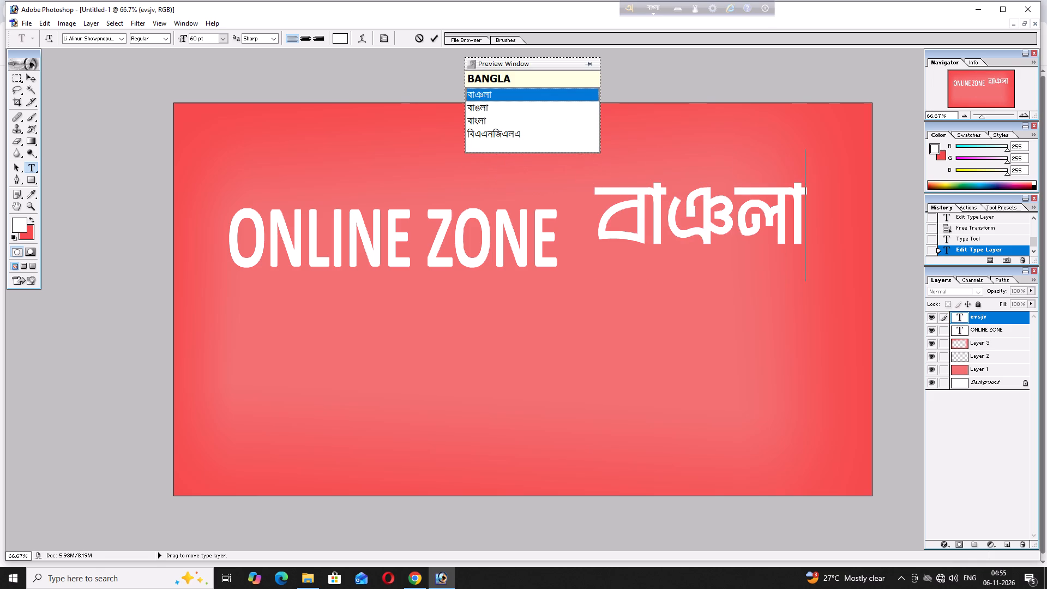
key(BackSpace)
key(BackSpace)
text(sjv)
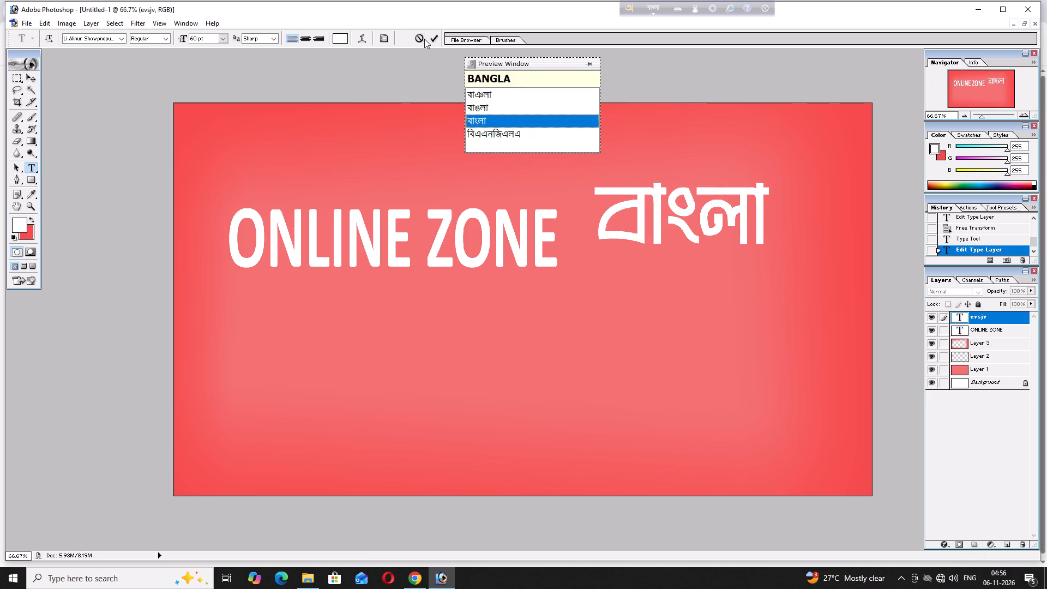
Recolour the whole word বাংলা to bright yellow-green (R 210, G 255, B 0) and commit the text edit.
drag(766, 209, 583, 226)
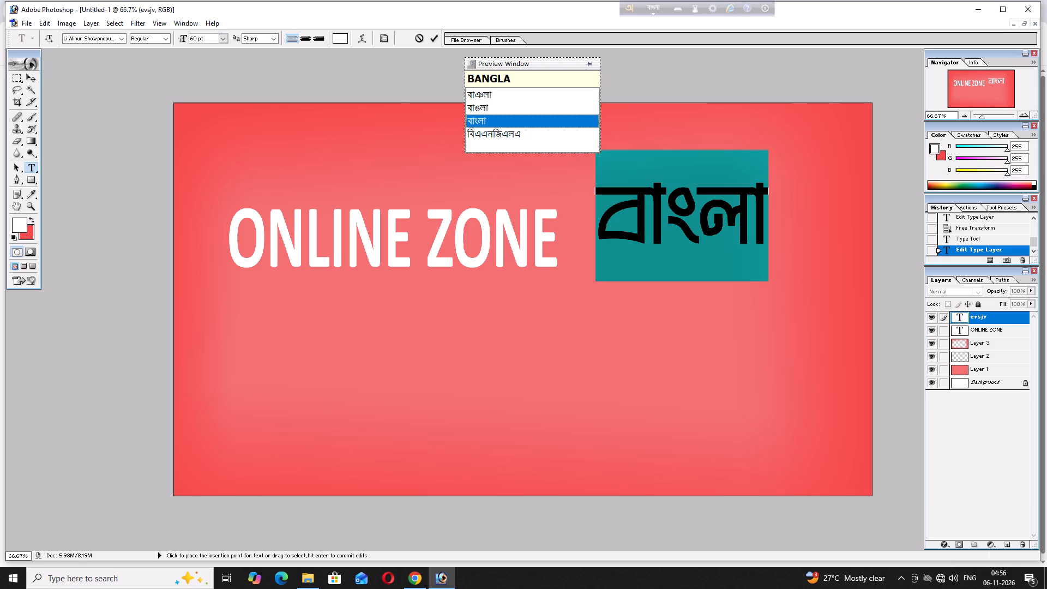
drag(583, 226, 582, 226)
click(23, 223)
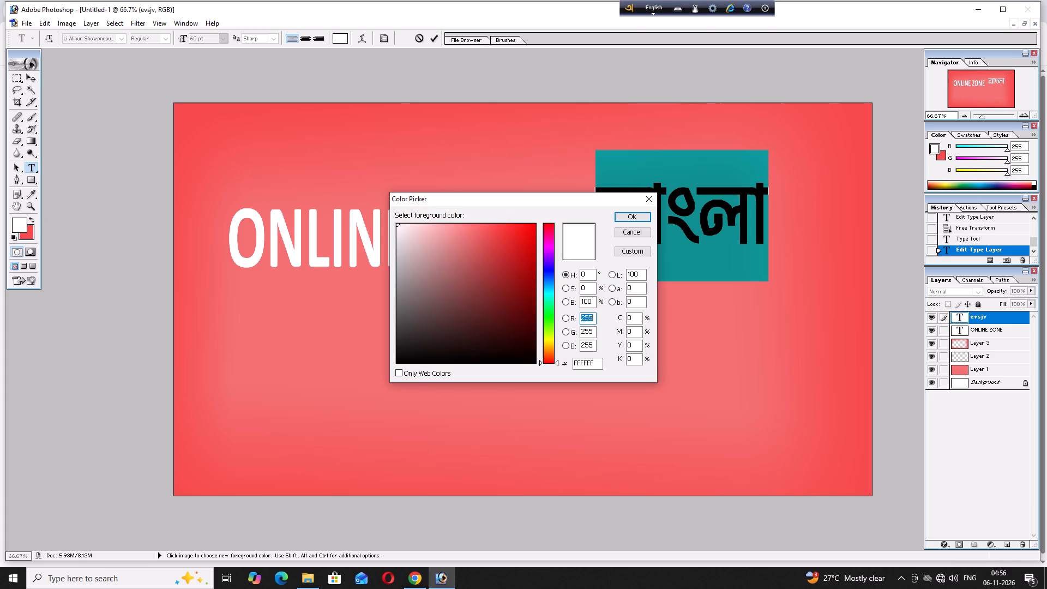
drag(551, 341, 550, 335)
drag(503, 275, 539, 217)
click(625, 220)
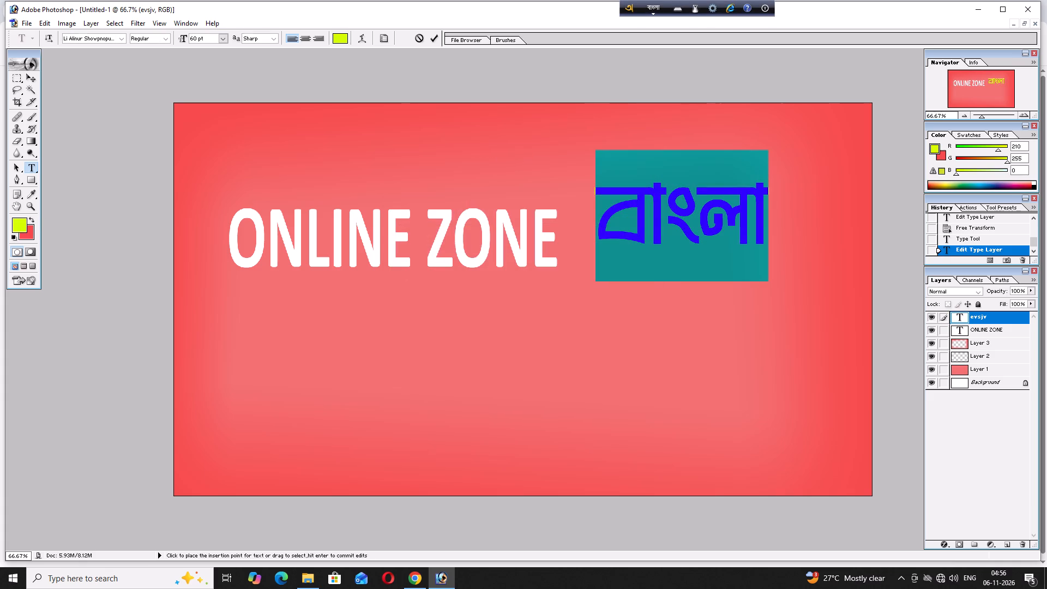
click(434, 40)
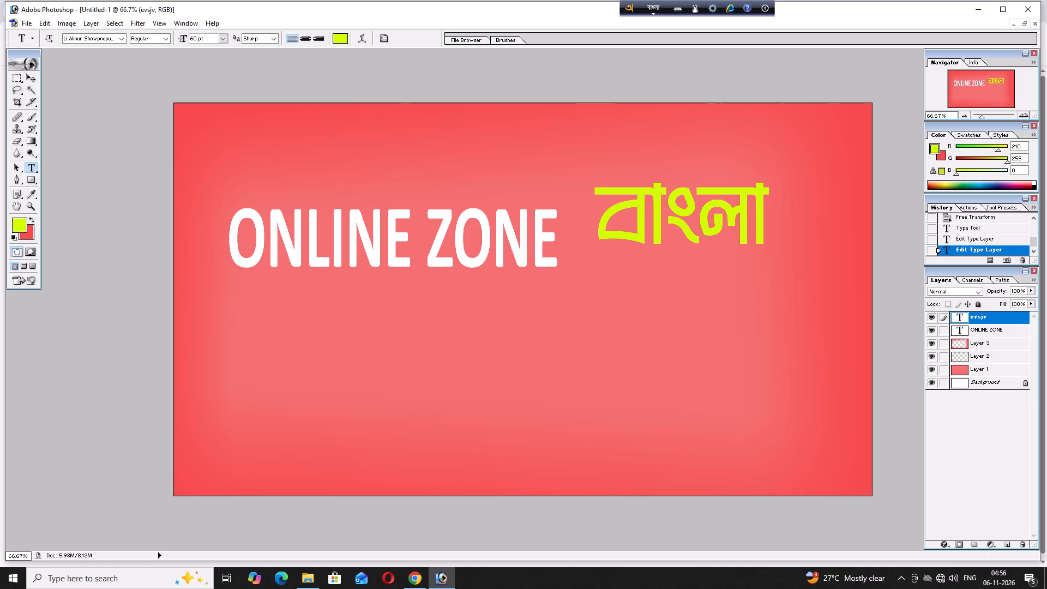
Move the word বাংলা down so it lines up with the ONLINE ZONE title.
click(32, 80)
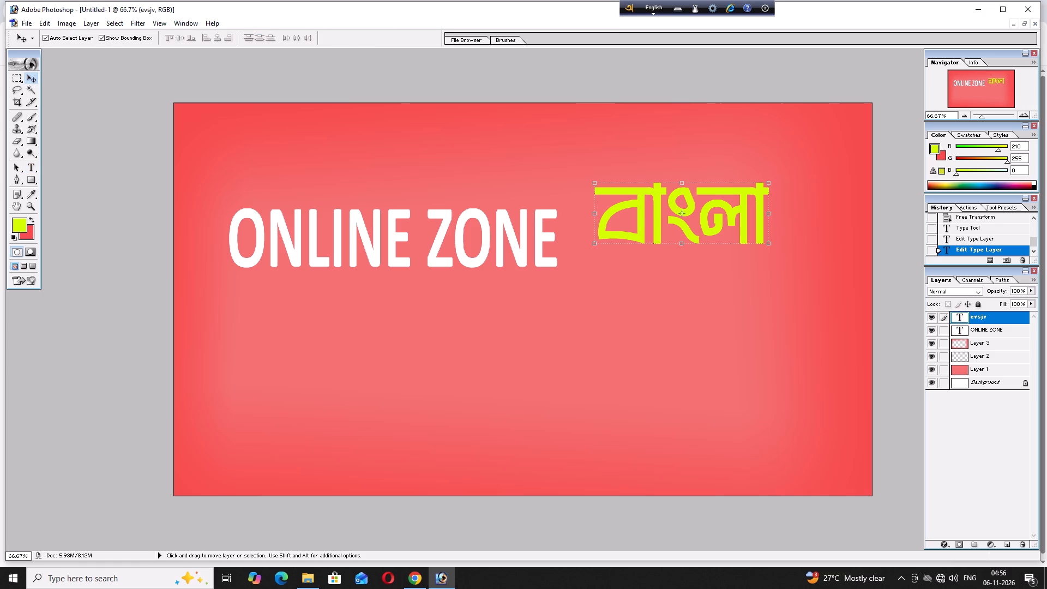
drag(658, 238, 657, 261)
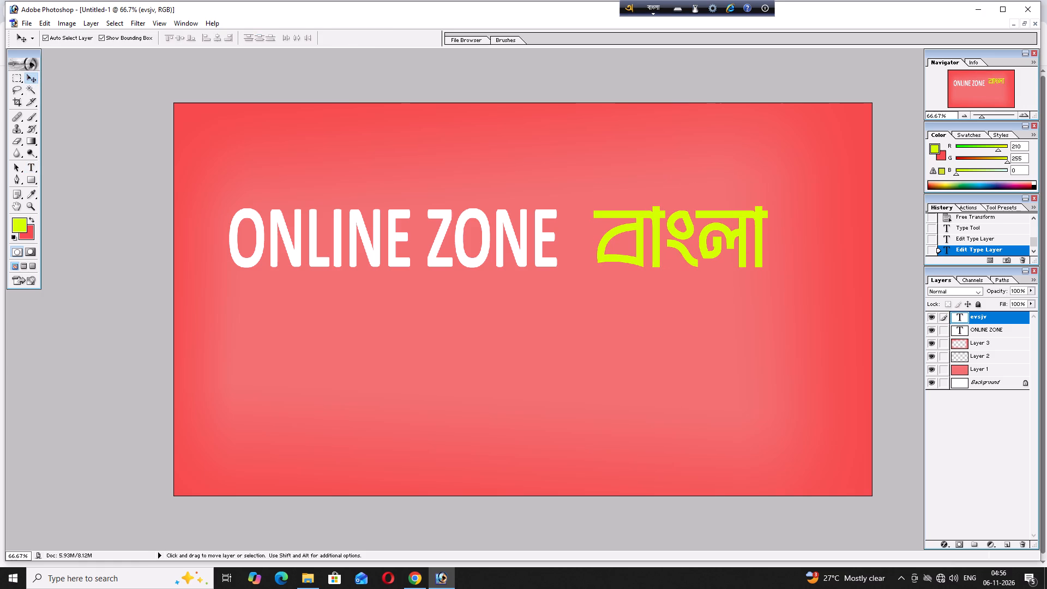
drag(657, 261, 659, 263)
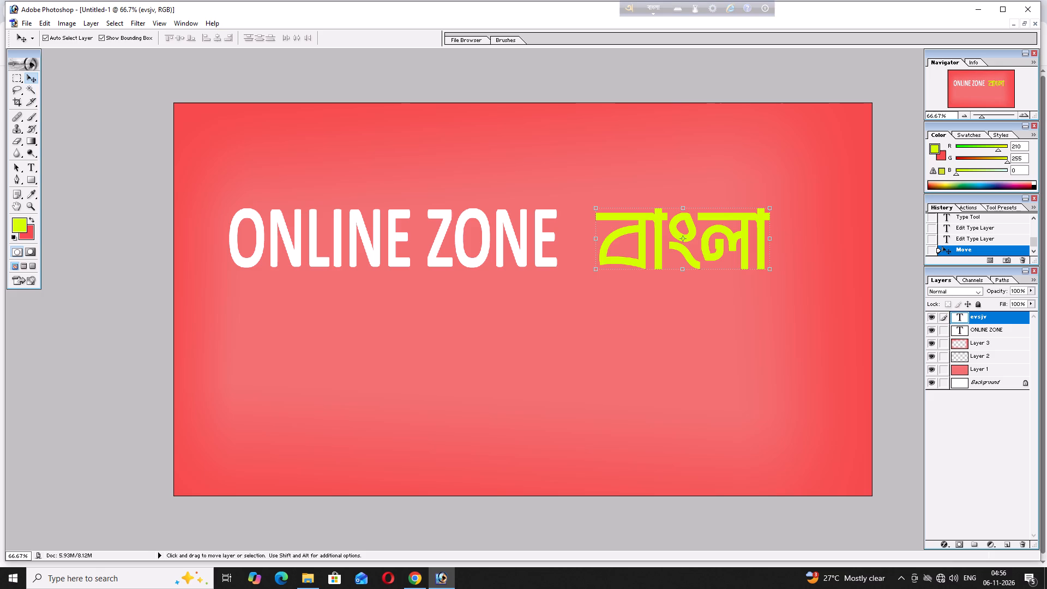
Move the ONLINE ZONE title slightly closer to the word বাংলা and level with it.
click(293, 250)
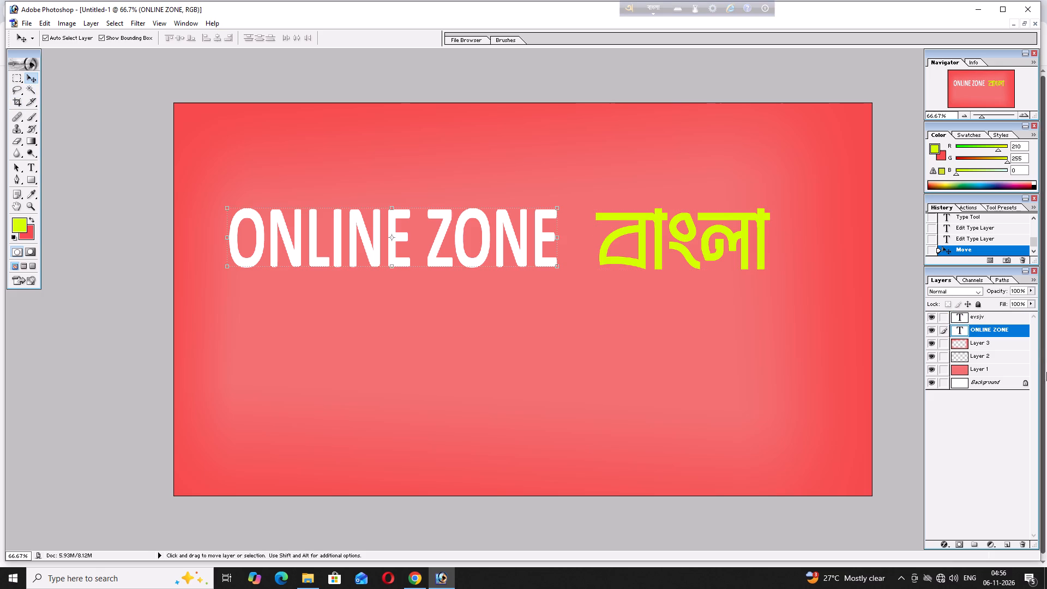
drag(514, 243, 527, 245)
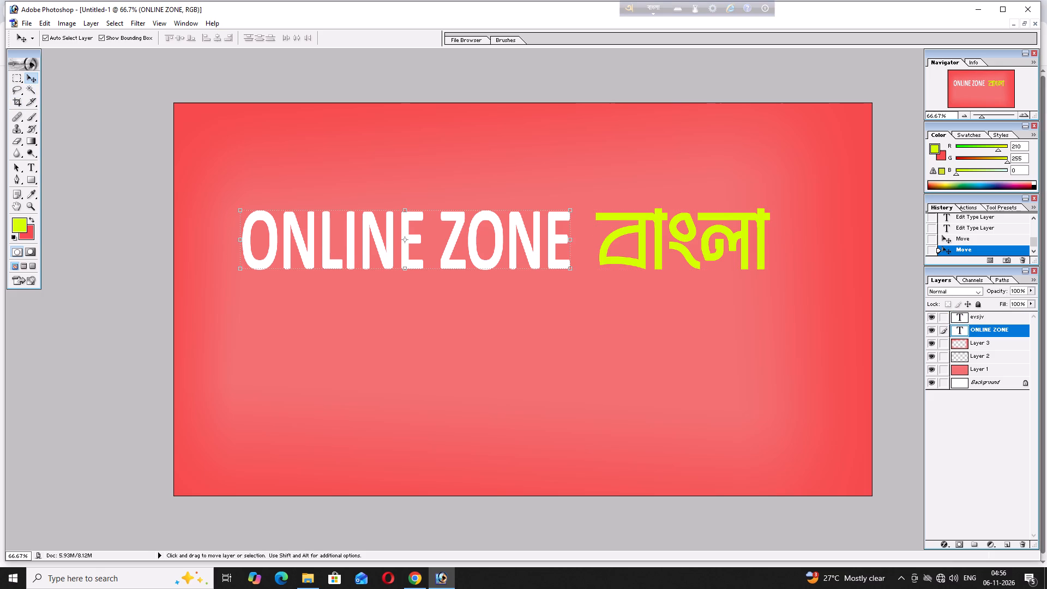
Add a new layer above the Bangla text layer and swap the colours so coral red is the foreground.
click(991, 318)
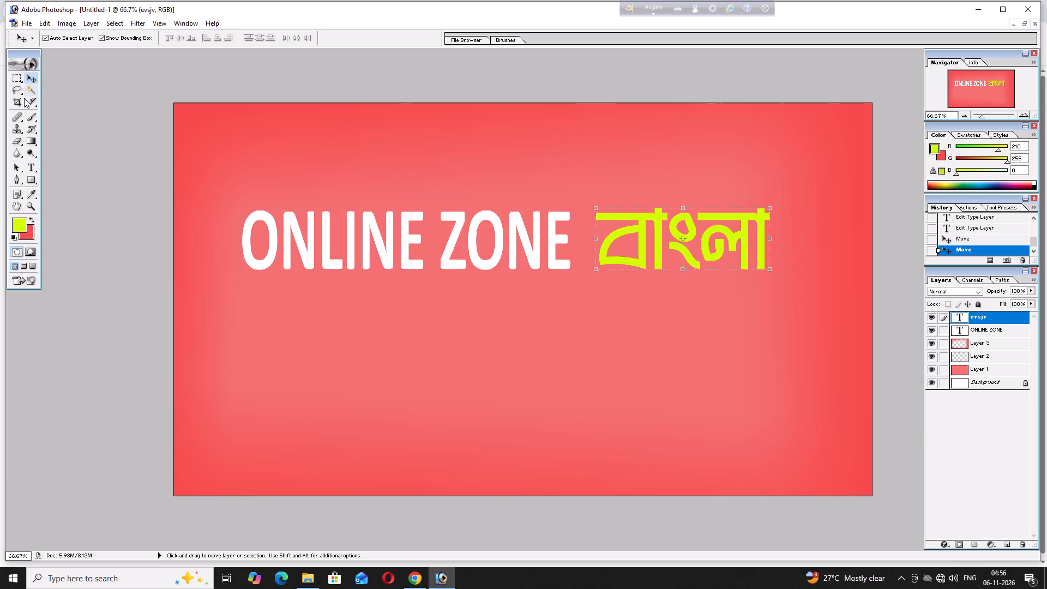
click(1003, 541)
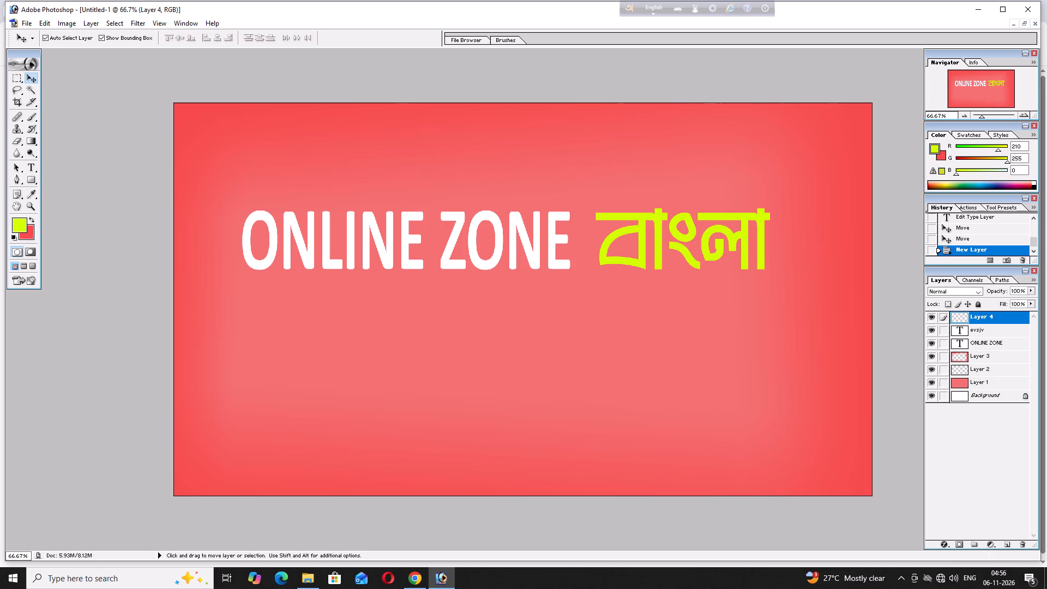
click(29, 223)
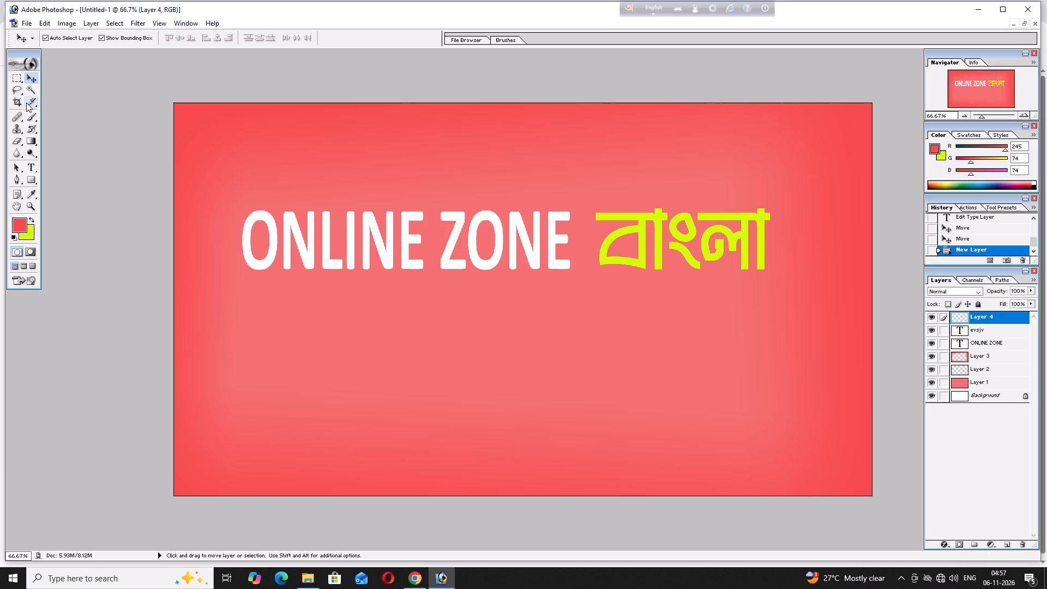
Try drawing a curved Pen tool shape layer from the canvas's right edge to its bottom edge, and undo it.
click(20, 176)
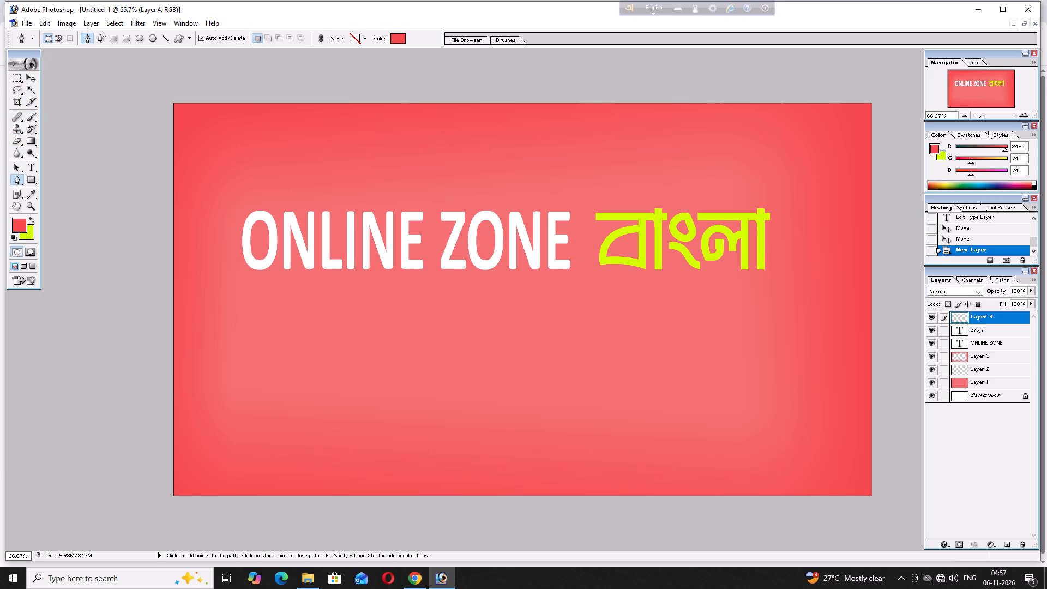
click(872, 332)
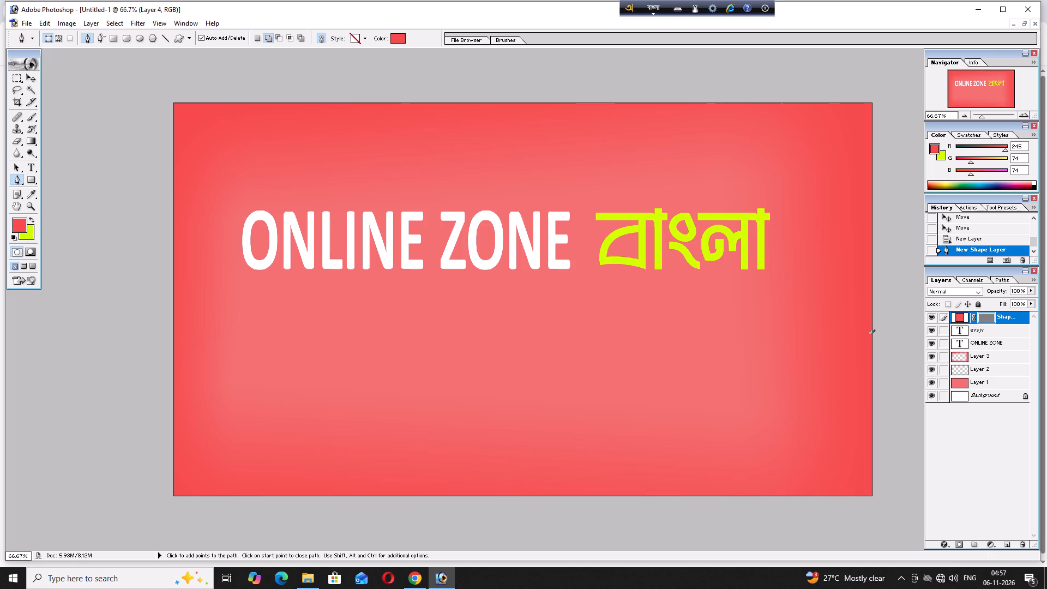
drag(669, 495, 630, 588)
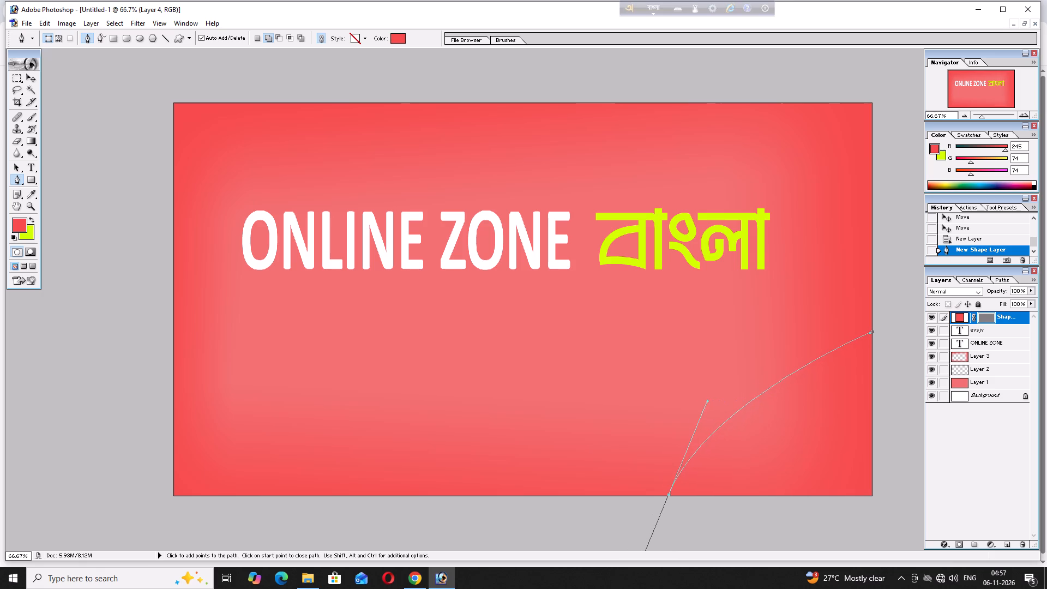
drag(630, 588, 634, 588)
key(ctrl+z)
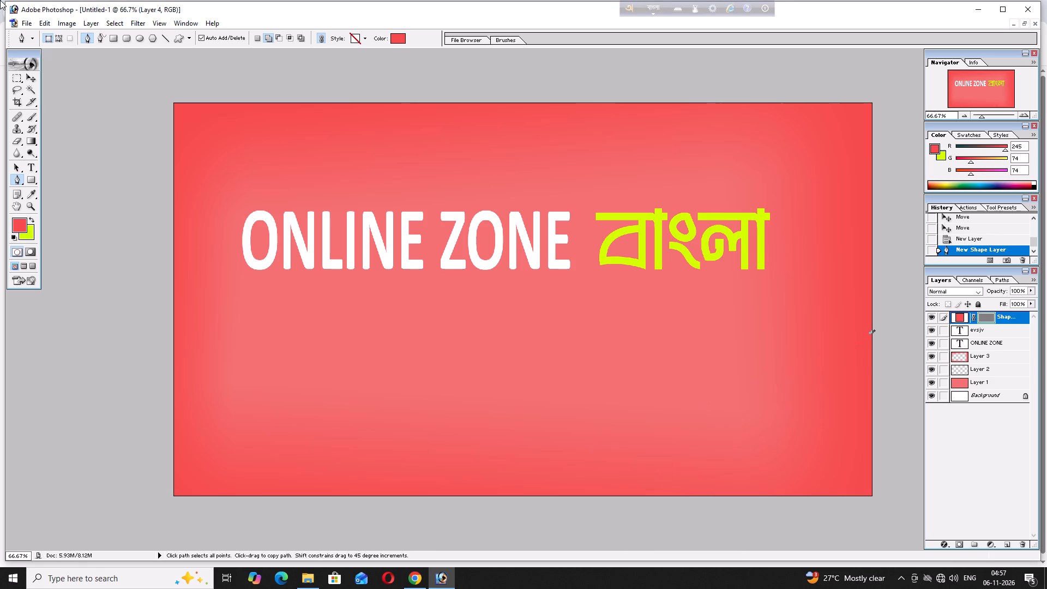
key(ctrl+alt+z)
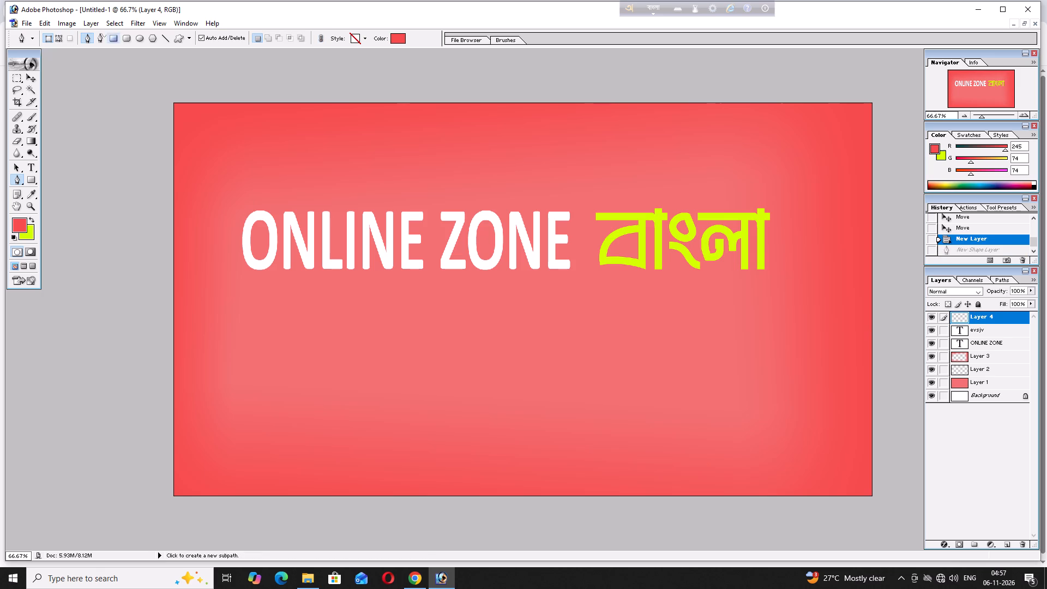
Set the Pen tool to draw plain paths instead of shape layers.
click(56, 37)
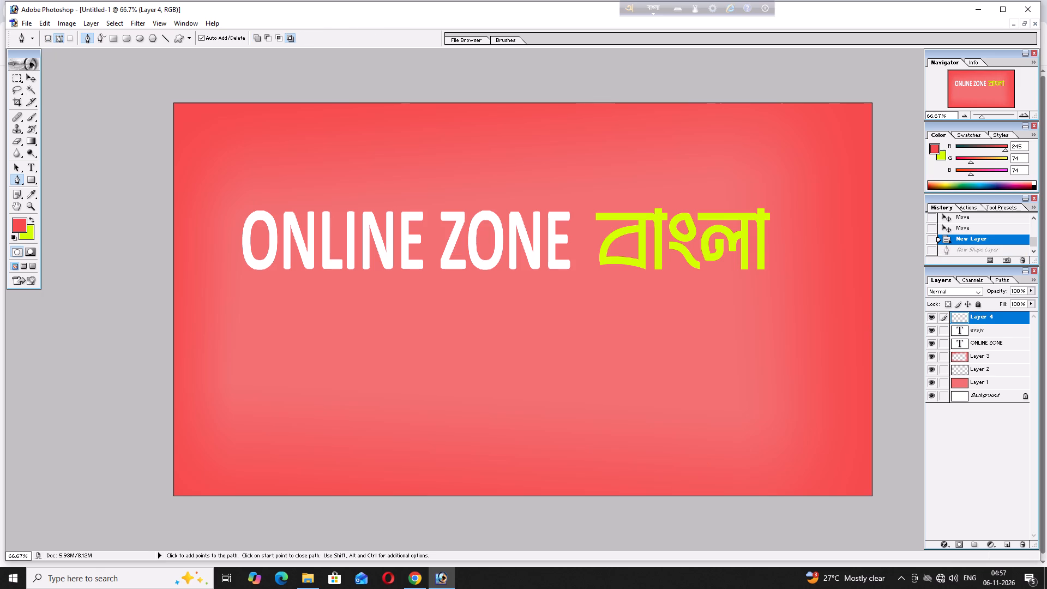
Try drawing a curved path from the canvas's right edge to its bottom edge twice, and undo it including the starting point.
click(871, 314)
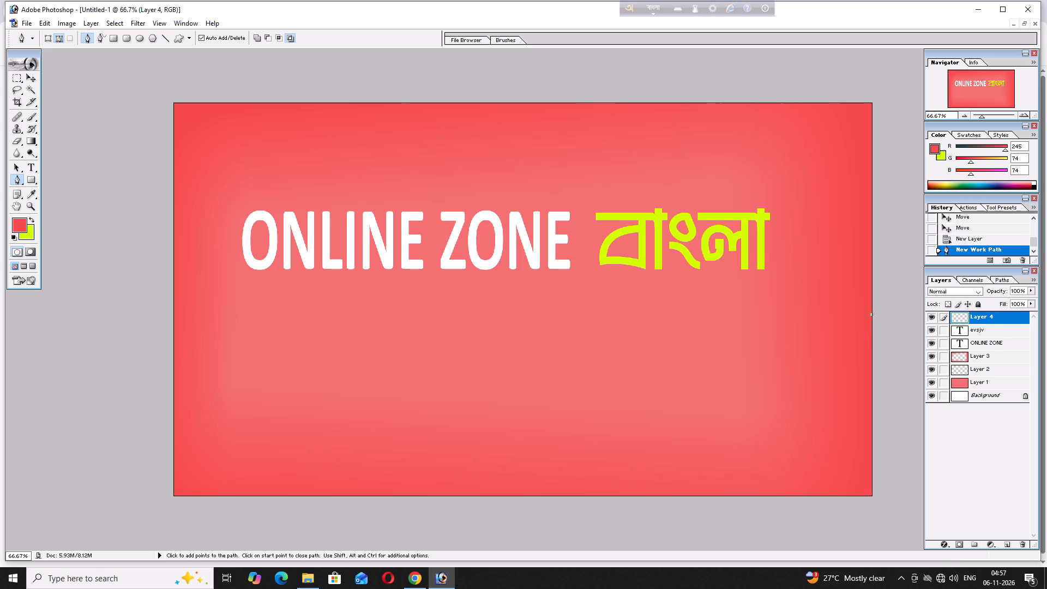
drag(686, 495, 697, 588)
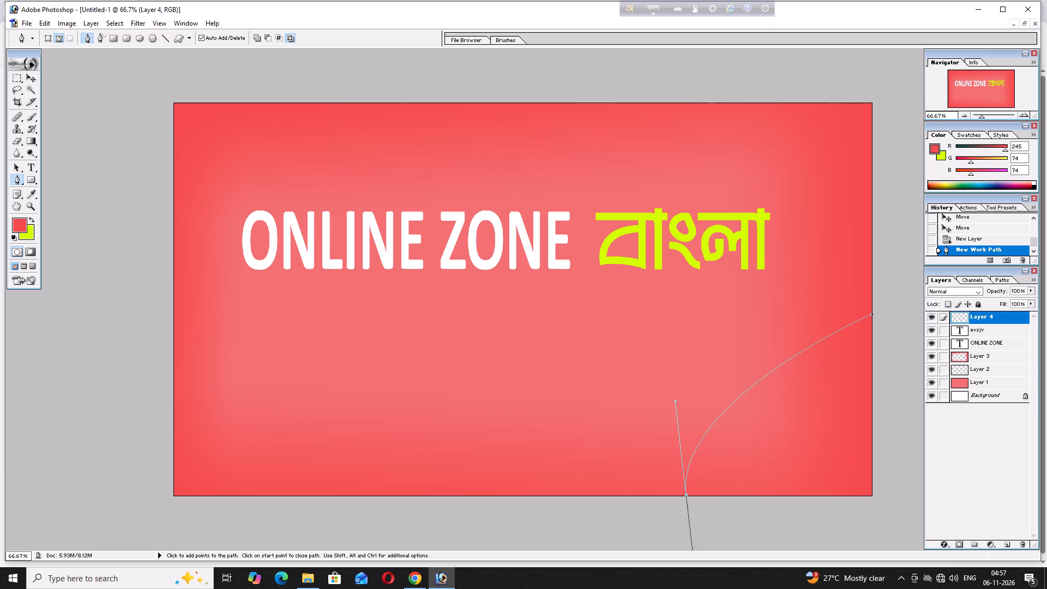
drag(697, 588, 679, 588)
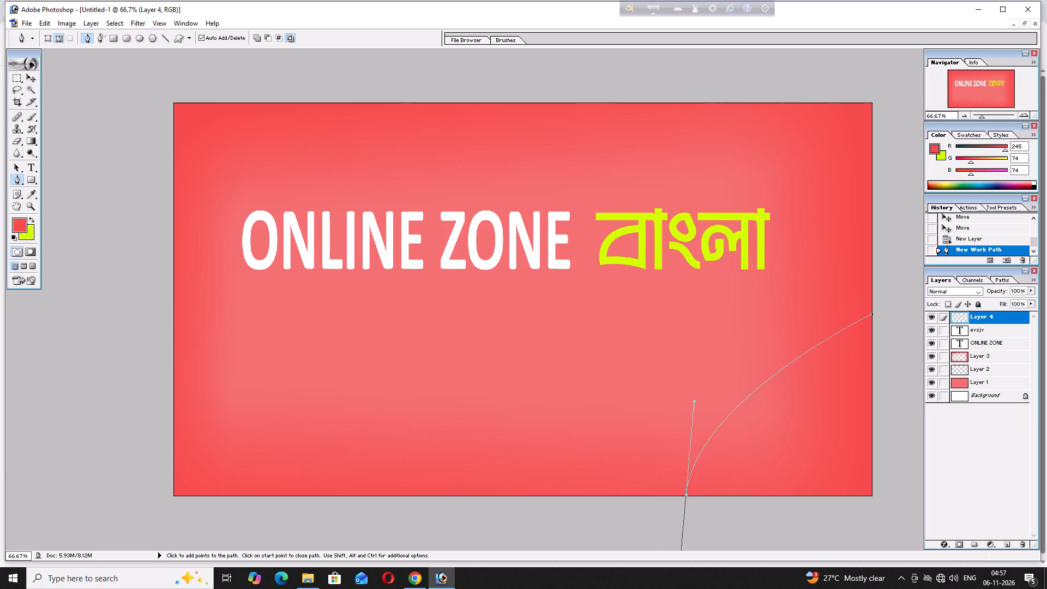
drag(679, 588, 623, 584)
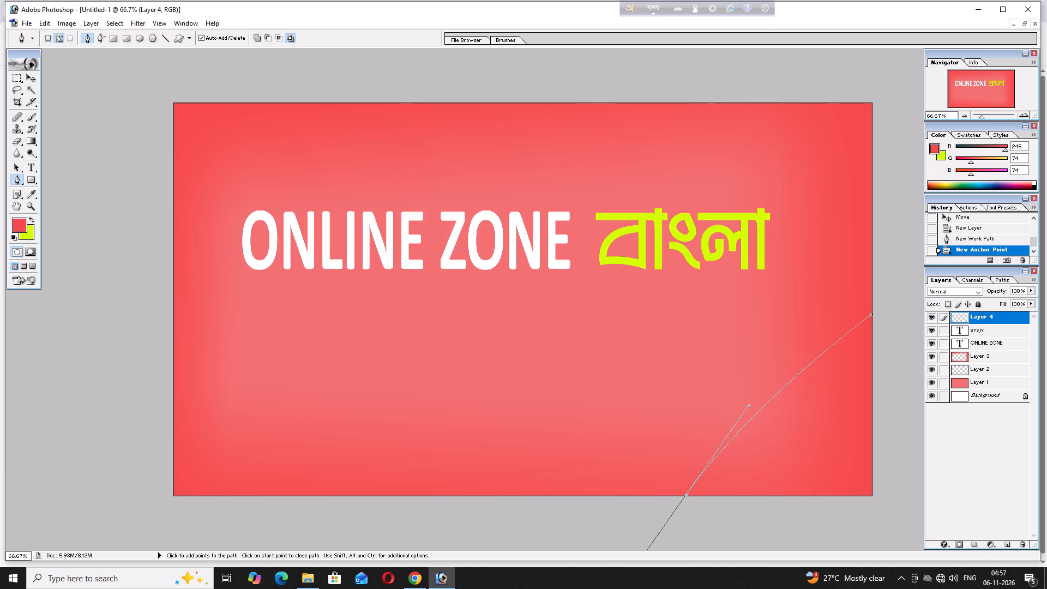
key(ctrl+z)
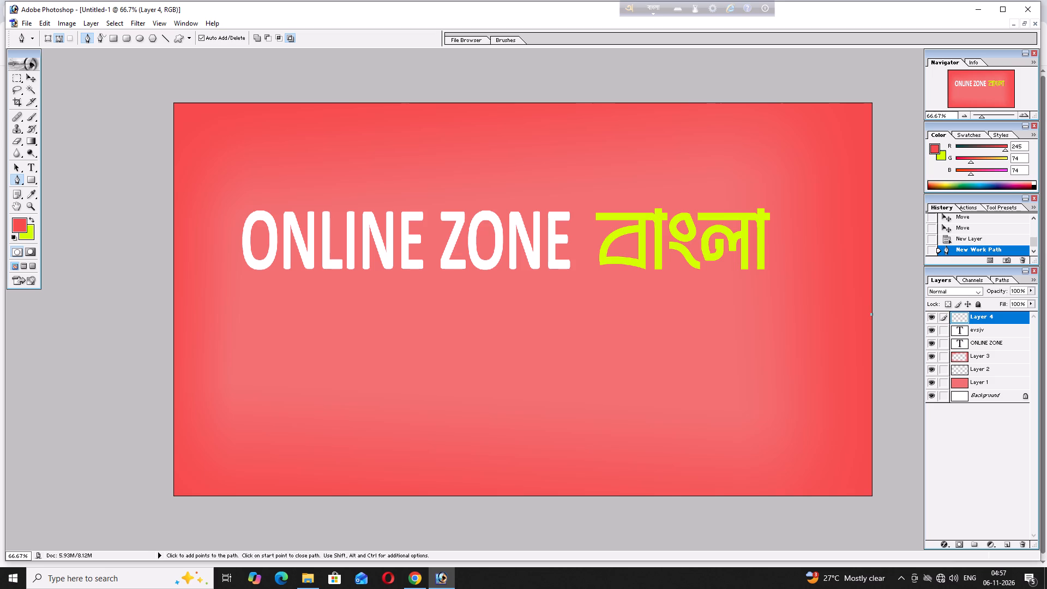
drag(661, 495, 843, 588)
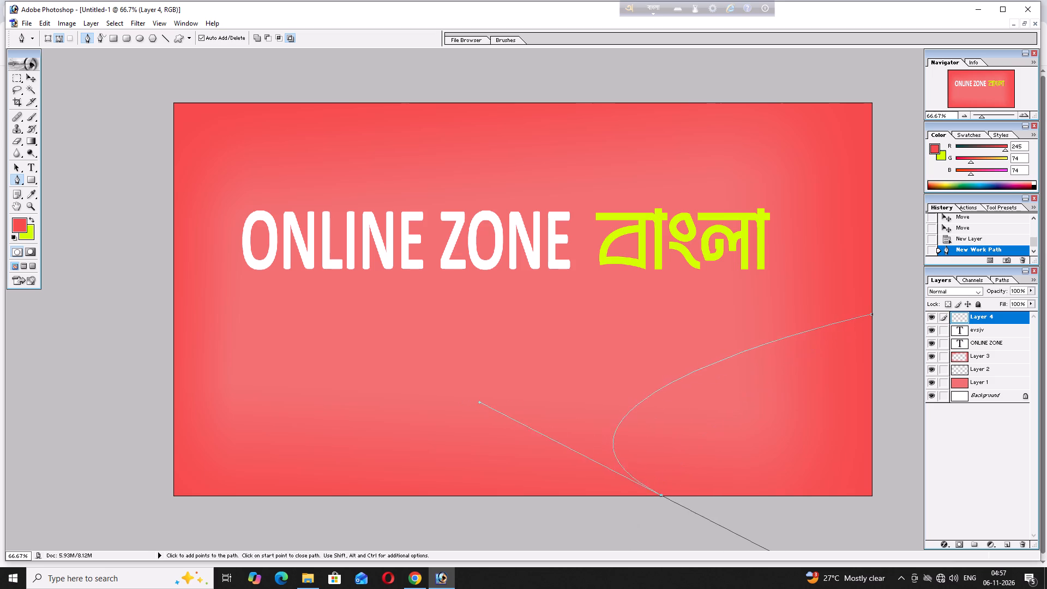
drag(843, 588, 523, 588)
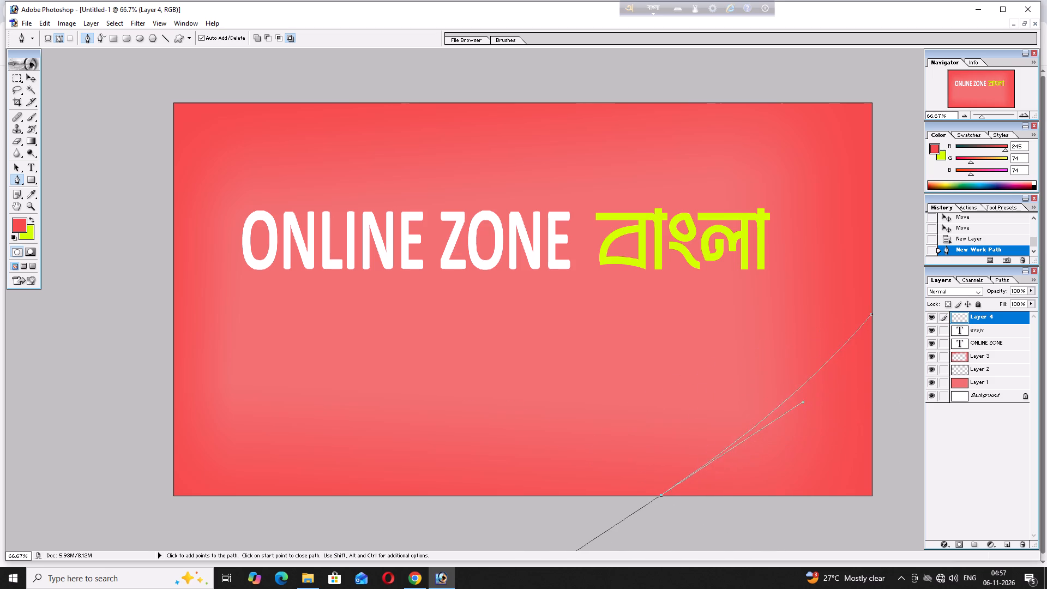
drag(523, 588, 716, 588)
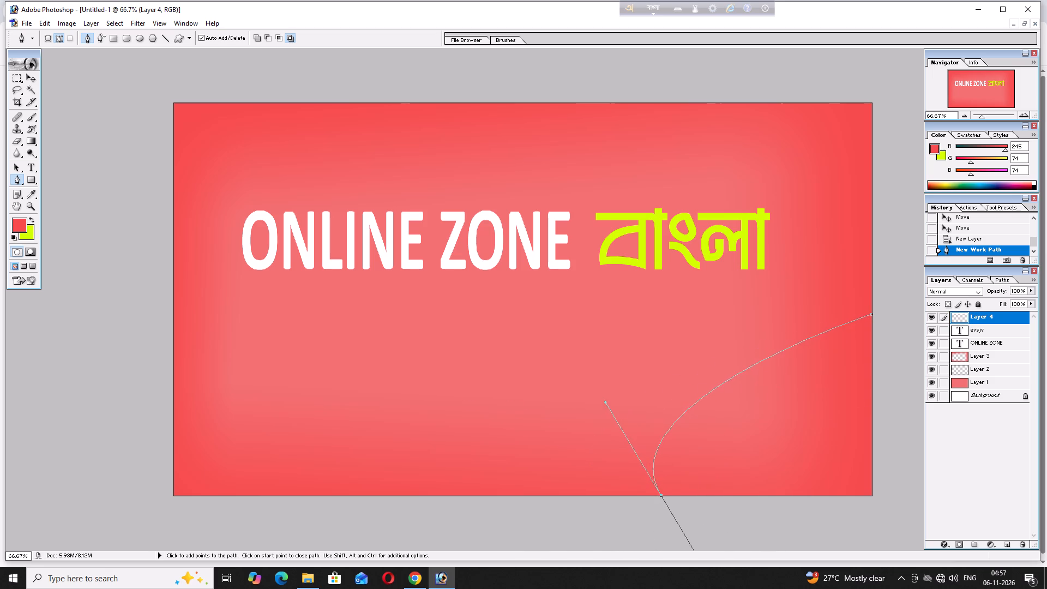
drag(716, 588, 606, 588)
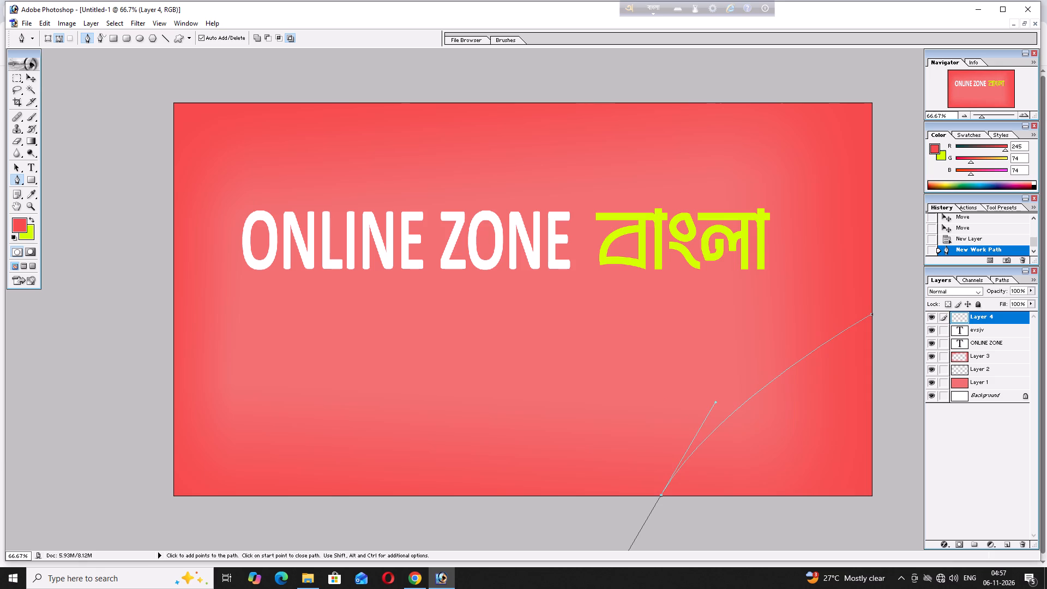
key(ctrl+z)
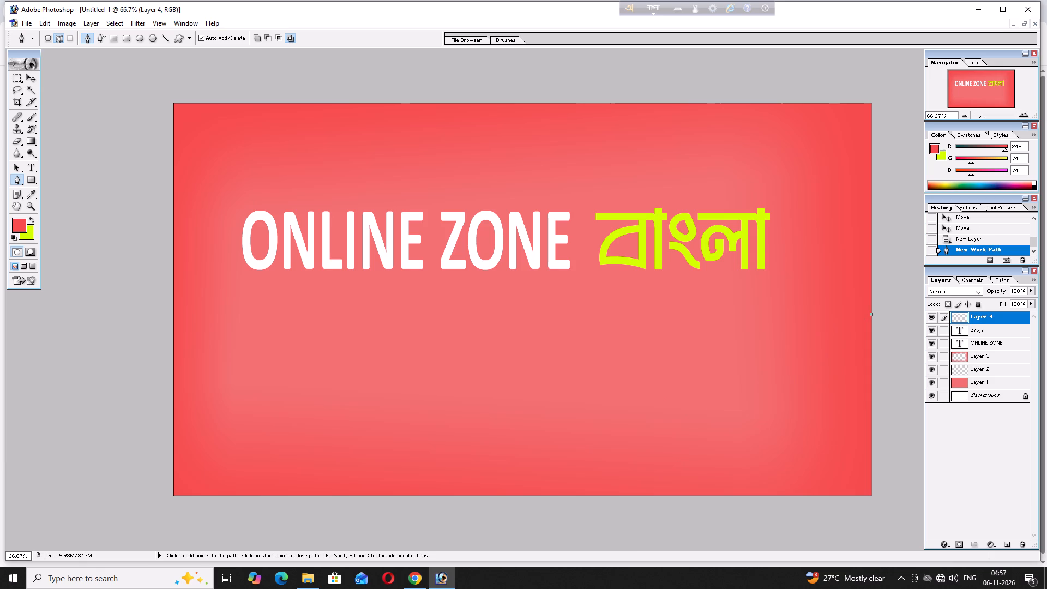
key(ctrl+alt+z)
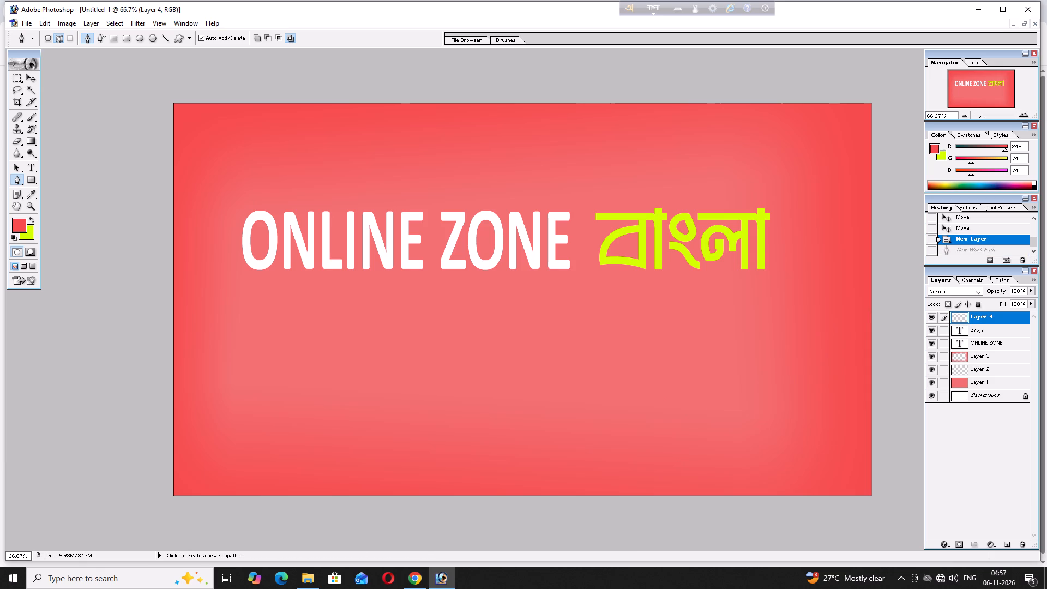
Start a new path with an anchor point on the canvas's right edge, a little below the title.
click(872, 287)
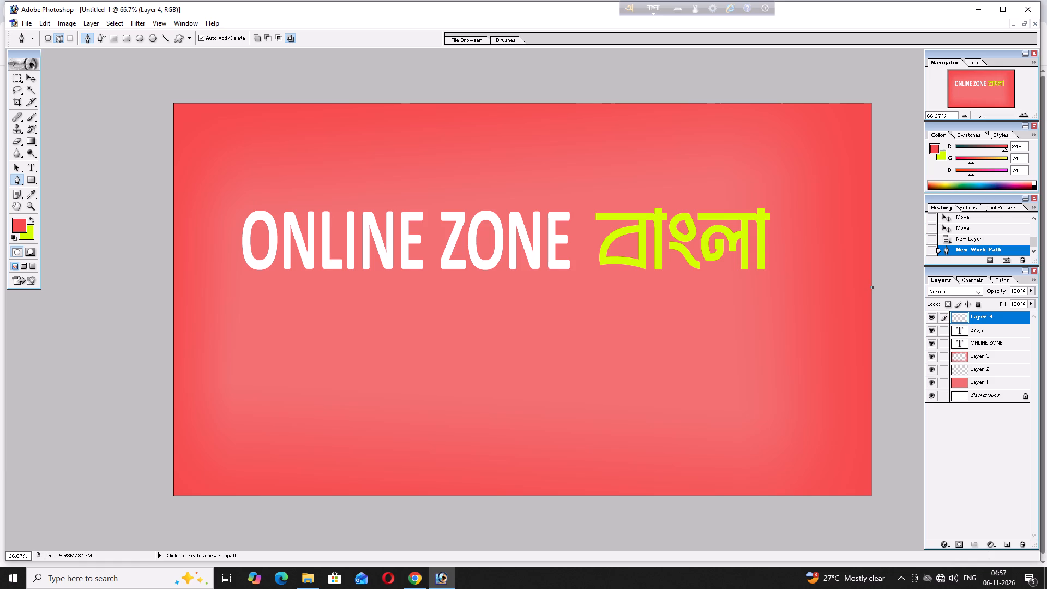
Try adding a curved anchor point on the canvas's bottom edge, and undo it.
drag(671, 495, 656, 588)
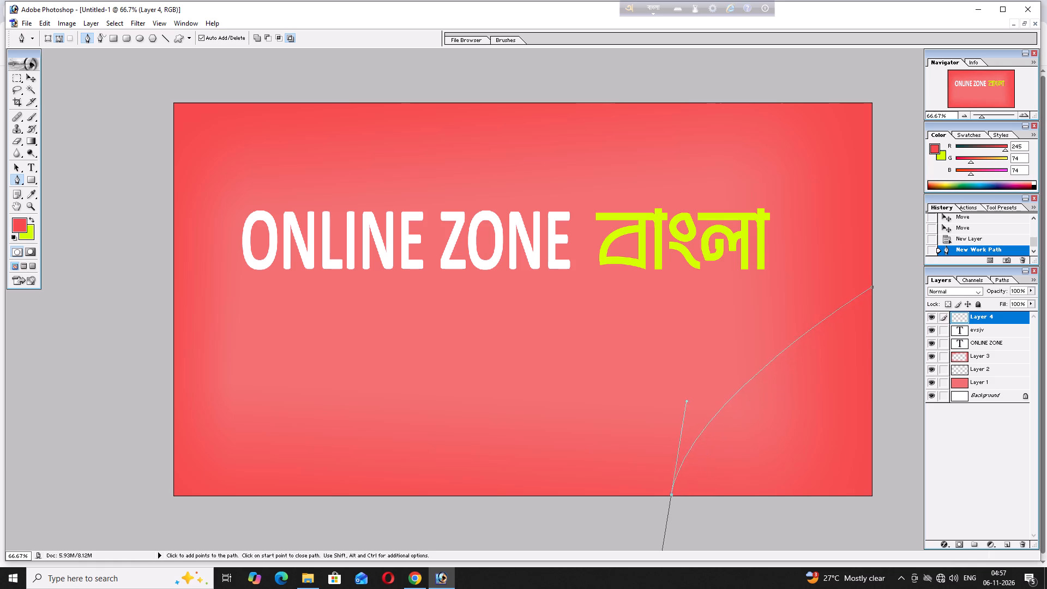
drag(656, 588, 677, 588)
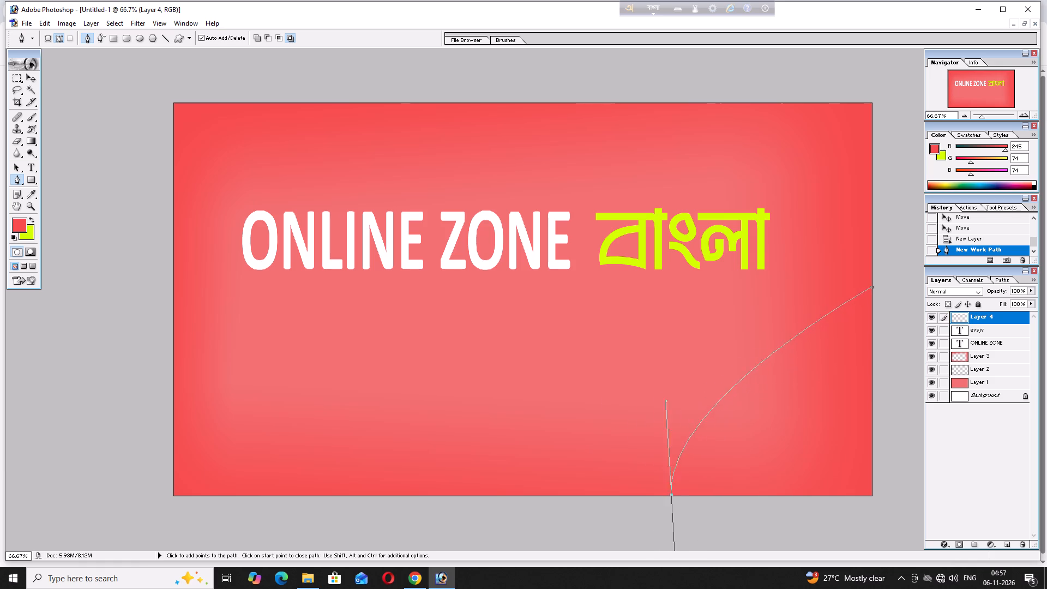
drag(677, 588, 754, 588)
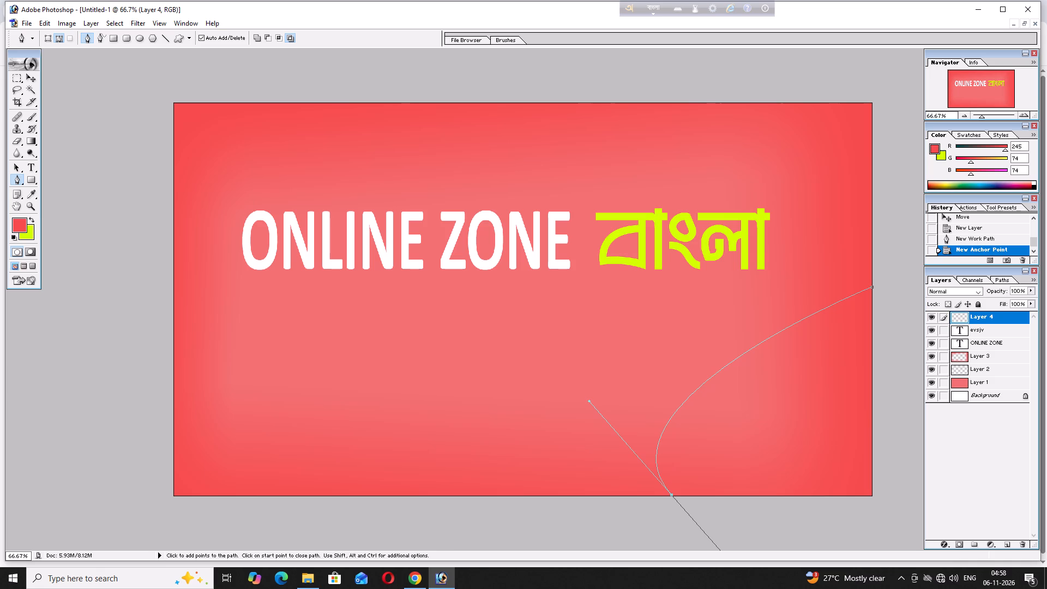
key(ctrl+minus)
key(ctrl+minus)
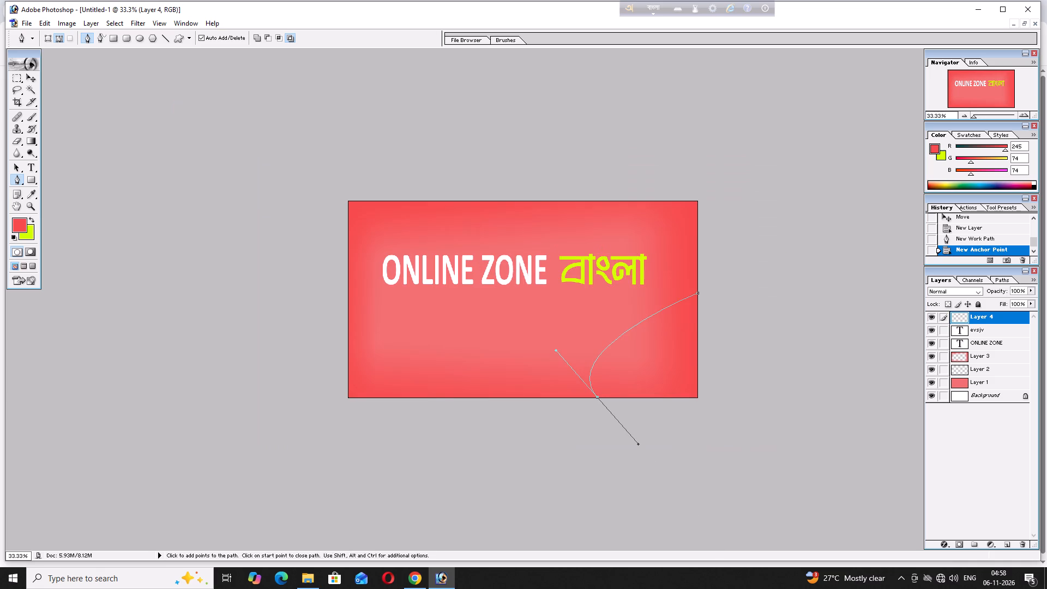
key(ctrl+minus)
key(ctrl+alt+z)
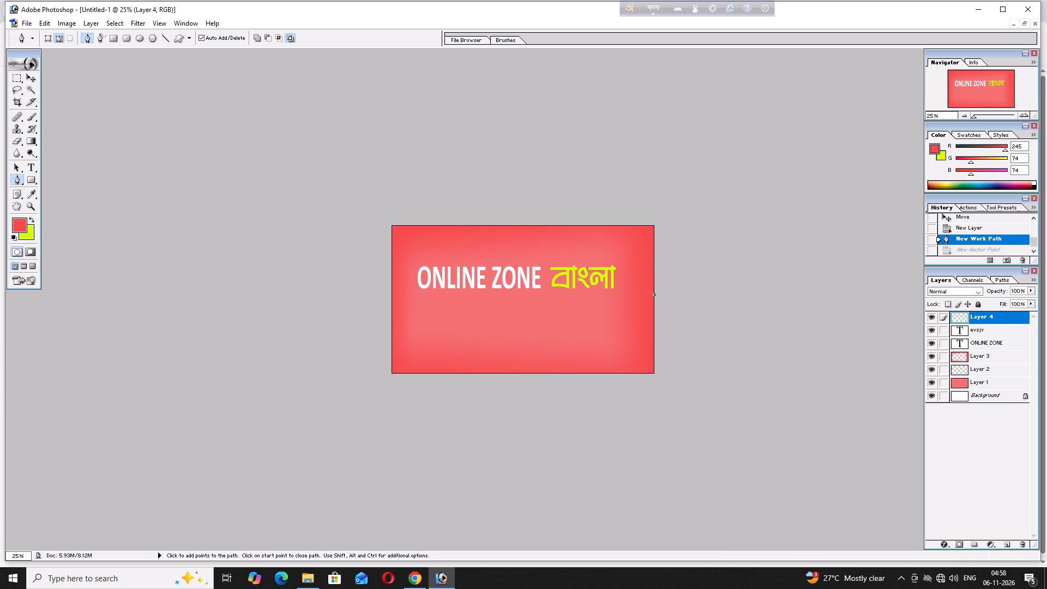
Curve the path to the canvas's bottom edge, close it through the bottom-right corner, and convert it into a selection.
drag(562, 372, 577, 464)
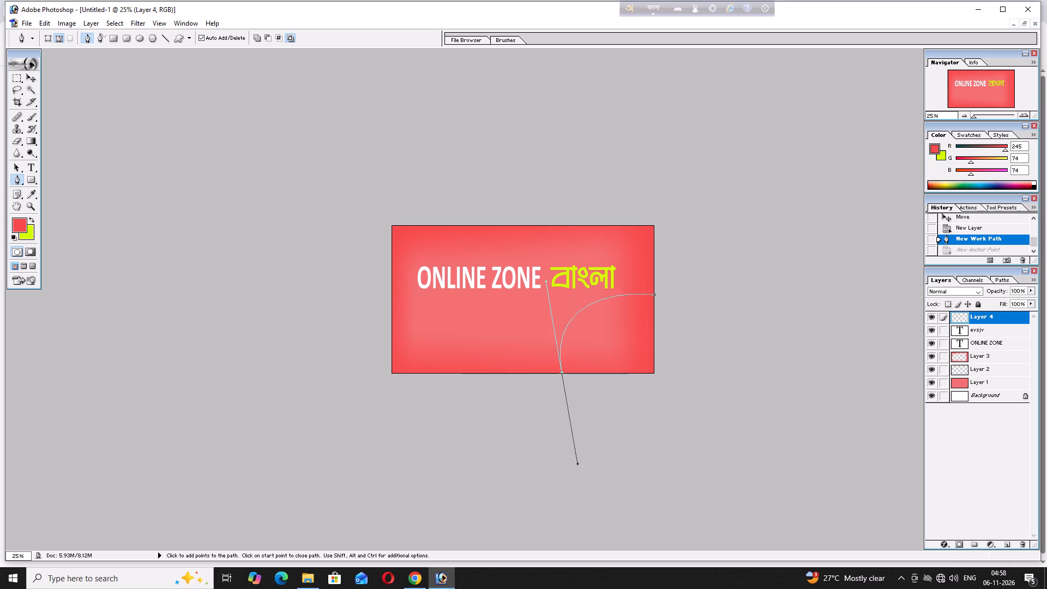
drag(577, 464, 567, 462)
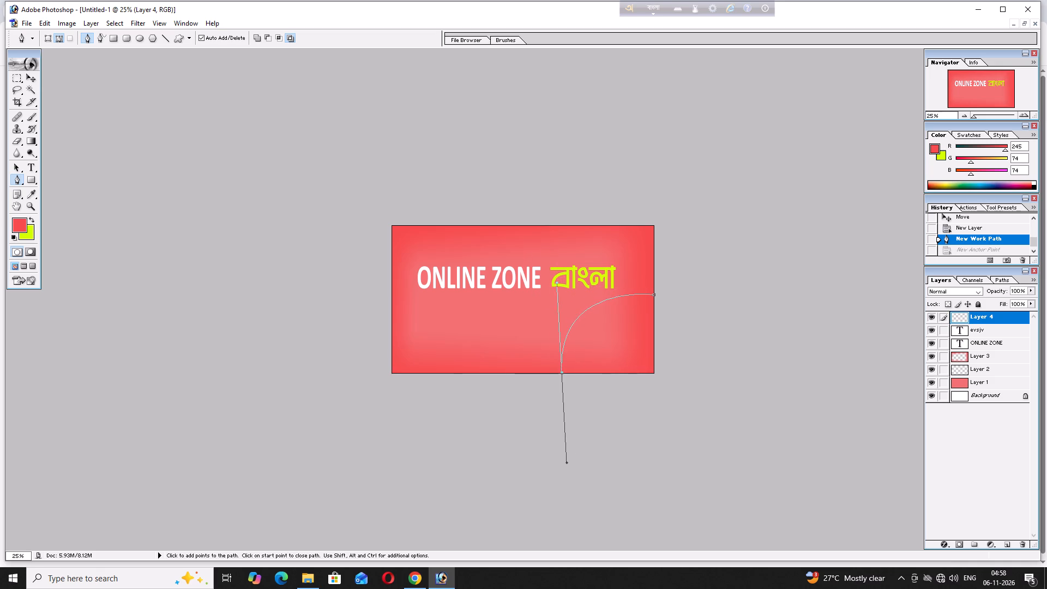
drag(567, 462, 562, 462)
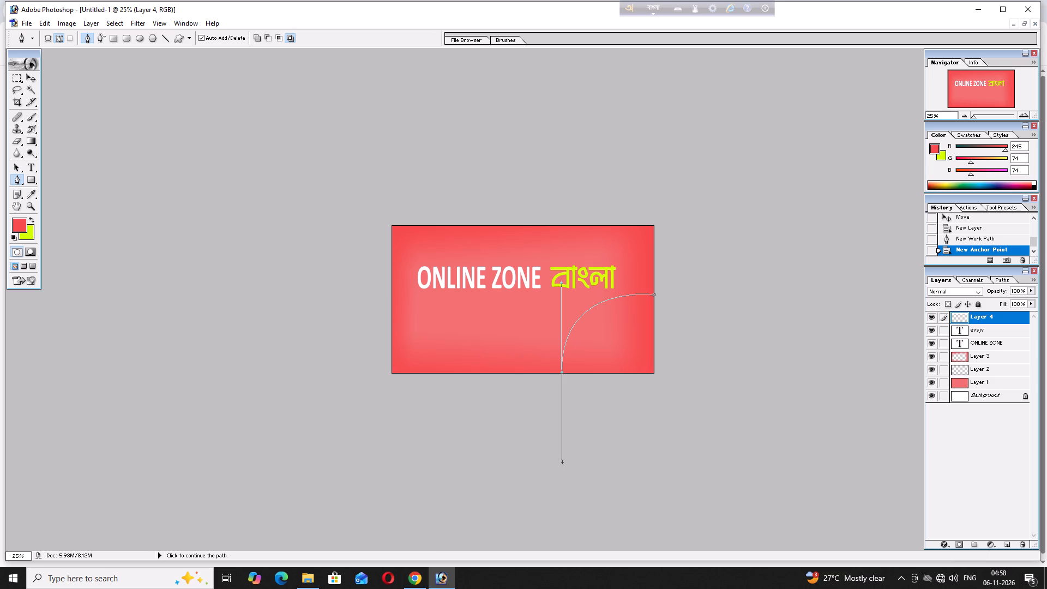
click(562, 371)
alt+click(562, 373)
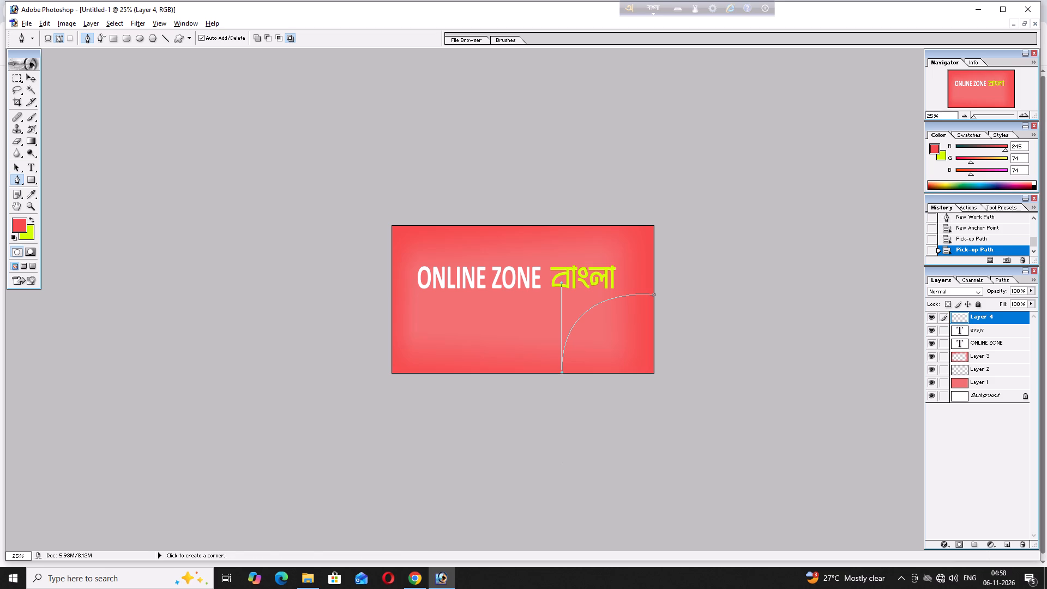
click(655, 374)
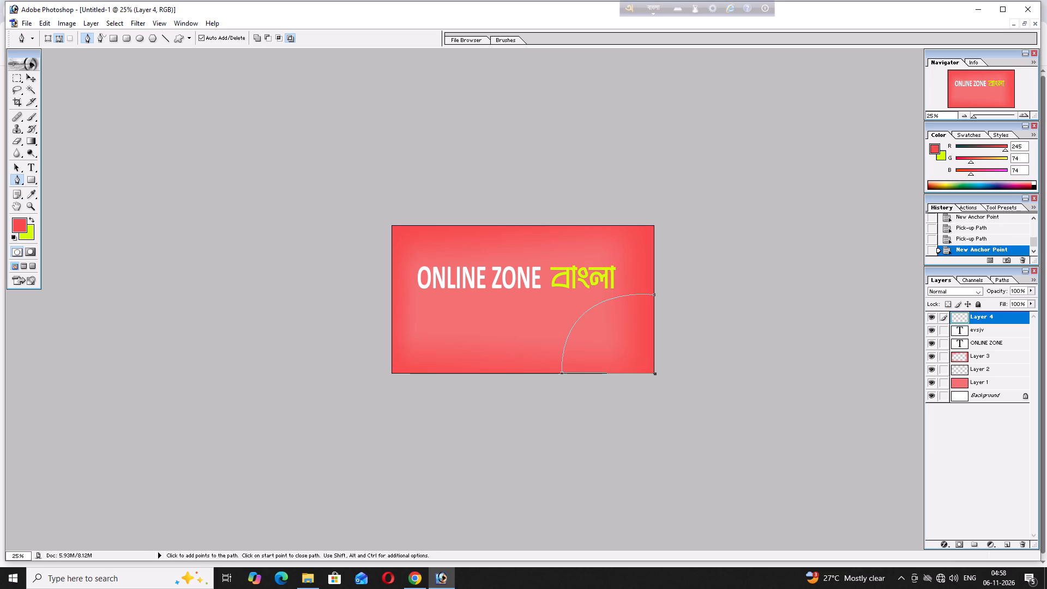
click(654, 295)
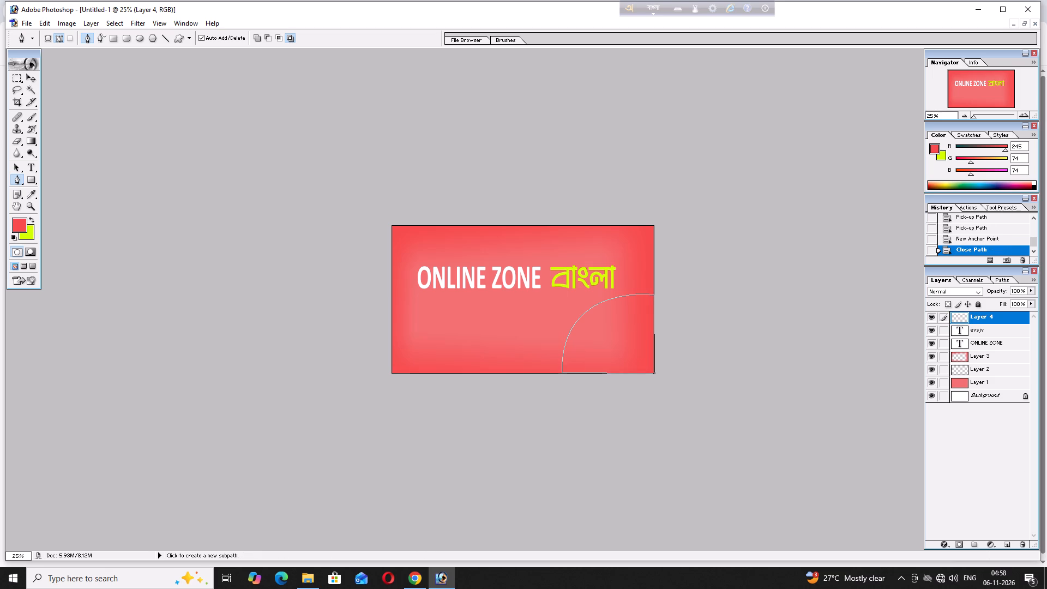
key(ctrl+Return)
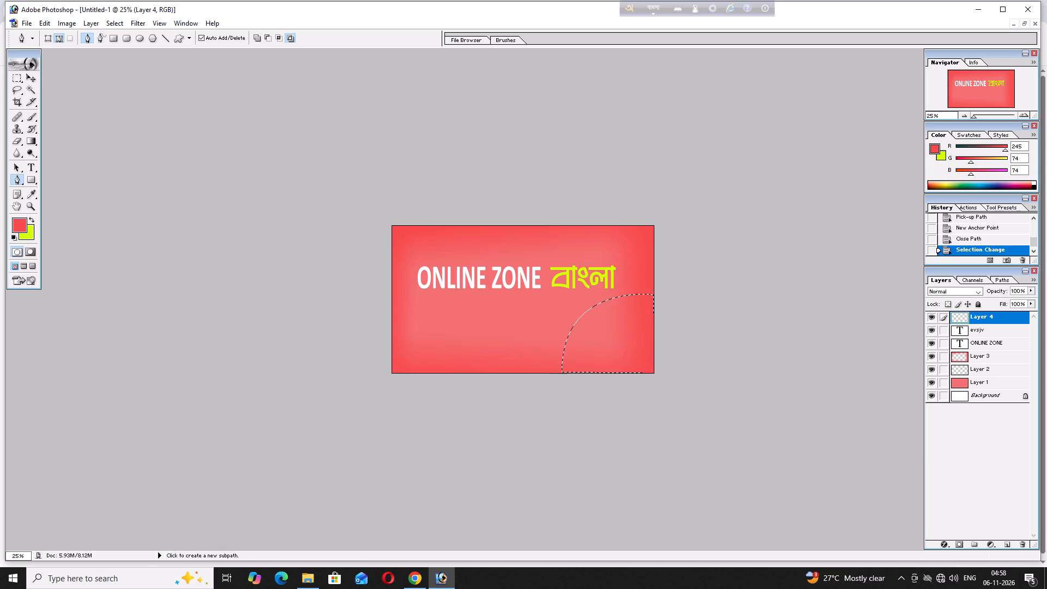
Fill the curved corner selection with bright red (RGB 253, 41, 41) using the Brush tool, and deselect it.
click(20, 224)
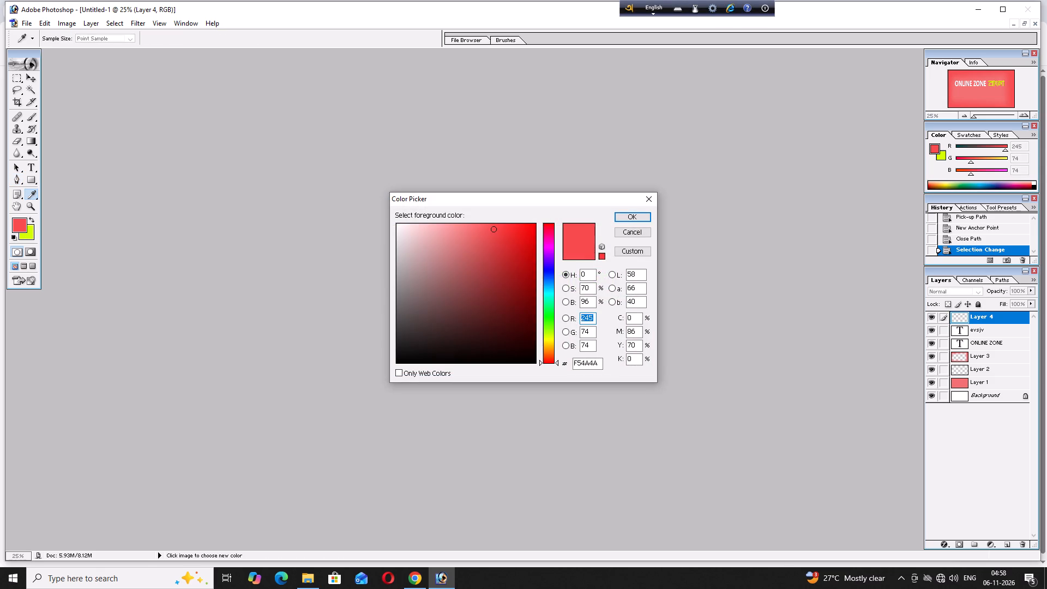
drag(496, 231, 513, 225)
click(632, 214)
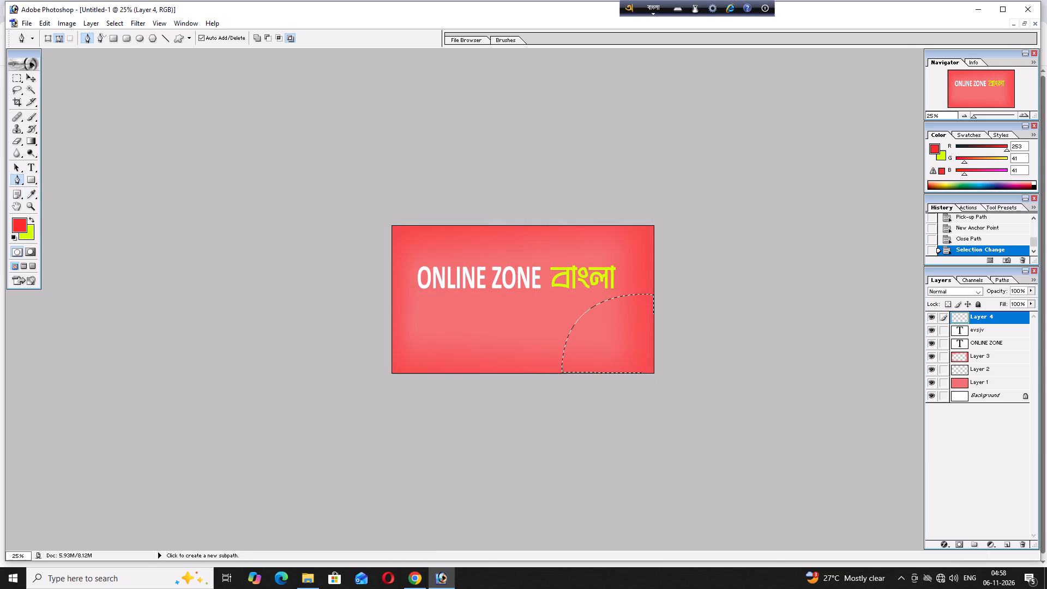
click(35, 112)
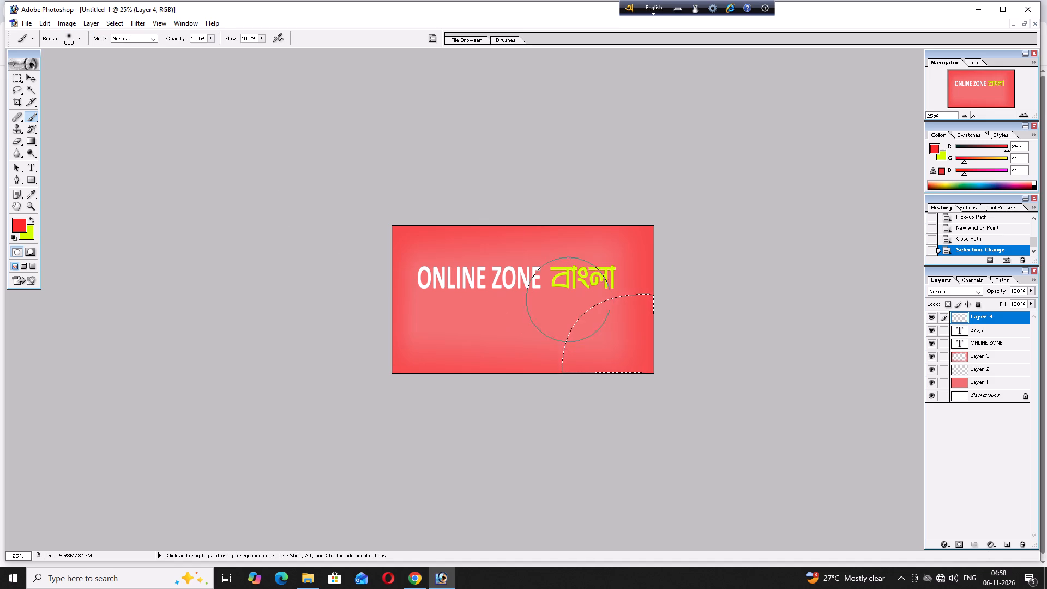
drag(610, 299, 565, 370)
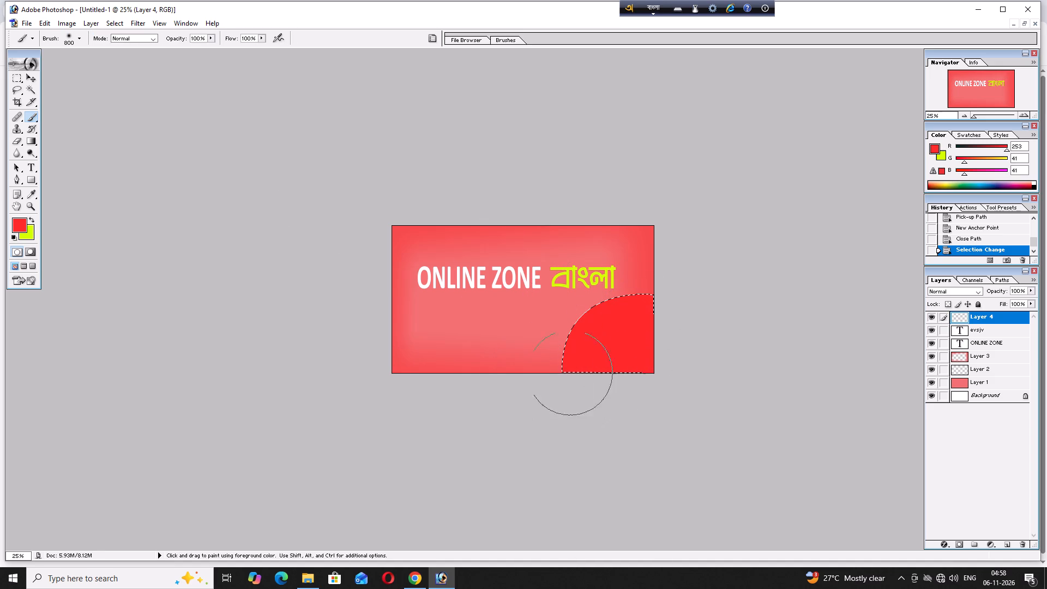
drag(565, 370, 624, 302)
click(21, 75)
click(258, 146)
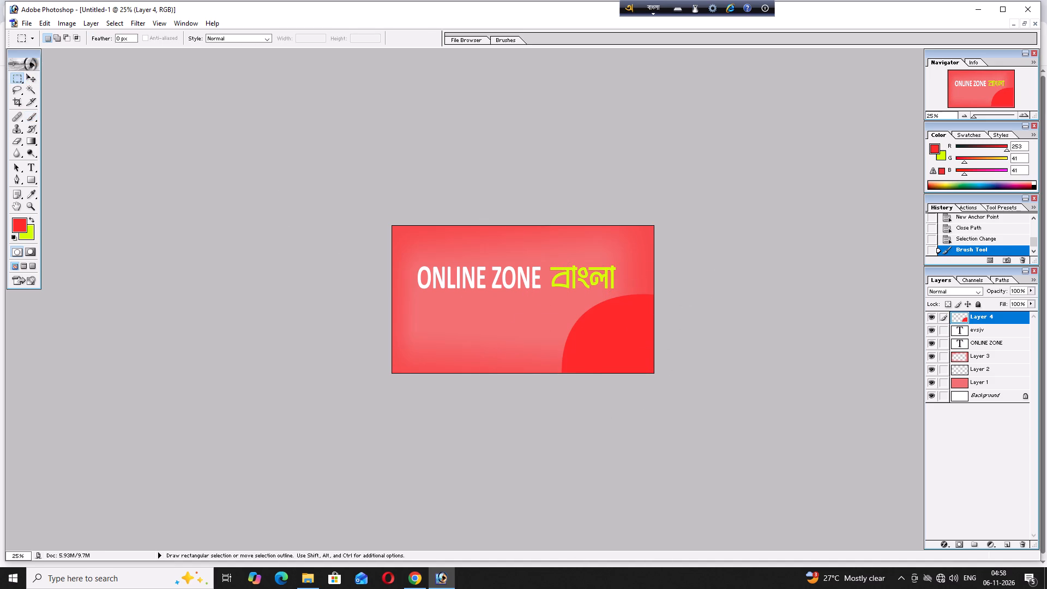
Move the red corner shape diagonally down and right so part of it extends beyond the canvas corner.
click(25, 79)
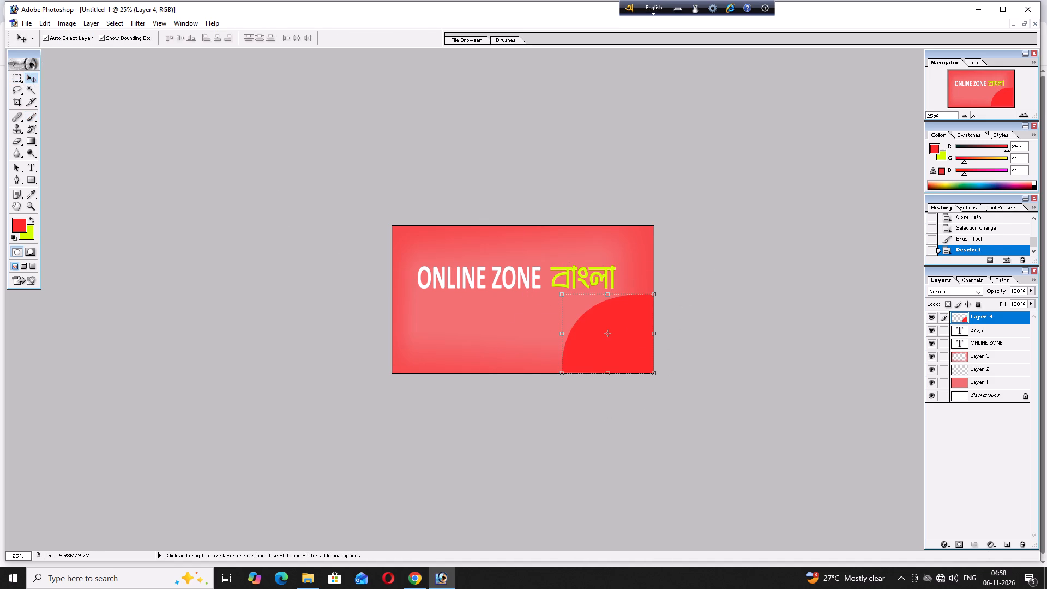
drag(615, 346, 633, 370)
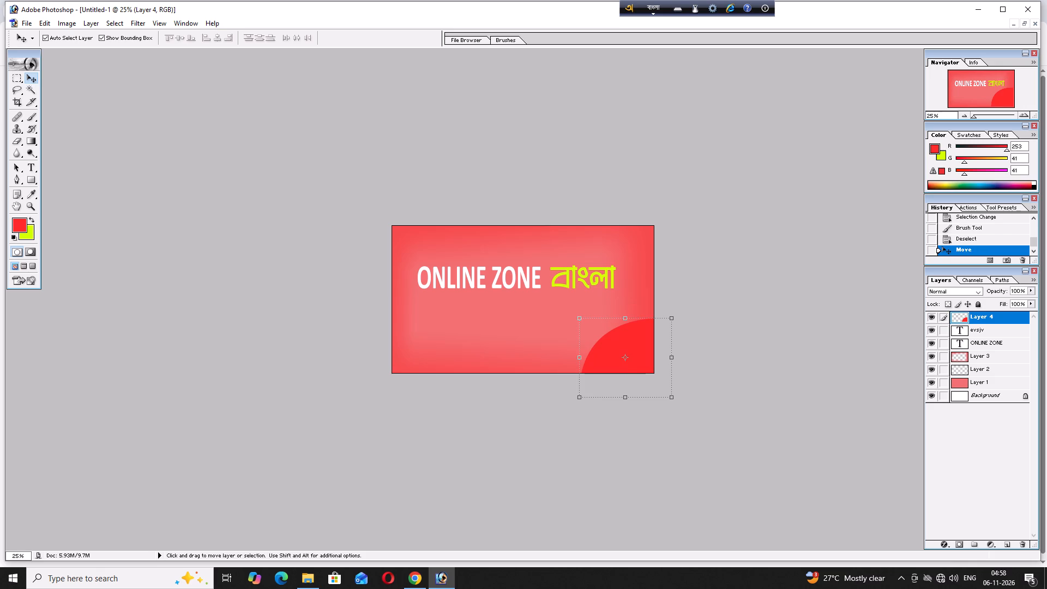
Duplicate the red corner shape's layer within the same document.
right_click(1001, 316)
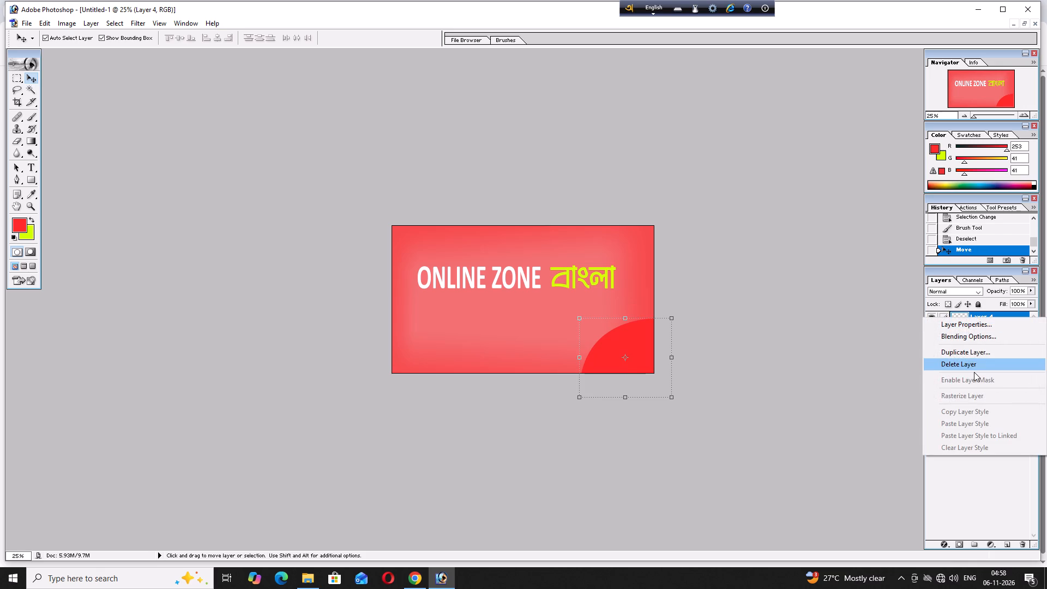
click(980, 347)
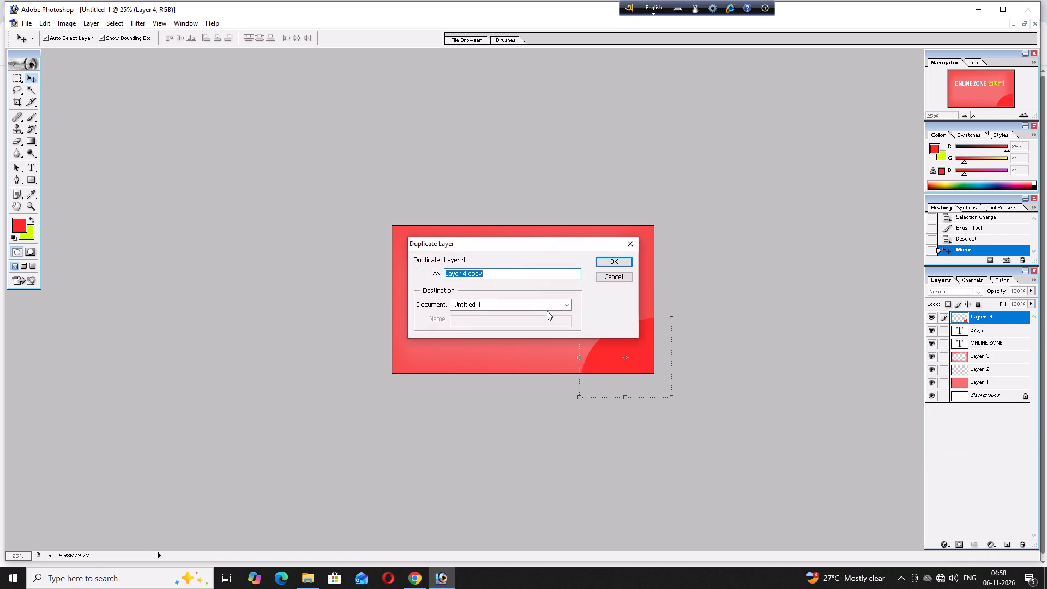
click(621, 260)
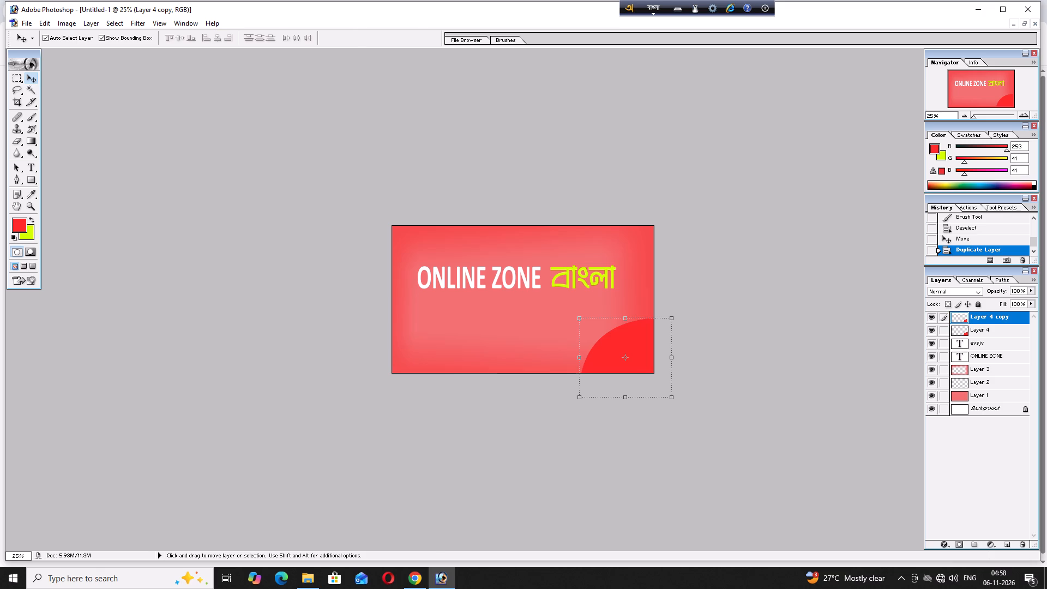
Mirror the duplicated red corner shape horizontally, place it in the canvas's bottom-left corner, widen it slightly, and apply the transform.
drag(676, 359, 507, 341)
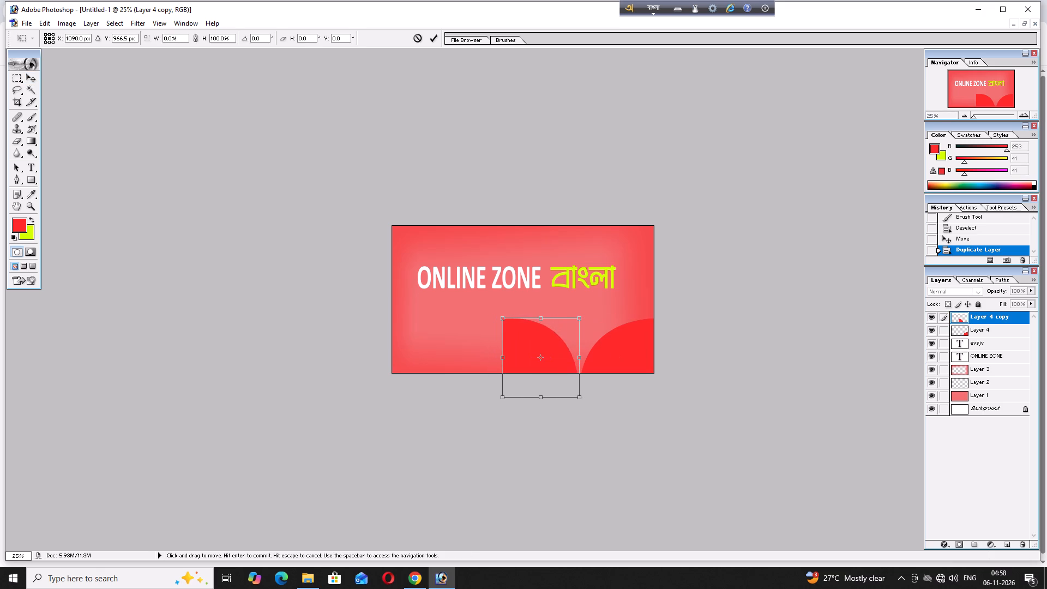
drag(523, 345, 398, 341)
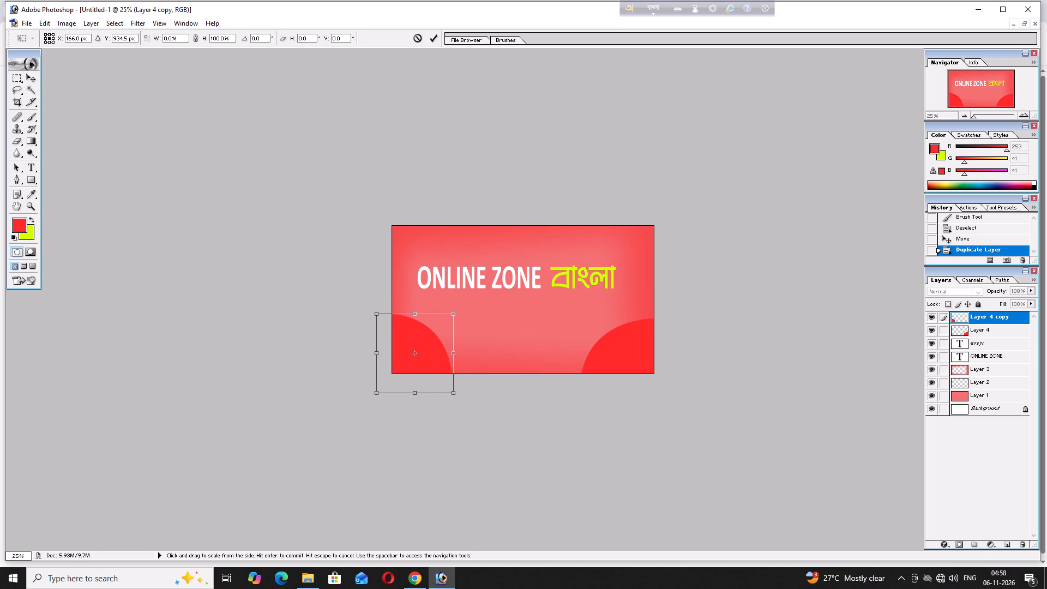
drag(456, 354, 476, 358)
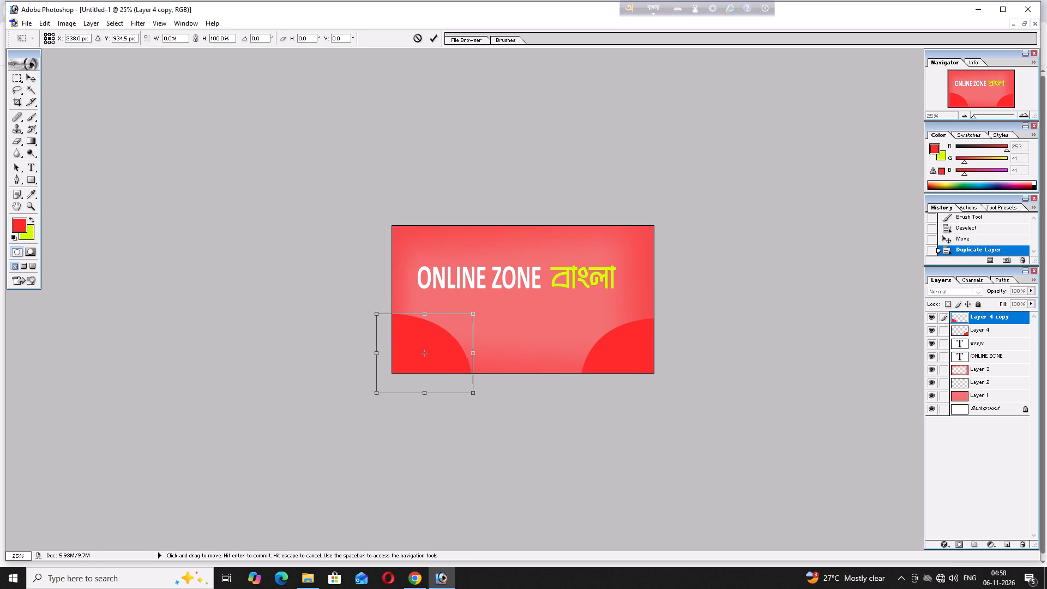
drag(426, 341, 427, 354)
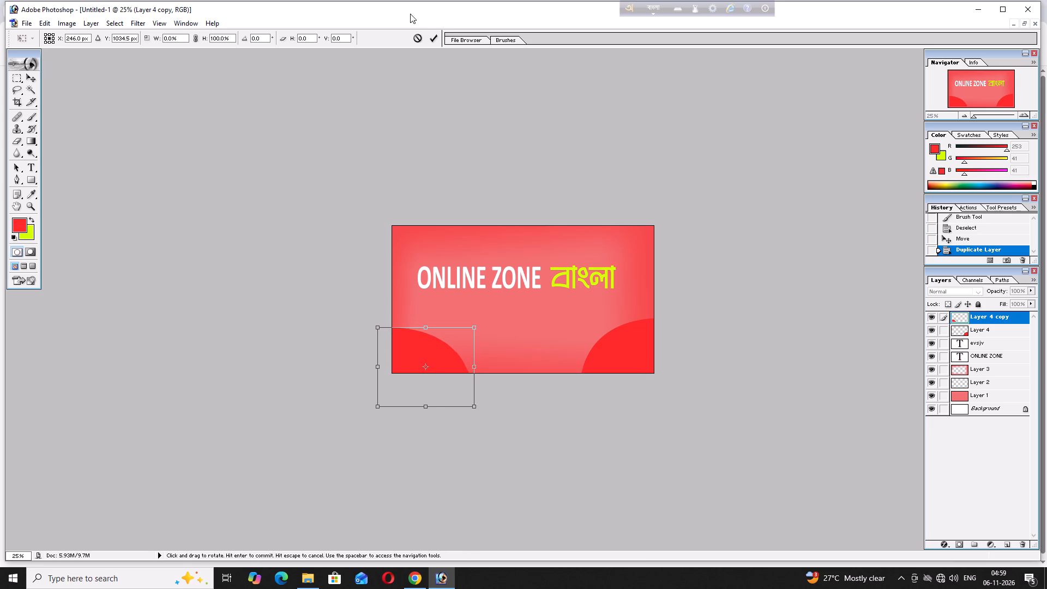
click(432, 40)
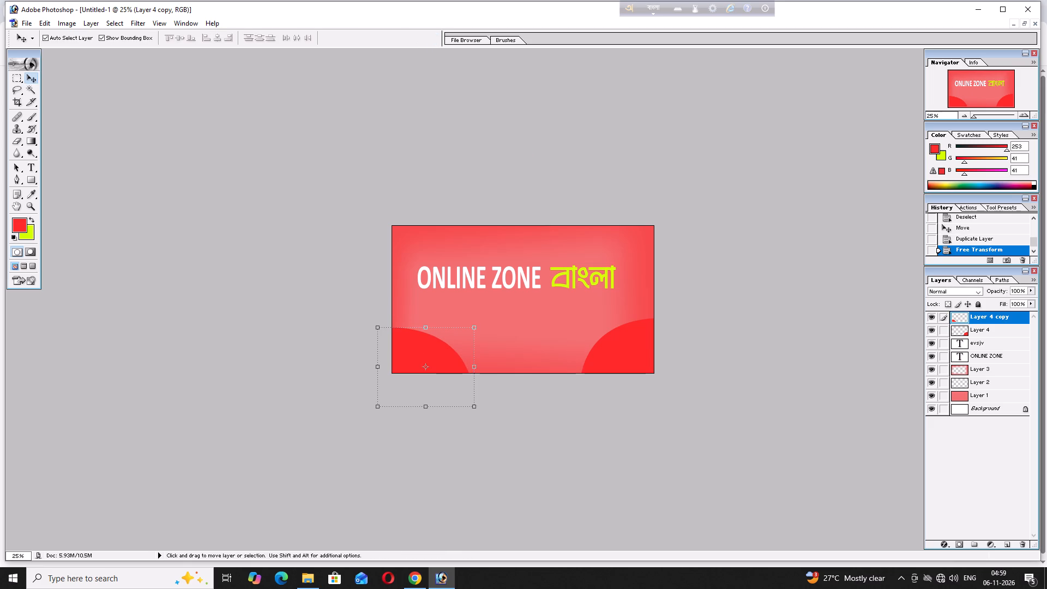
Move the original red shape in the canvas's bottom-right corner slightly down to line up with its mirrored copy.
click(995, 330)
drag(612, 361, 610, 369)
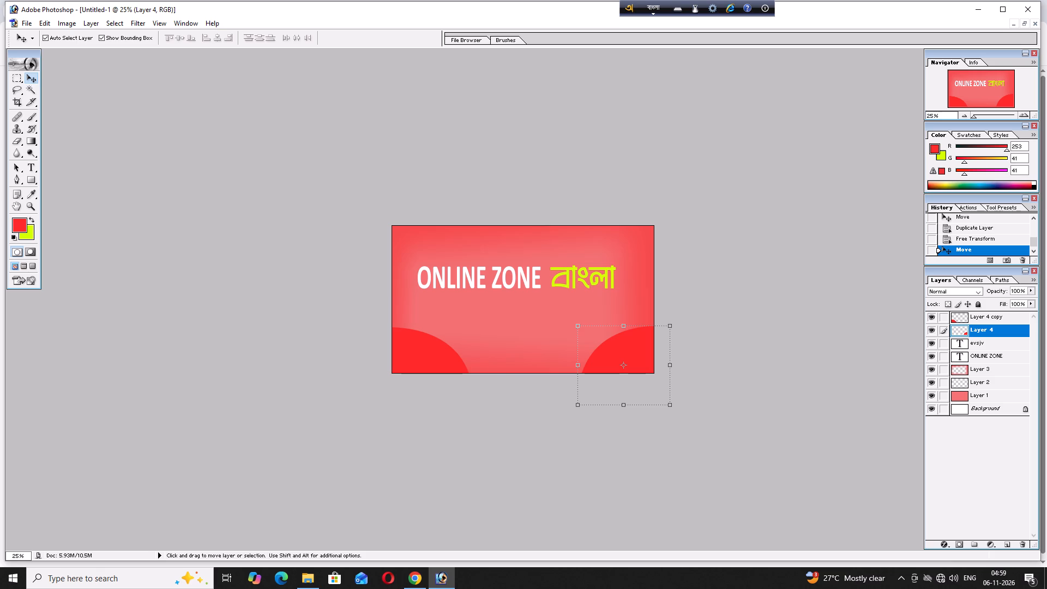
click(514, 340)
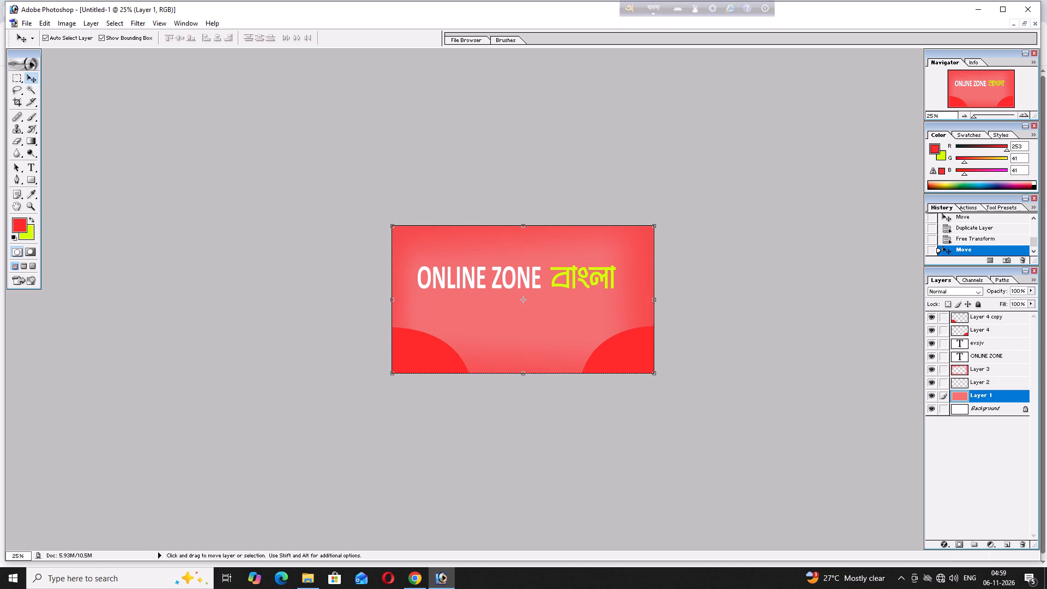
click(714, 283)
click(579, 281)
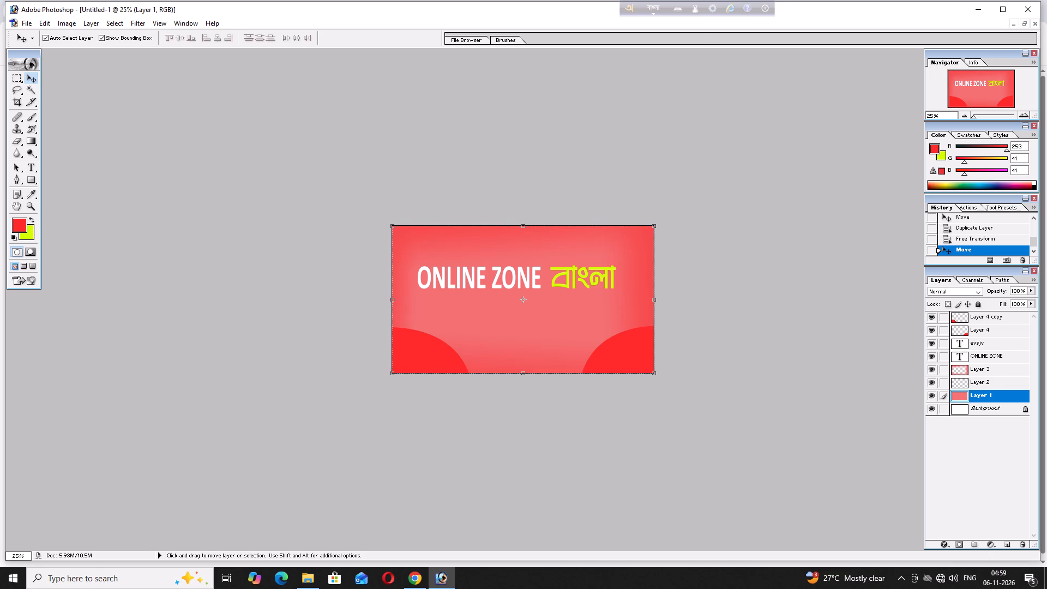
Shift the ONLINE ZONE text closer to the বাংলা text, and nudge বাংলা slightly up.
click(991, 354)
click(514, 273)
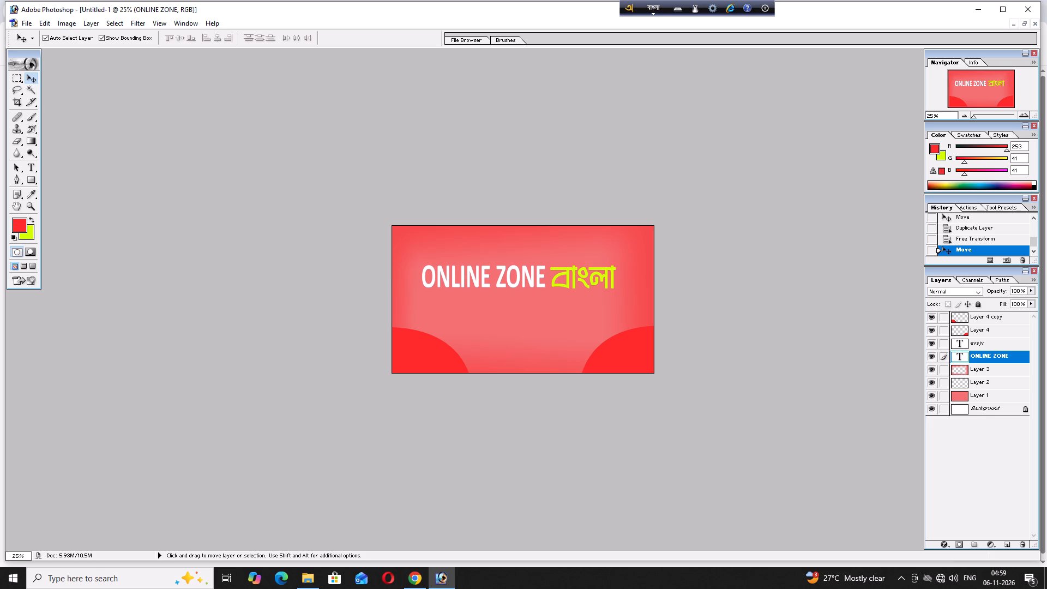
click(1009, 344)
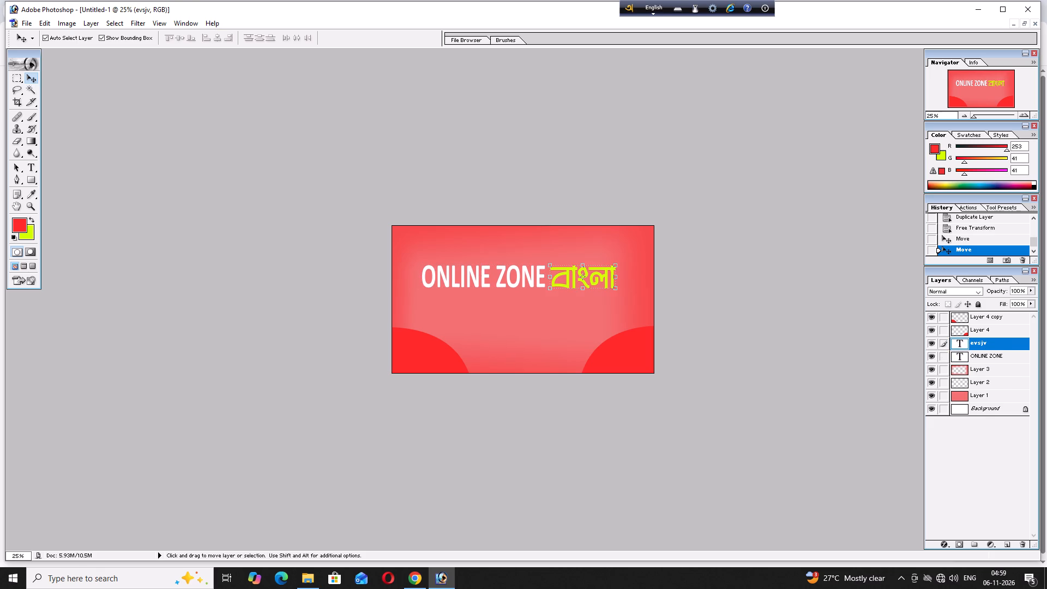
key(Up)
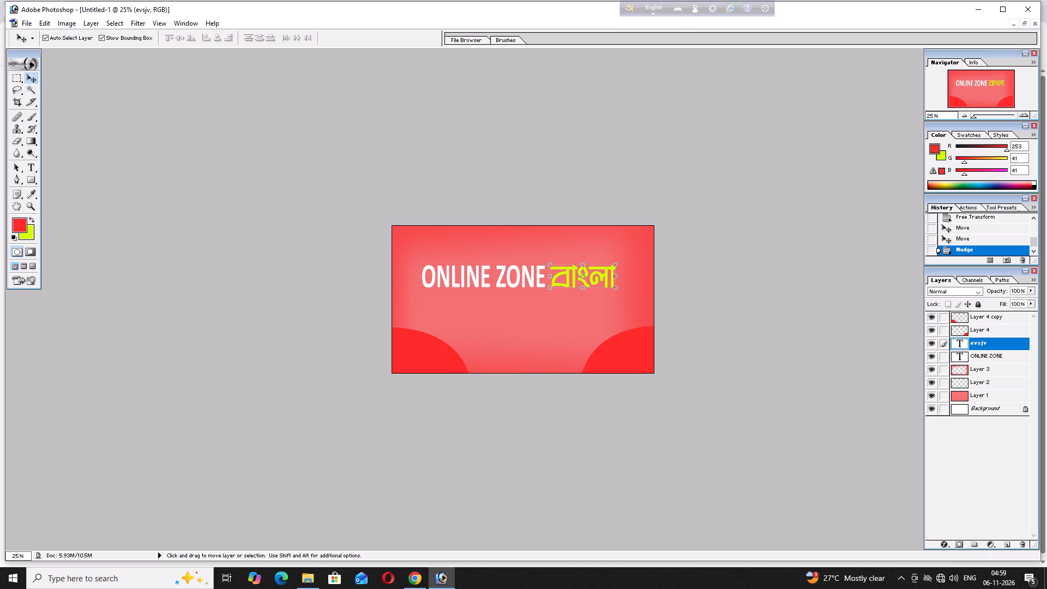
Add a new layer above Layer 3 and draw a circular Elliptical Marquee selection behind the middle of ONLINE ZONE.
right_click(20, 80)
right_click(45, 88)
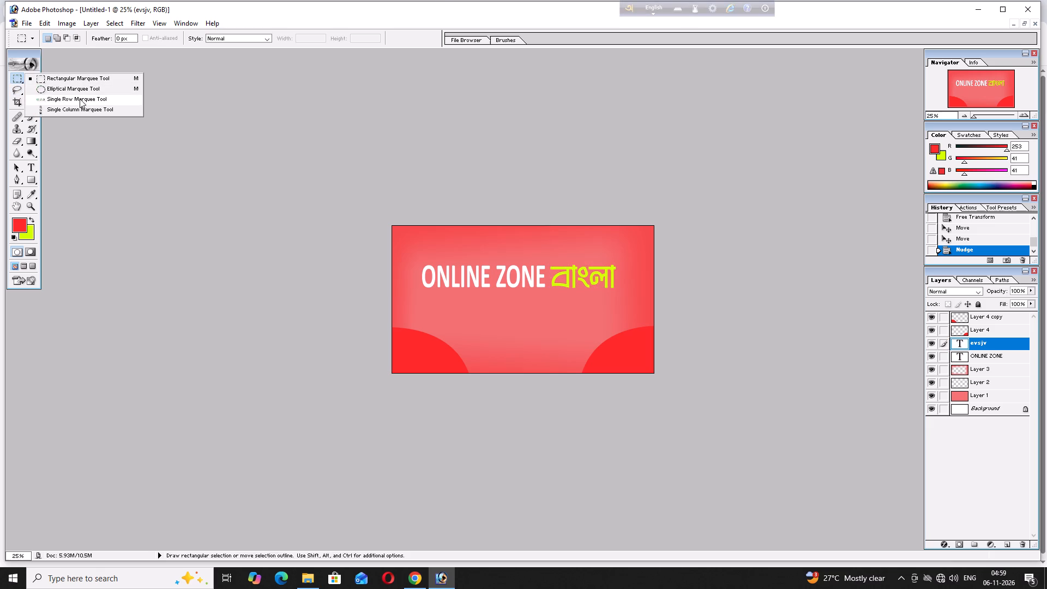
click(79, 94)
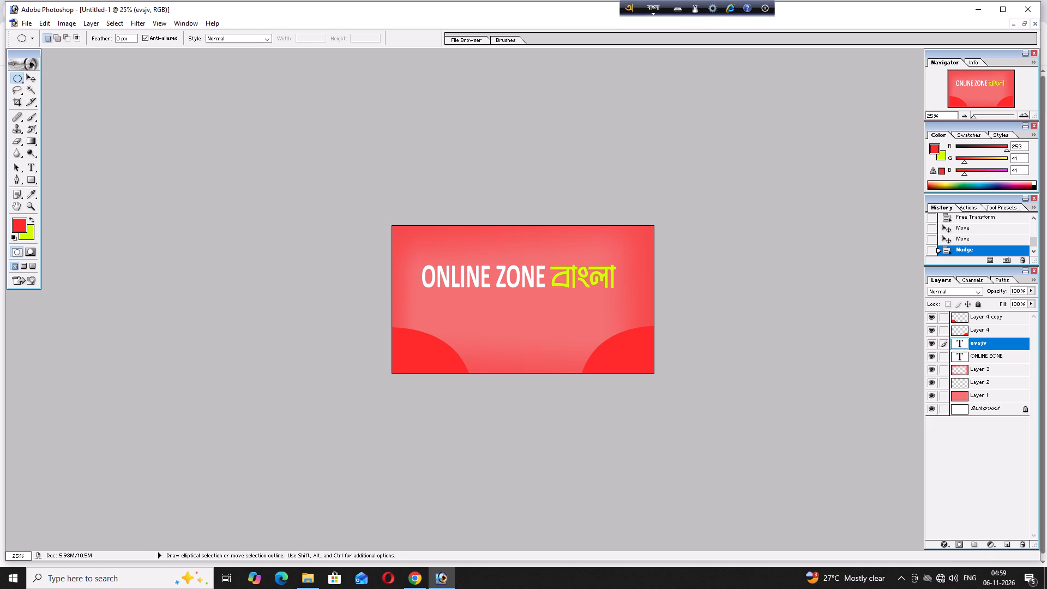
click(1000, 372)
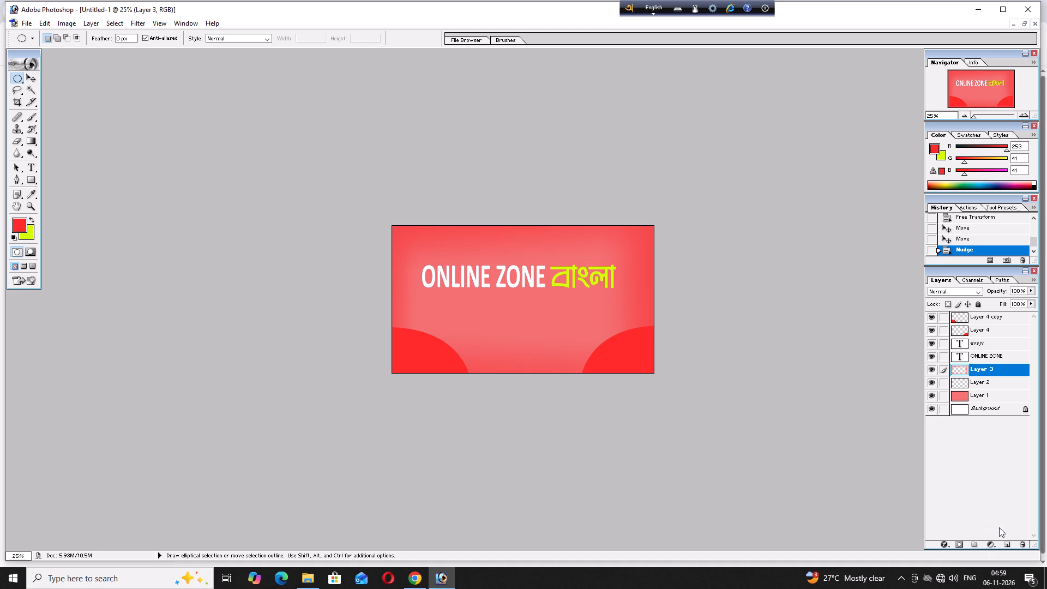
click(1004, 544)
right_drag(455, 249, 501, 298)
click(473, 249)
drag(473, 249, 522, 296)
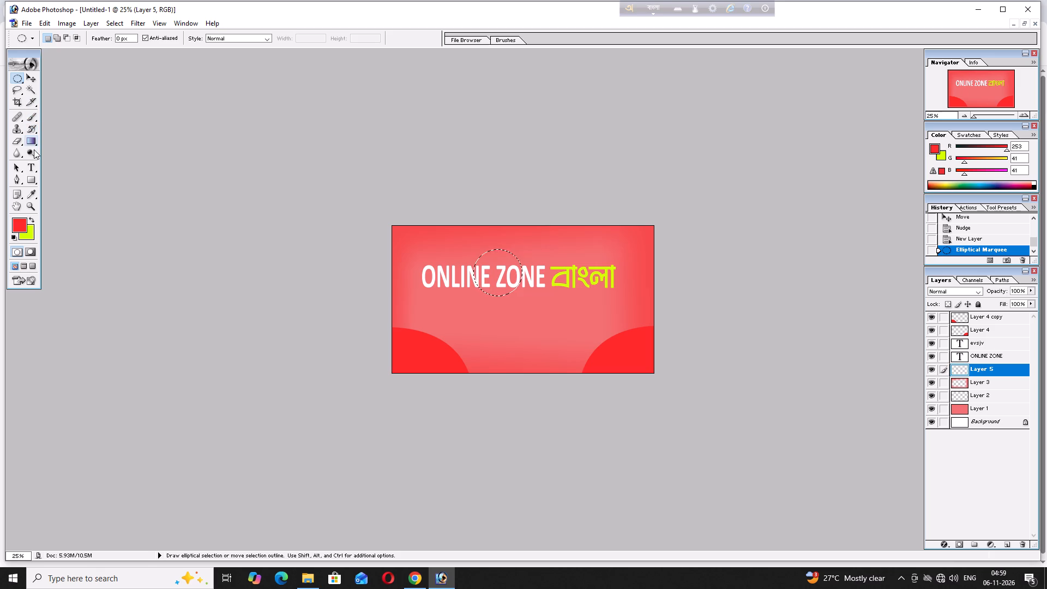
Fill the circular selection behind ONLINE ZONE with bright red using the Brush tool, and deselect it.
click(34, 117)
drag(492, 258, 500, 302)
drag(488, 268, 485, 287)
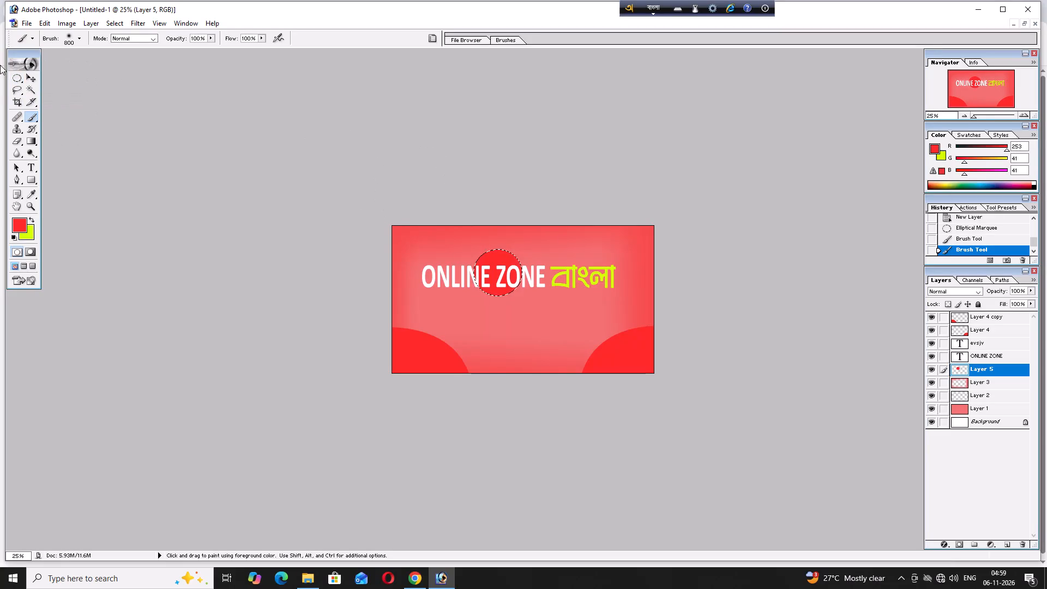
click(12, 75)
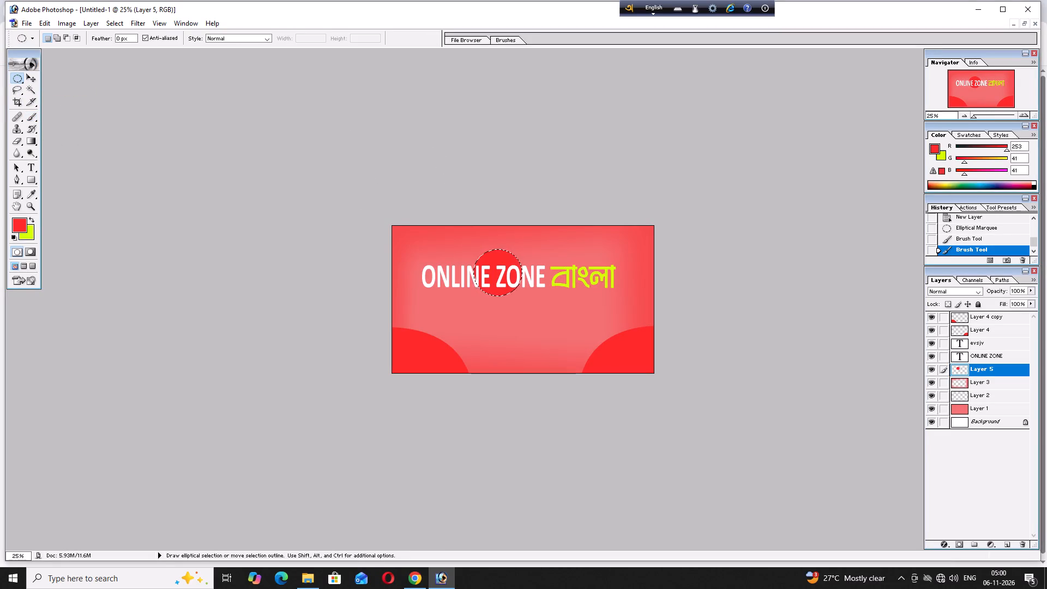
click(439, 231)
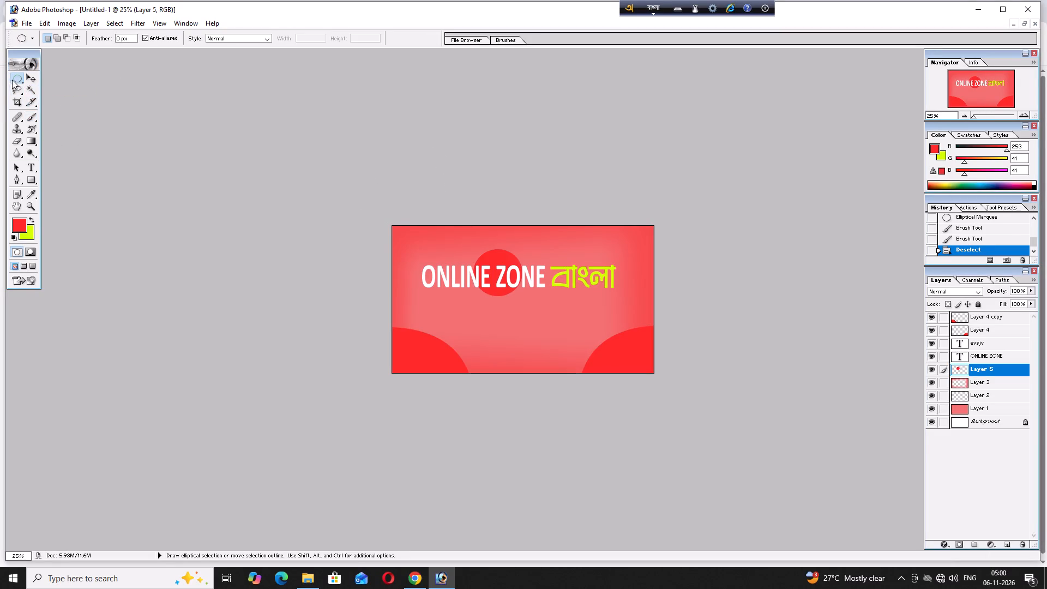
Draw a second circular selection overlapping the lower part of বাংলা, fill it with bright red using the Brush tool, and deselect it.
drag(556, 274, 599, 331)
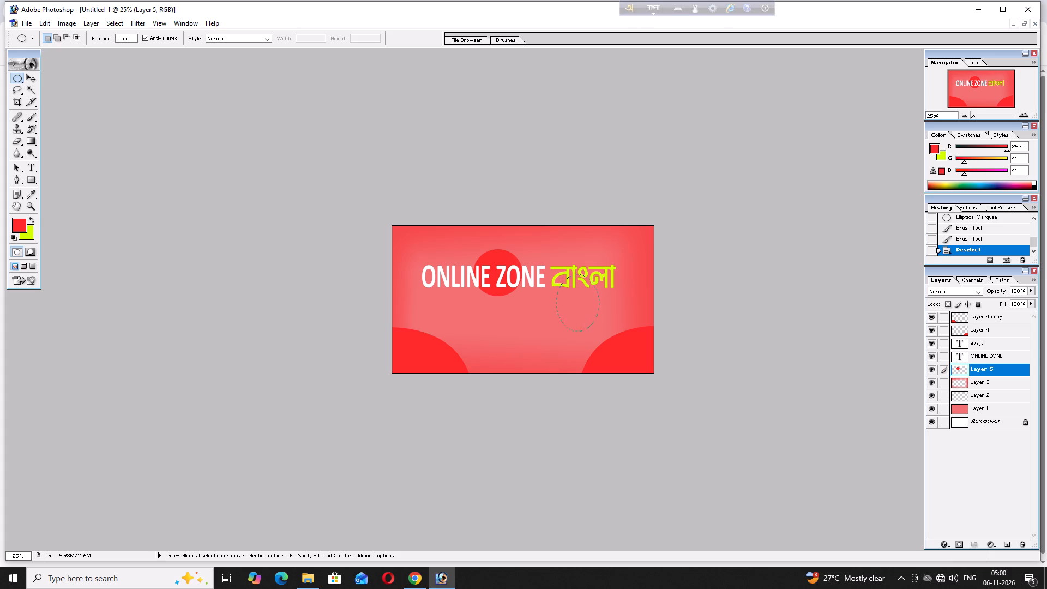
drag(599, 331, 607, 327)
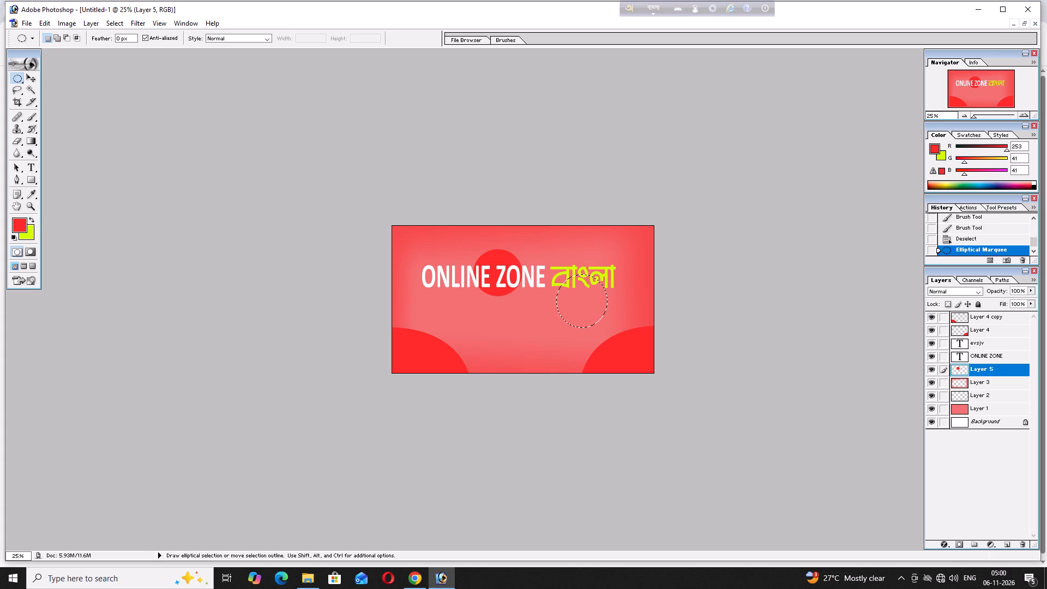
click(36, 119)
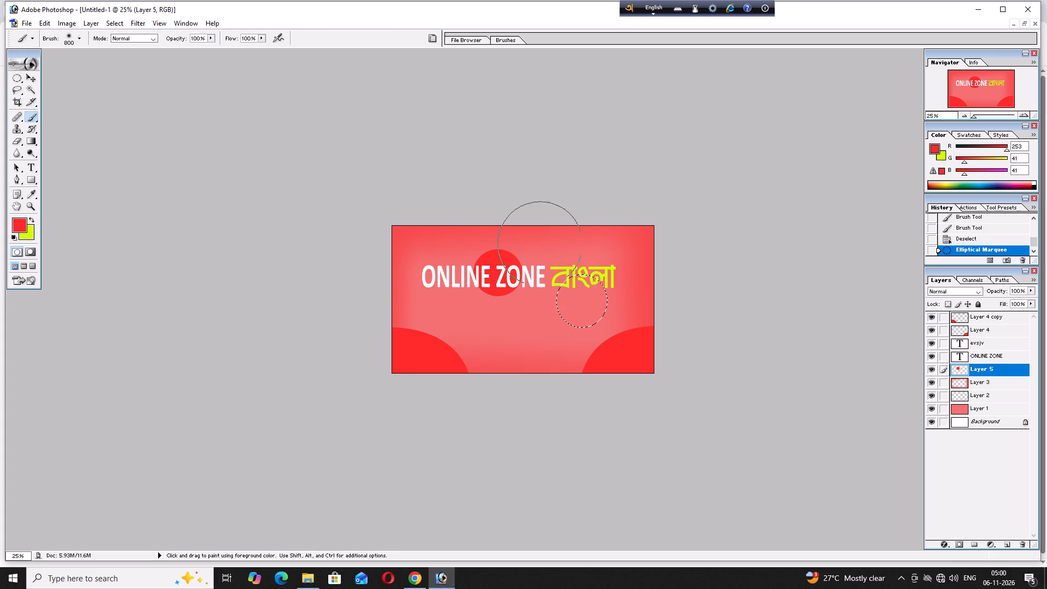
drag(556, 267, 569, 338)
drag(577, 318, 585, 241)
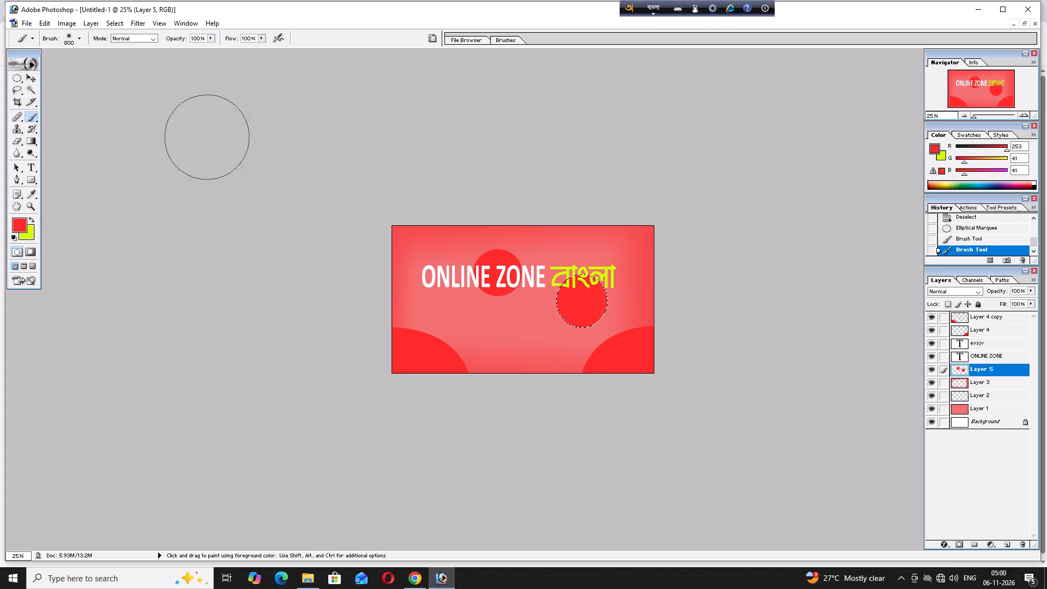
click(15, 81)
click(134, 134)
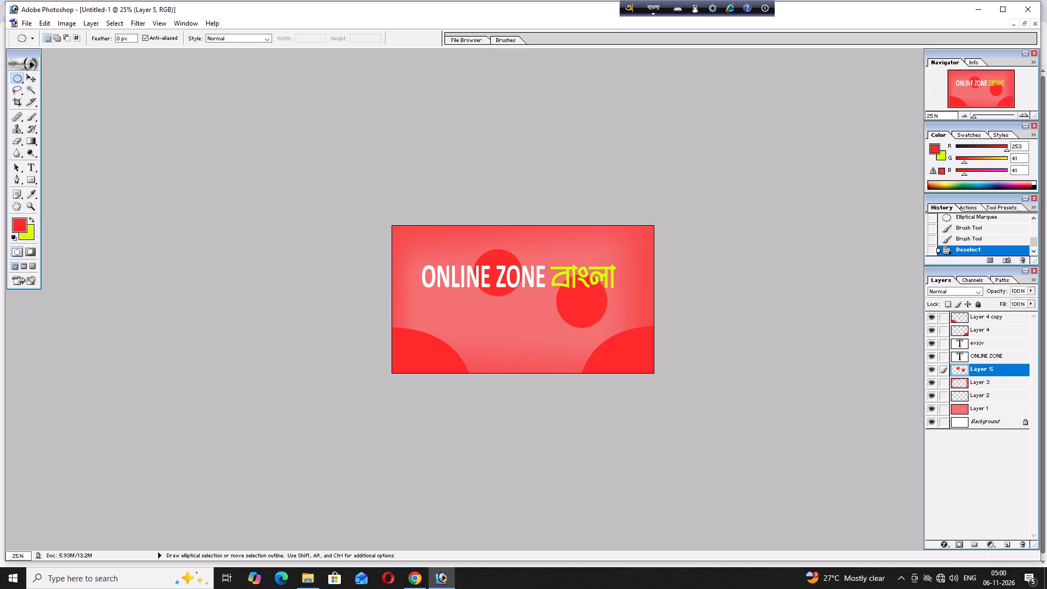
Draw a larger elliptical selection in the canvas's top-right corner and fill it with bright red using the Brush tool.
drag(592, 219, 653, 261)
drag(653, 261, 655, 273)
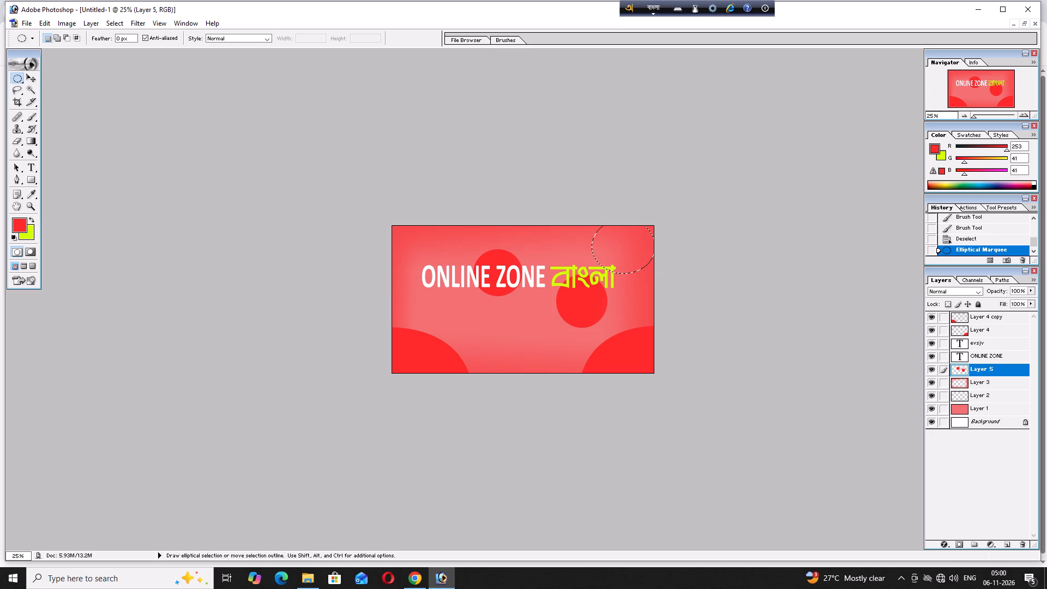
click(34, 121)
drag(576, 249, 667, 229)
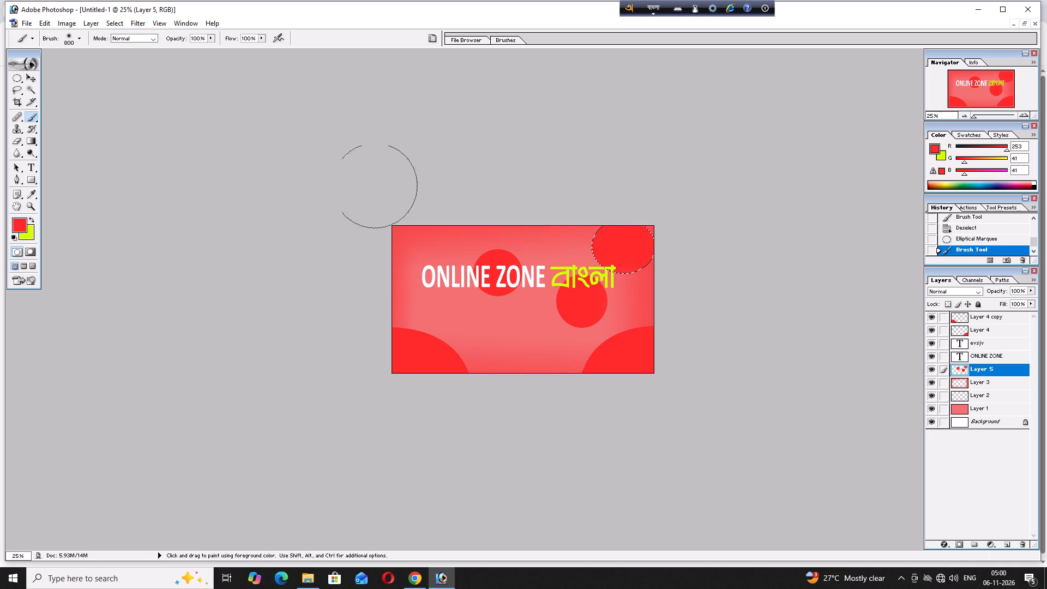
click(26, 81)
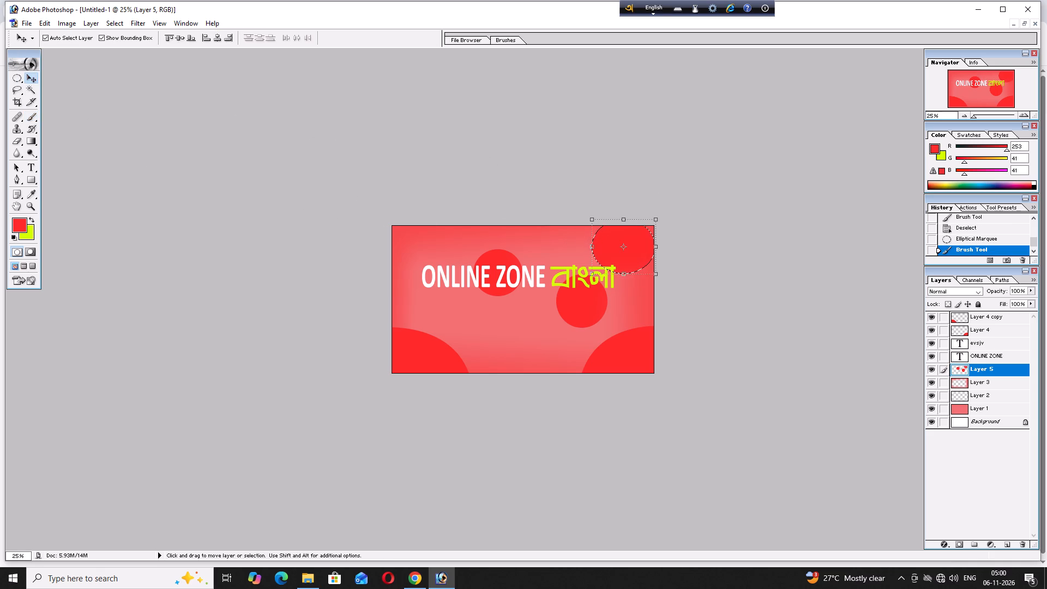
Draw a small circular selection above the start of ONLINE ZONE, fill it with bright red using the Brush tool, and deselect it.
drag(18, 75, 23, 76)
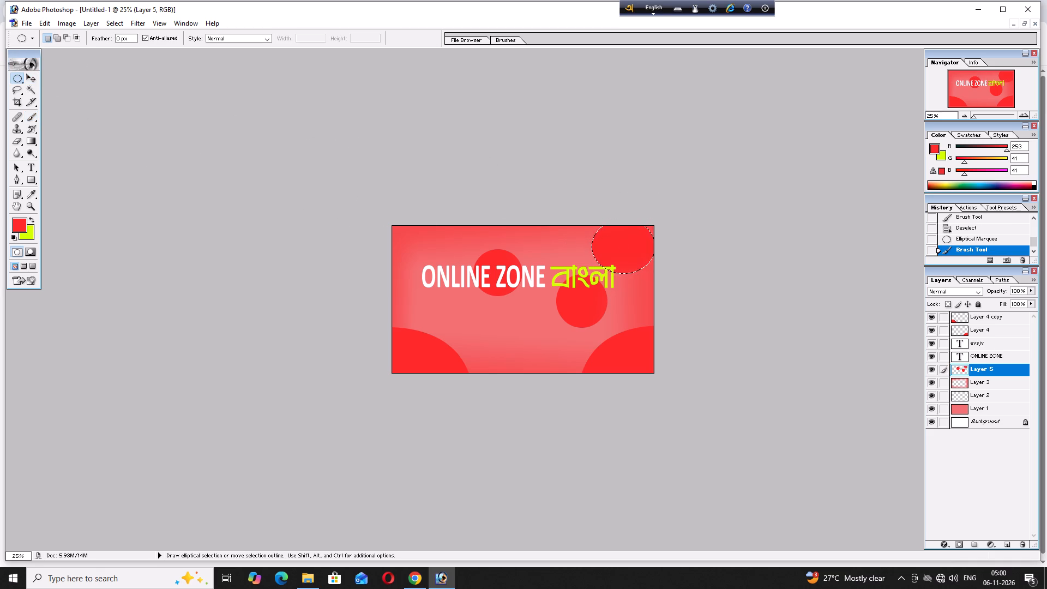
drag(417, 245, 435, 260)
drag(435, 260, 435, 263)
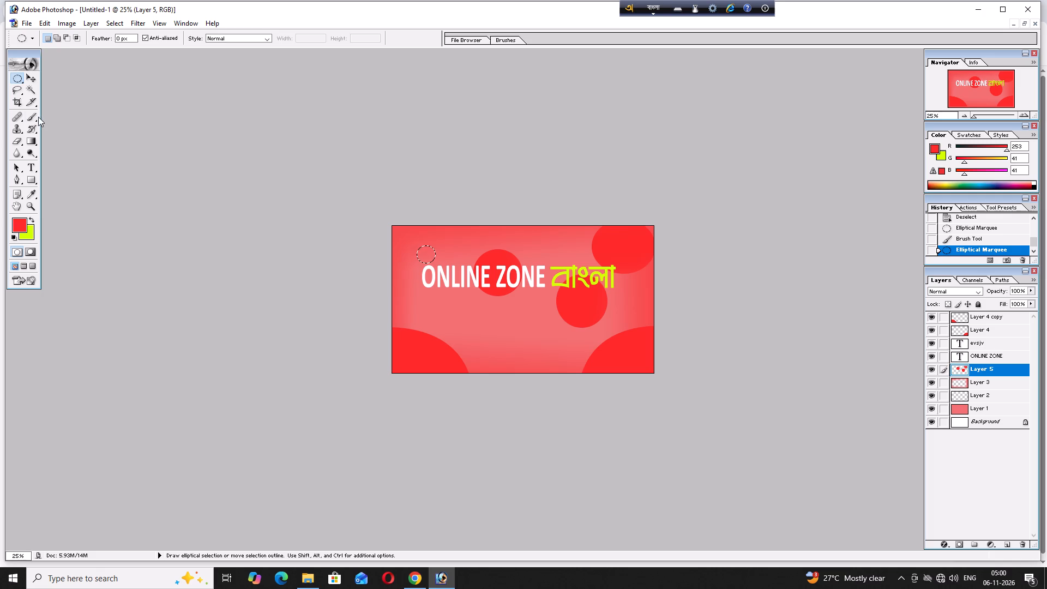
click(37, 117)
drag(446, 252, 373, 242)
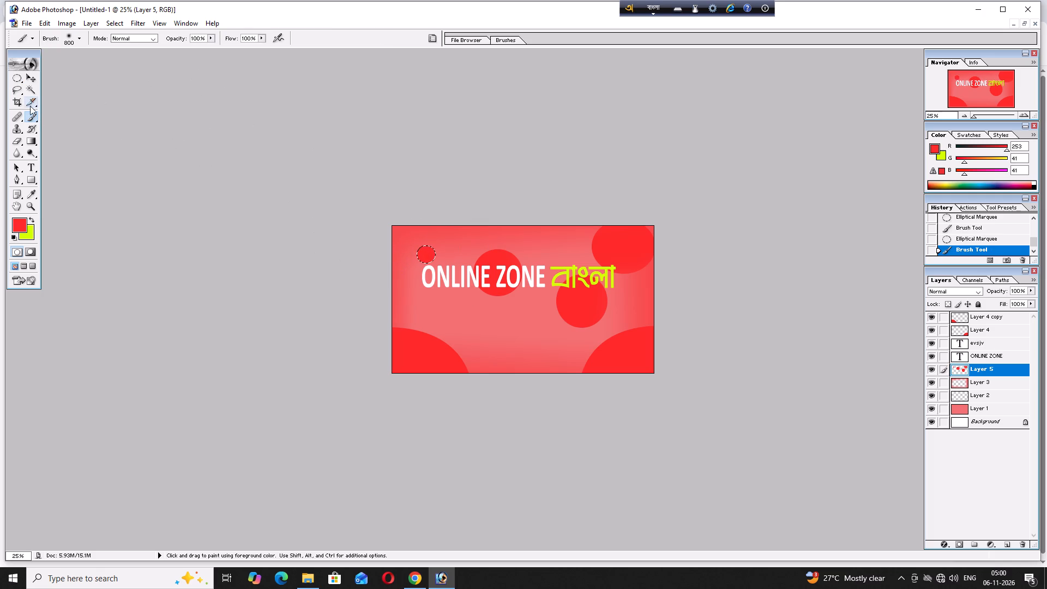
click(16, 81)
click(291, 159)
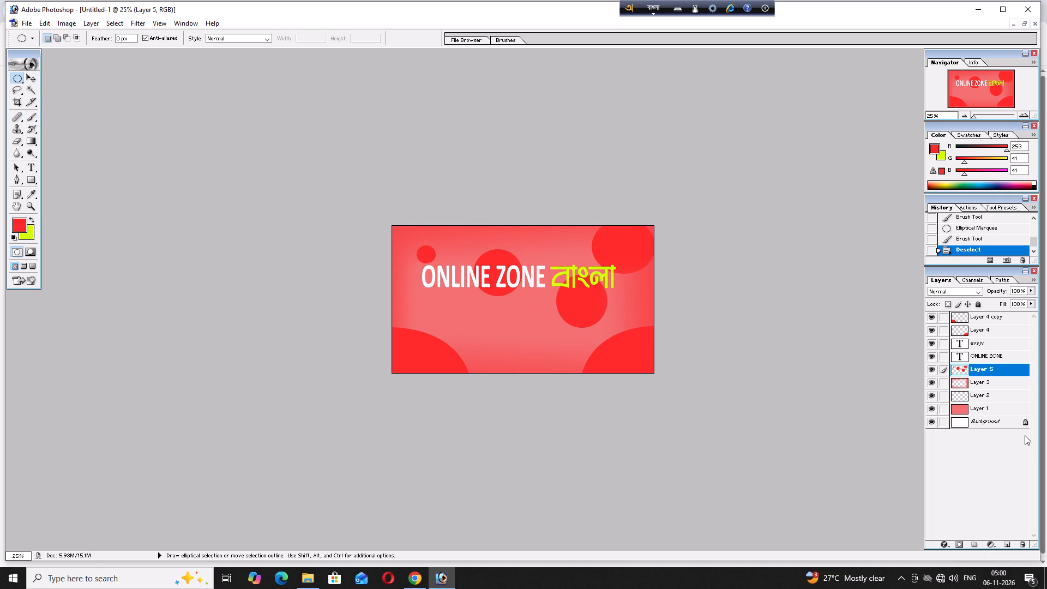
Set the opacity of the red circles' layer (Layer 5) to 26%.
click(1030, 290)
drag(1031, 303, 1002, 299)
drag(1002, 302, 983, 302)
drag(983, 302, 991, 302)
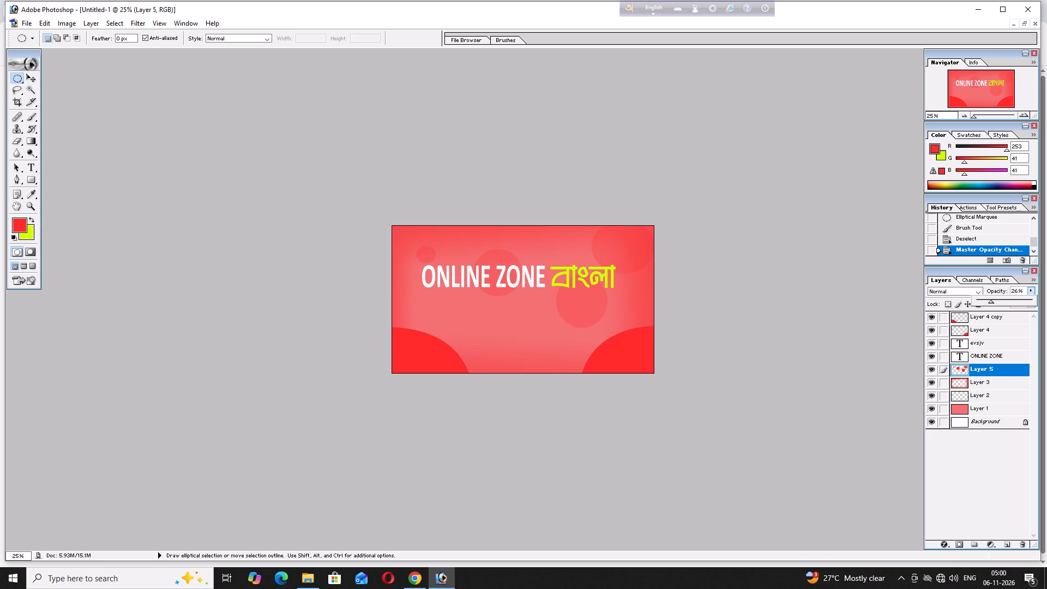
click(167, 98)
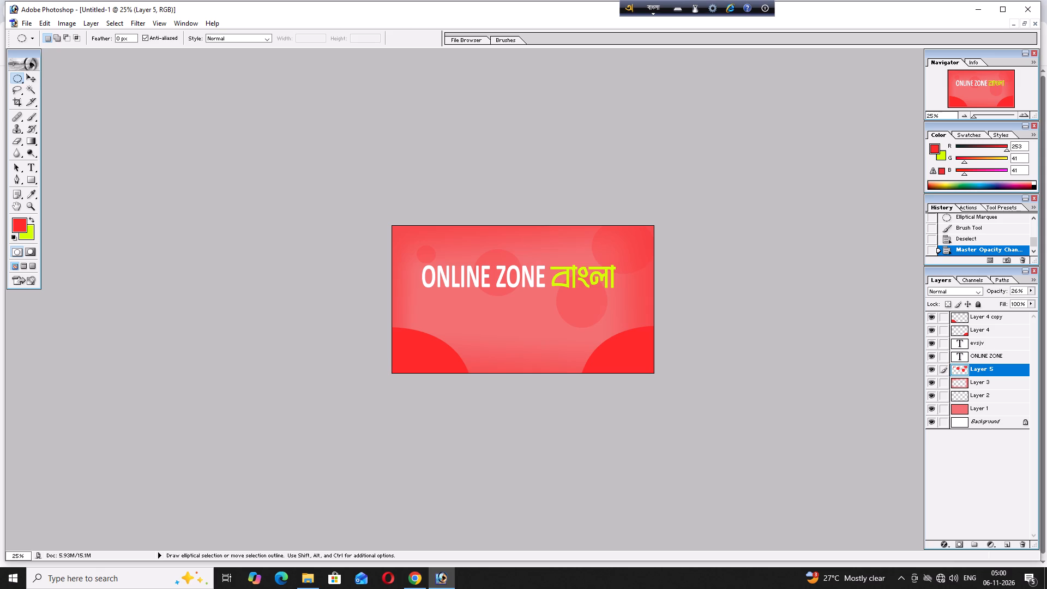
Save a JPEG copy of the design in the desktop's youtube folder under the file name "online zone bangla".
click(23, 21)
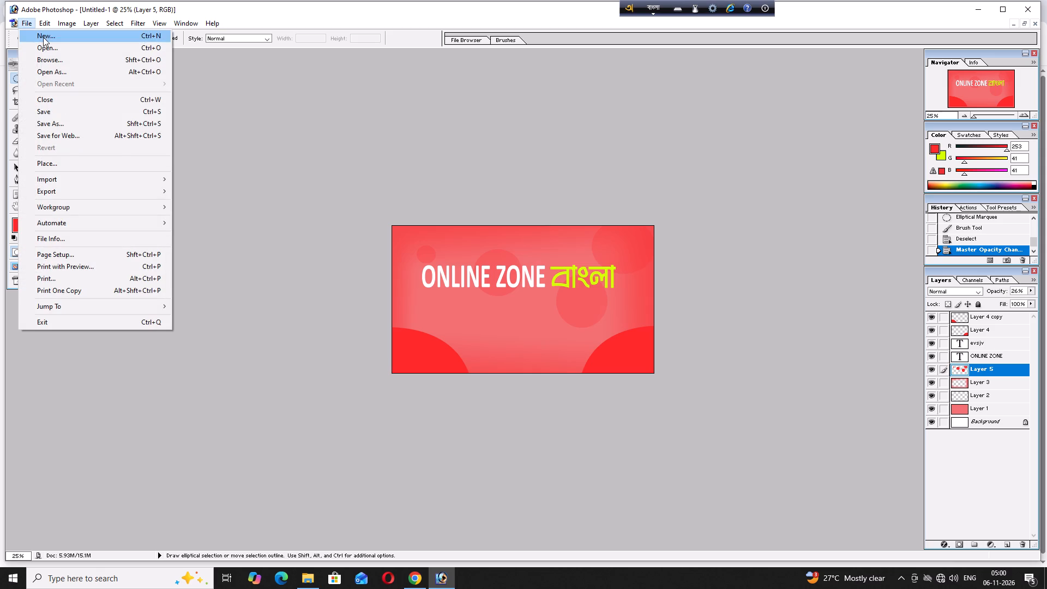
click(78, 127)
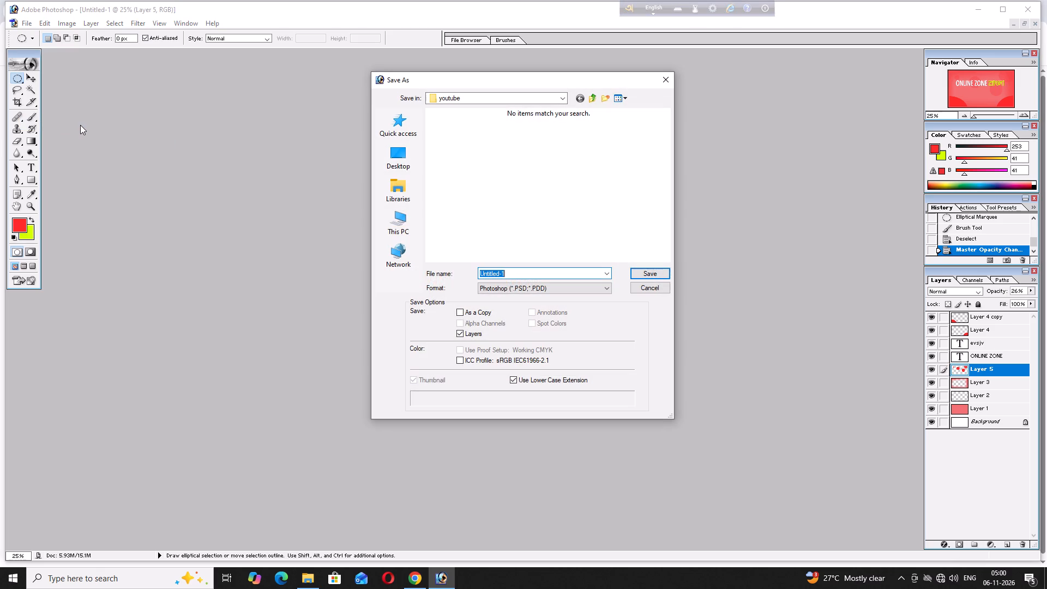
click(539, 292)
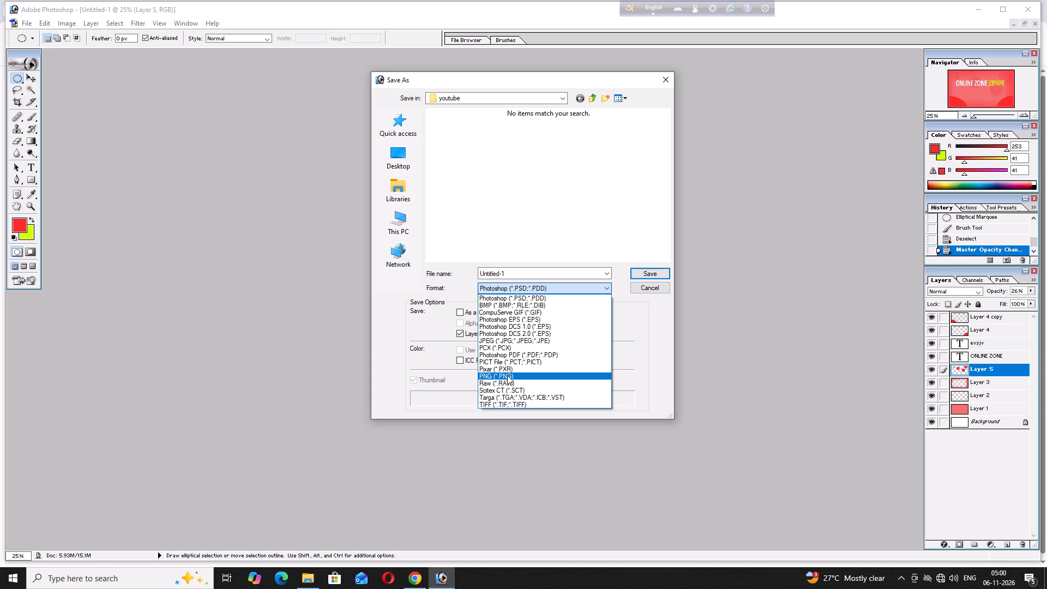
click(512, 341)
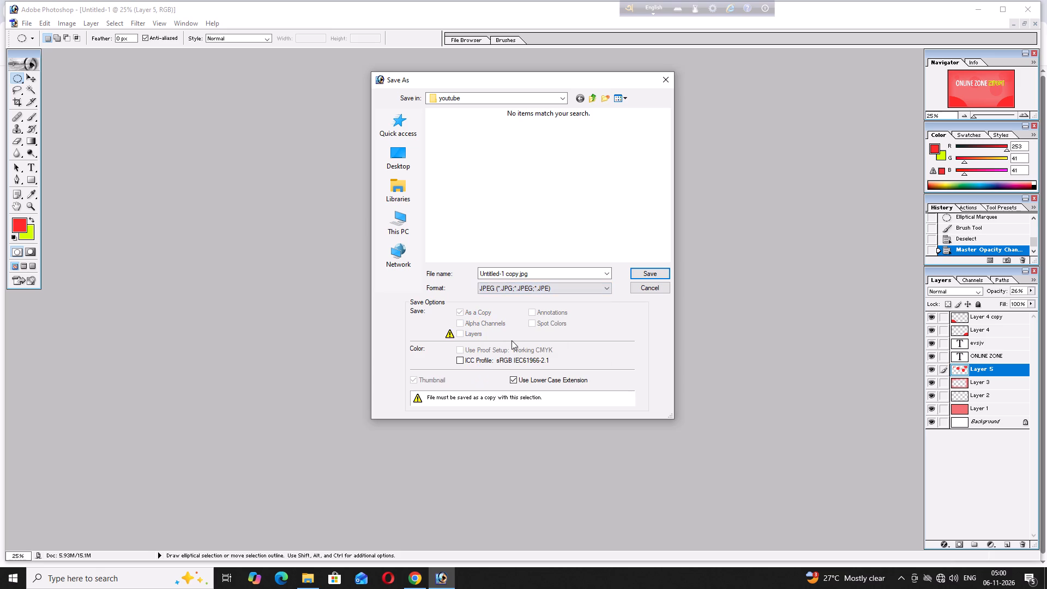
click(404, 160)
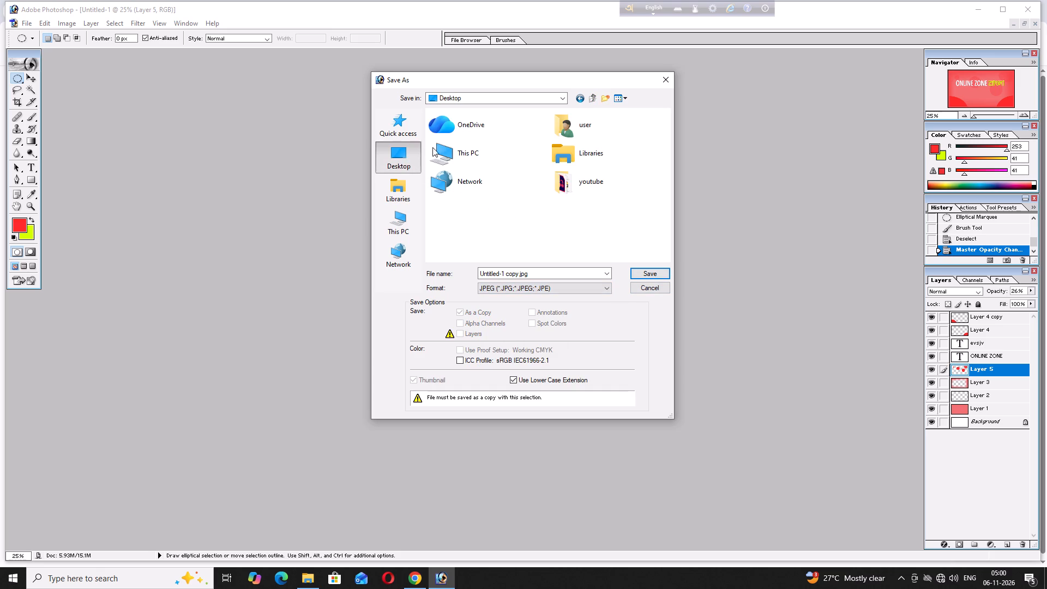
double_click(595, 181)
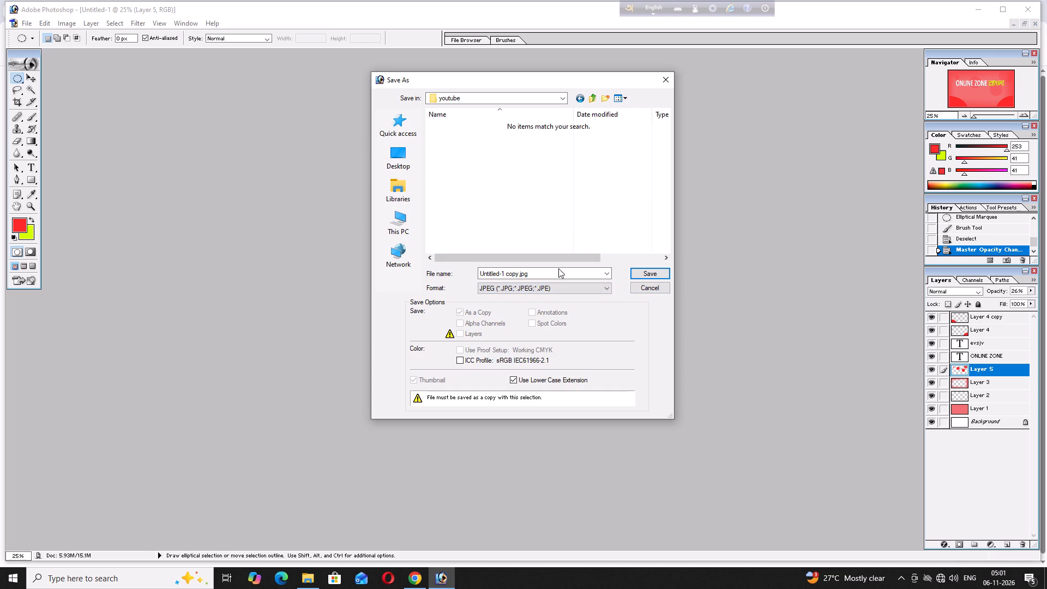
click(557, 273)
key(BackSpace)
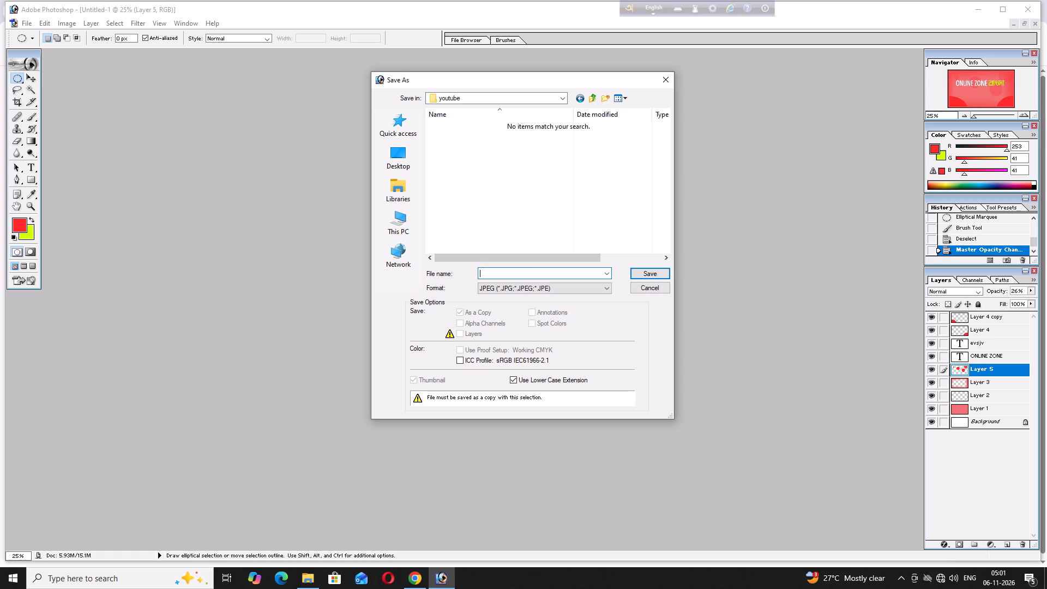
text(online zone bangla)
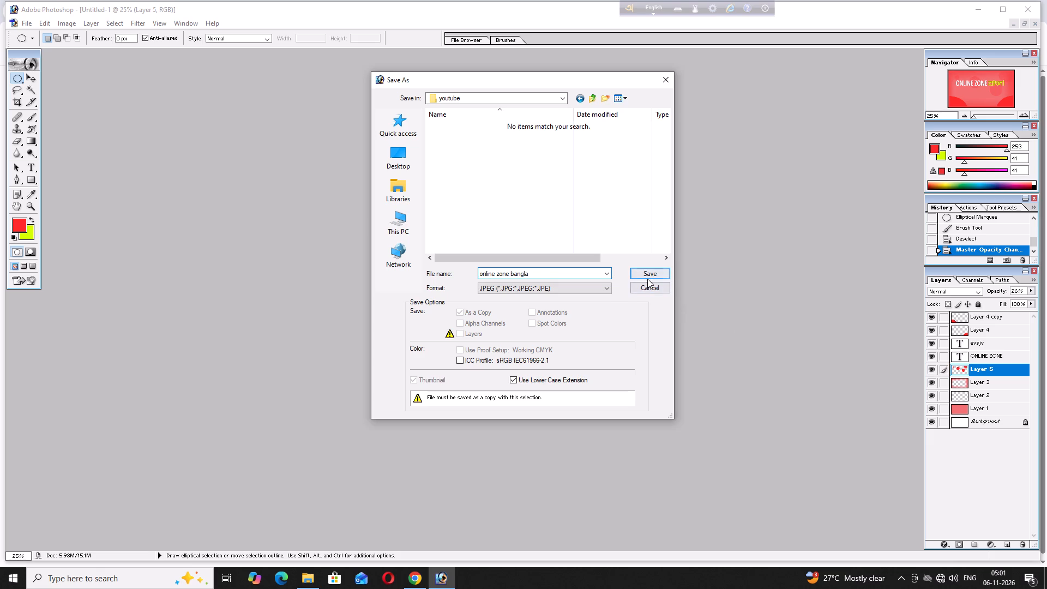
Complete saving the JPEG copy of the design with the image quality raised to the large-file maximum.
click(647, 271)
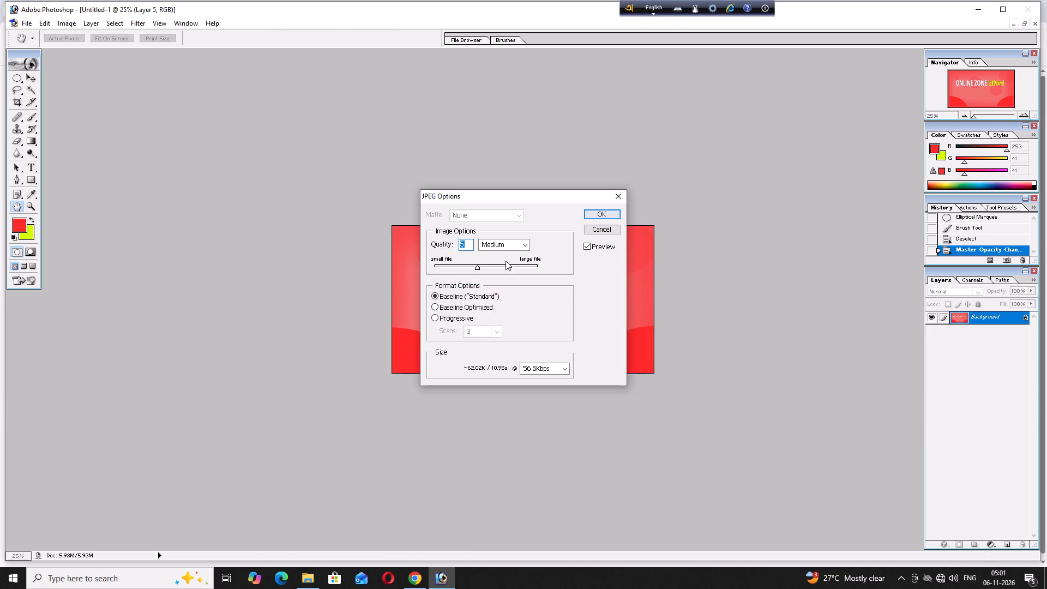
drag(479, 269, 556, 269)
click(592, 218)
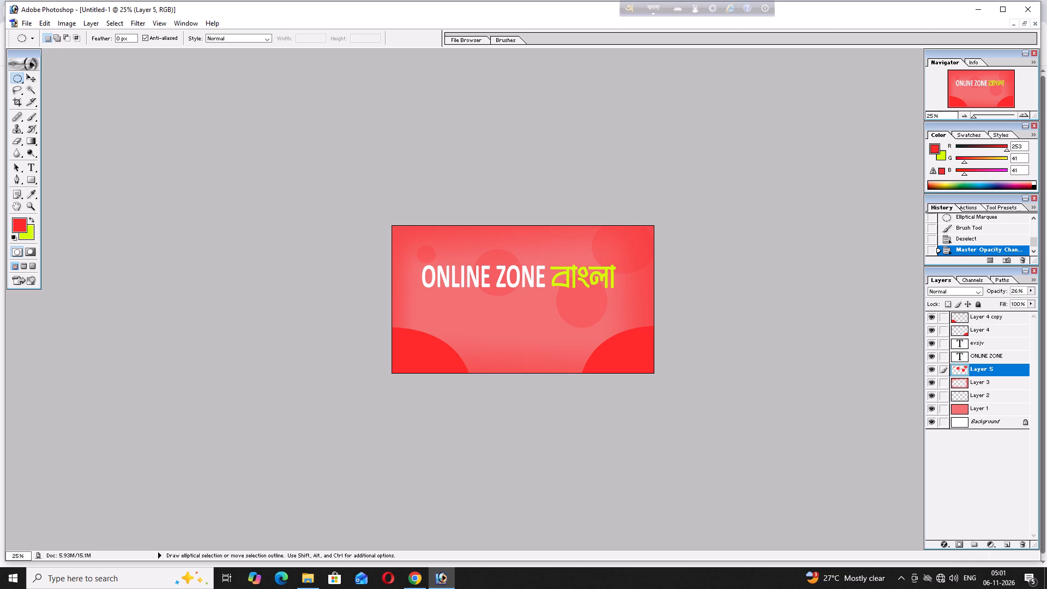
Switch to Google Chrome with its new tab page.
click(424, 582)
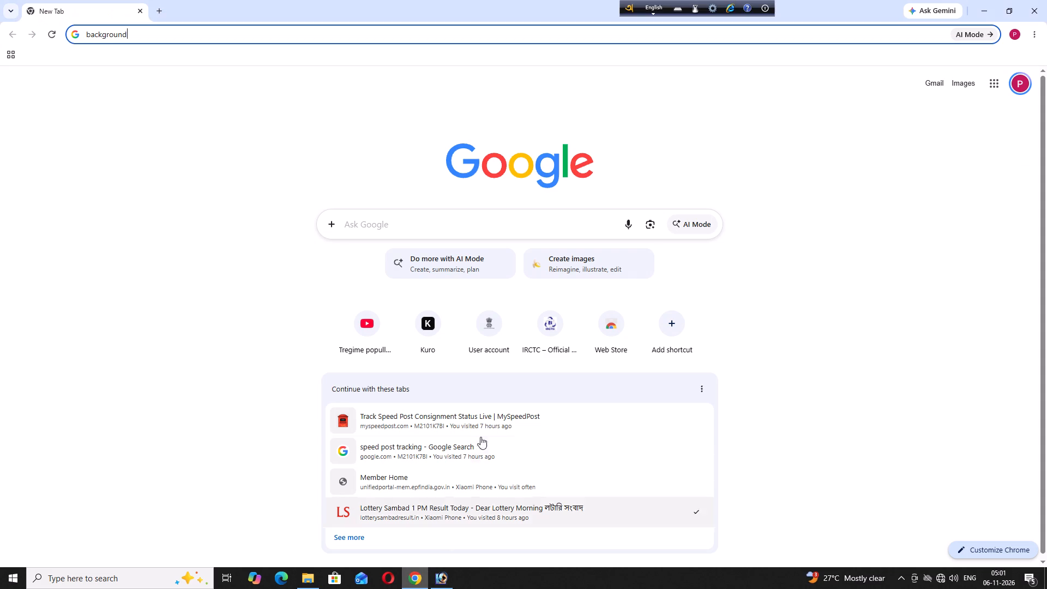
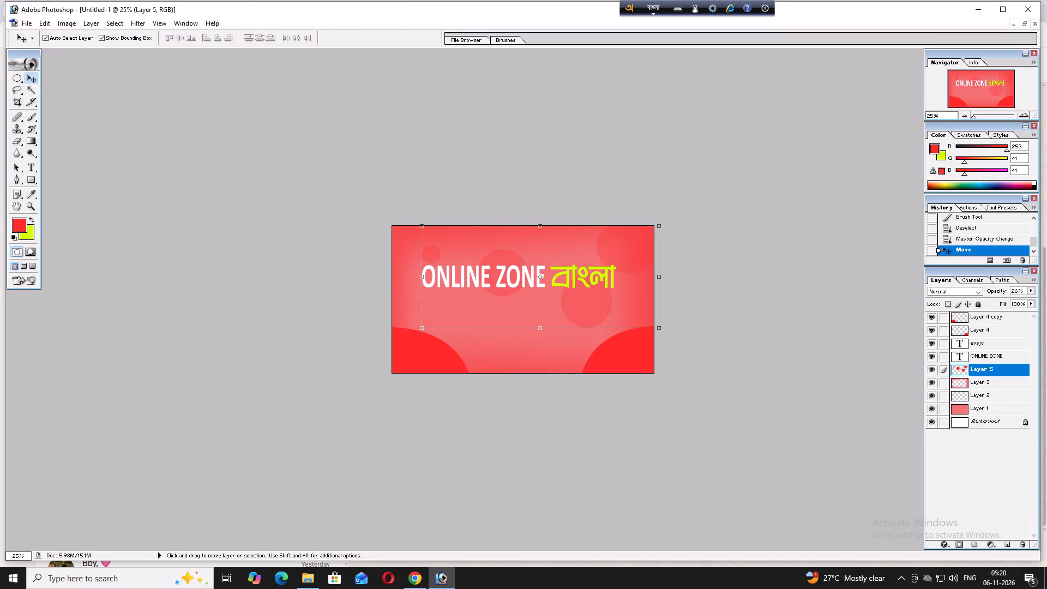
Select the Layer 4 copy layer containing the red curved shape in the canvas's bottom-left corner.
click(1001, 319)
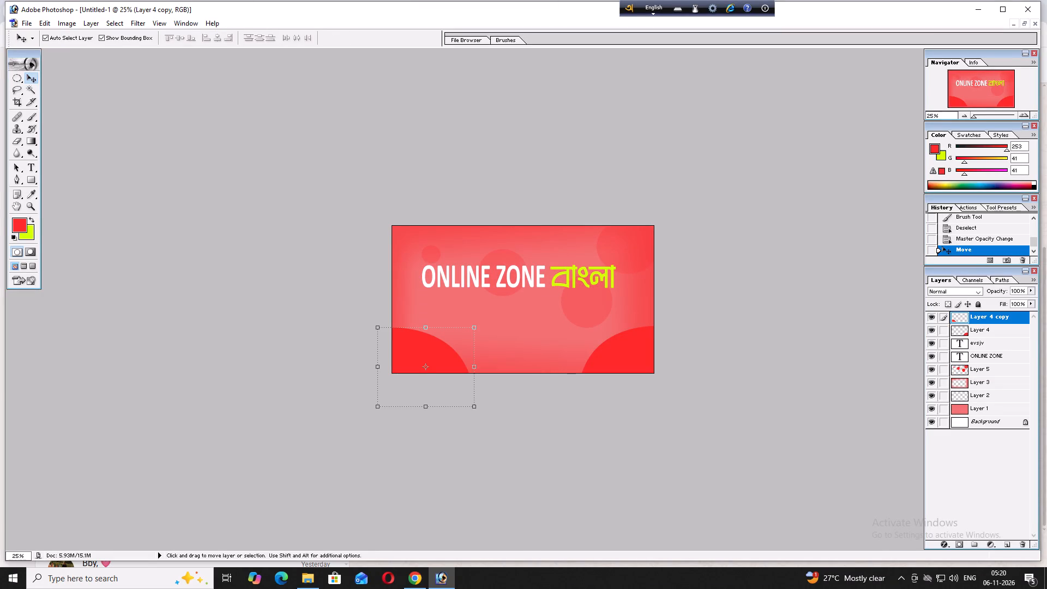
Scale the ONLINE ZONE text down to about 21% width and 18% height.
click(1002, 331)
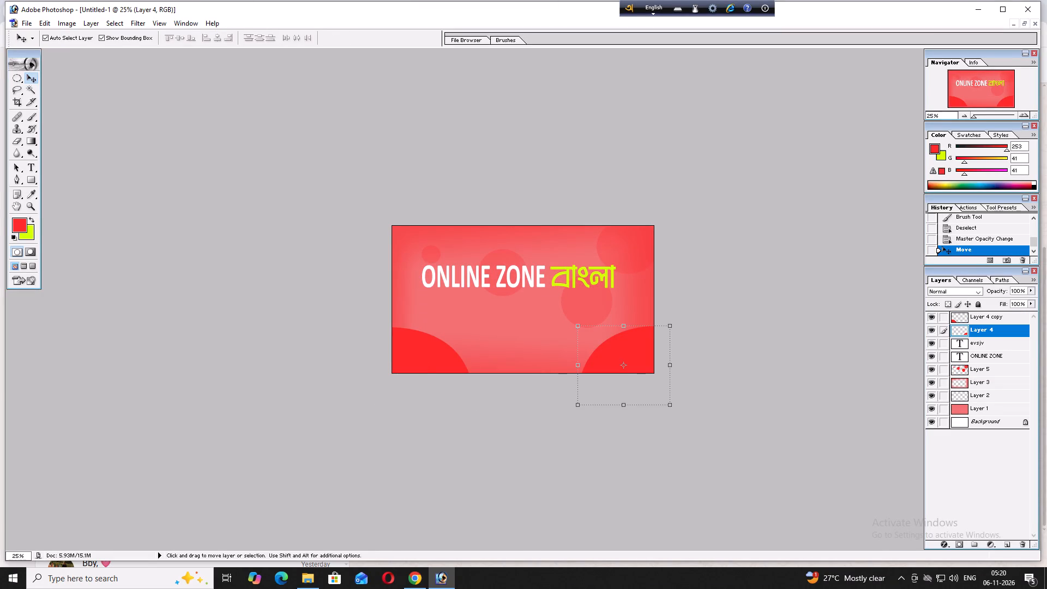
click(985, 359)
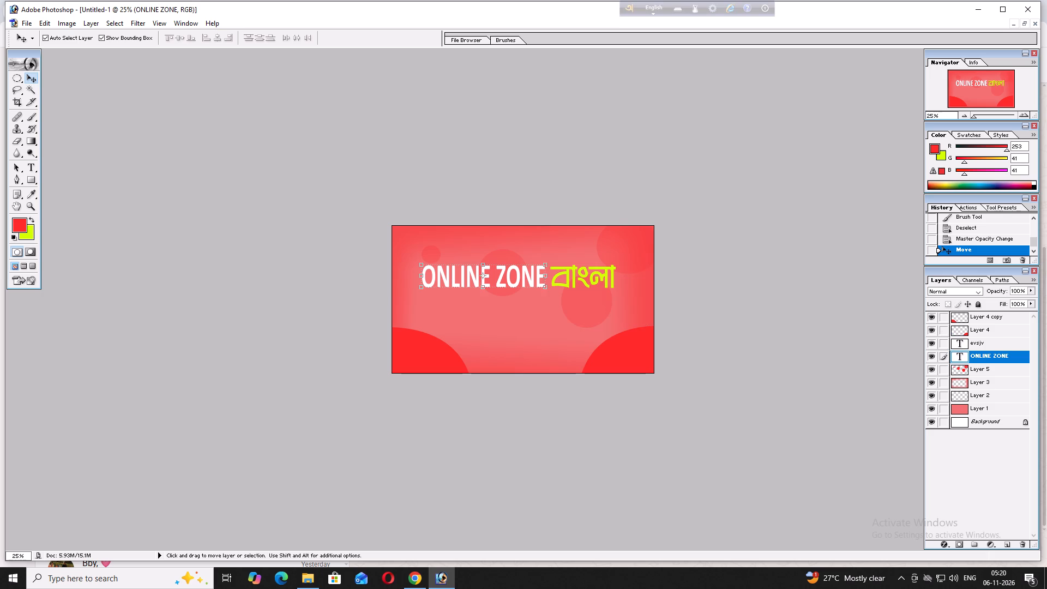
drag(545, 287, 485, 276)
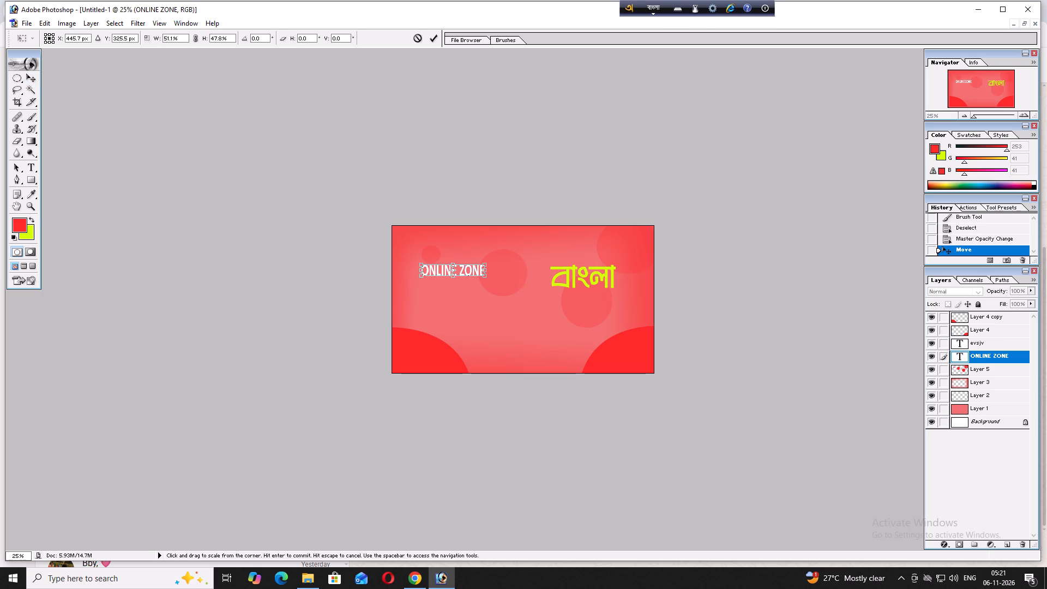
drag(485, 275, 448, 269)
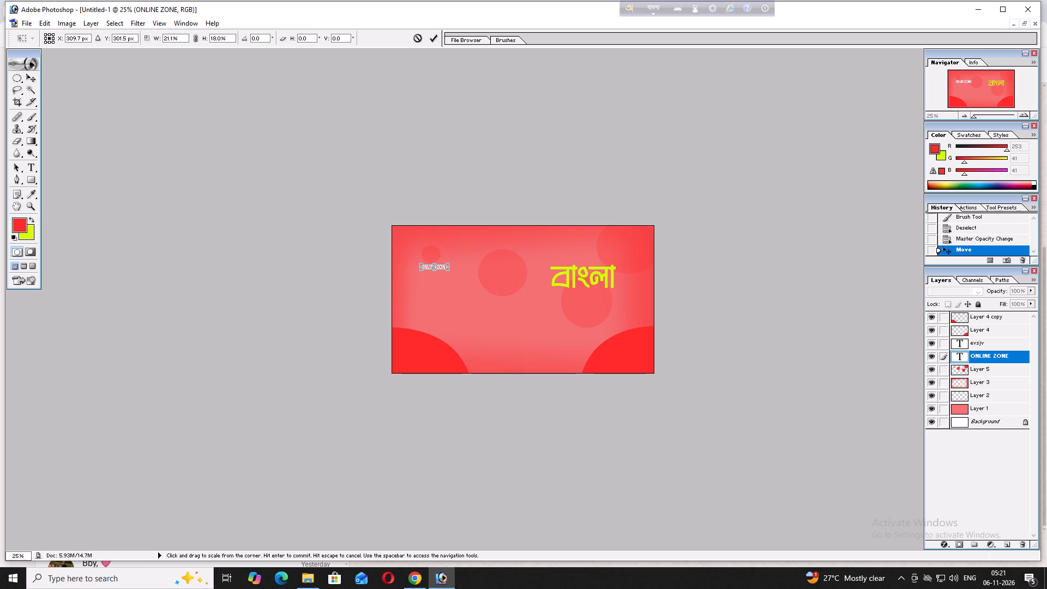
click(431, 40)
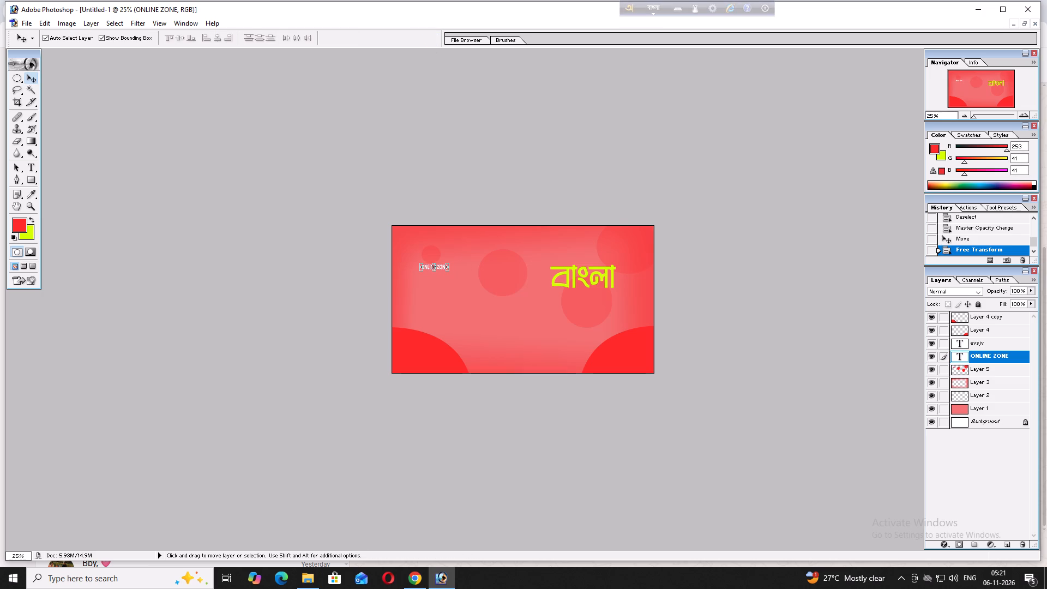
Move the small ONLINE ZONE text into the canvas's top-left corner, just inside the edges.
drag(442, 267, 433, 238)
drag(433, 238, 422, 236)
drag(422, 236, 452, 300)
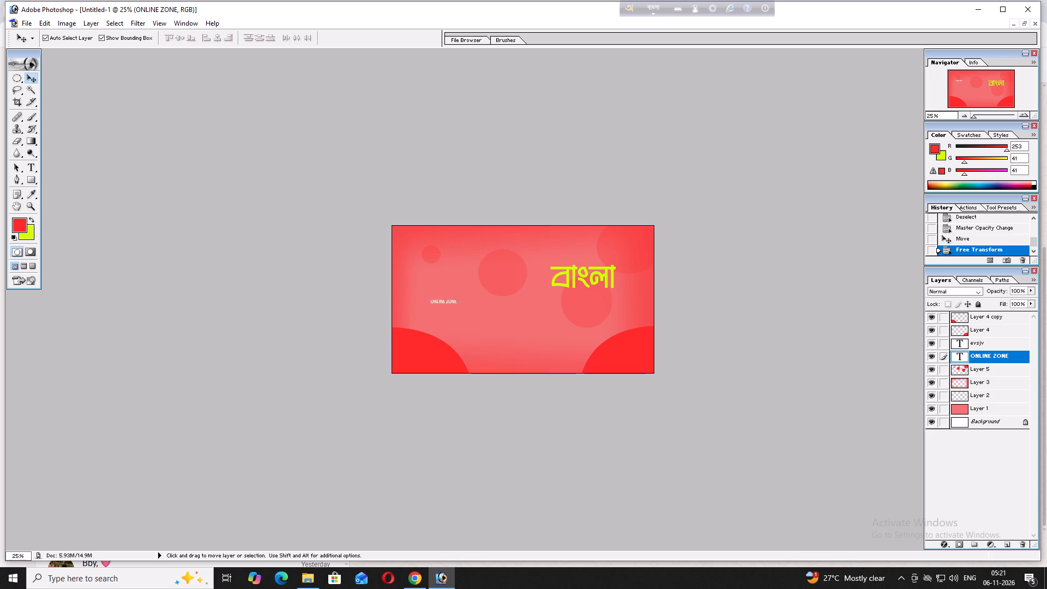
drag(452, 300, 418, 233)
drag(418, 233, 422, 238)
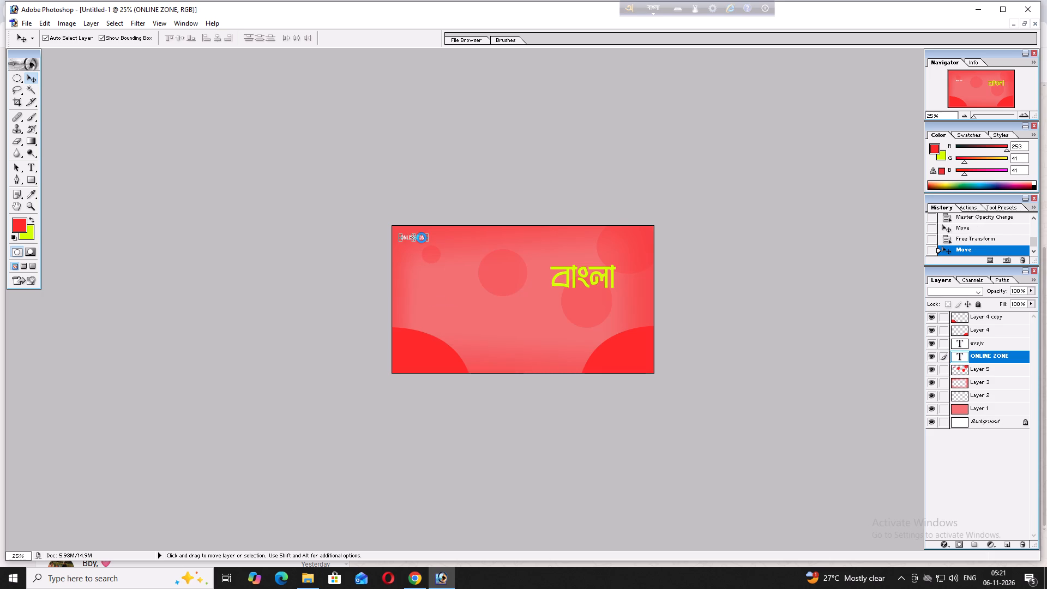
Scale the yellow-green বাংলা text down to about 61% width and 64% height.
click(559, 279)
click(605, 281)
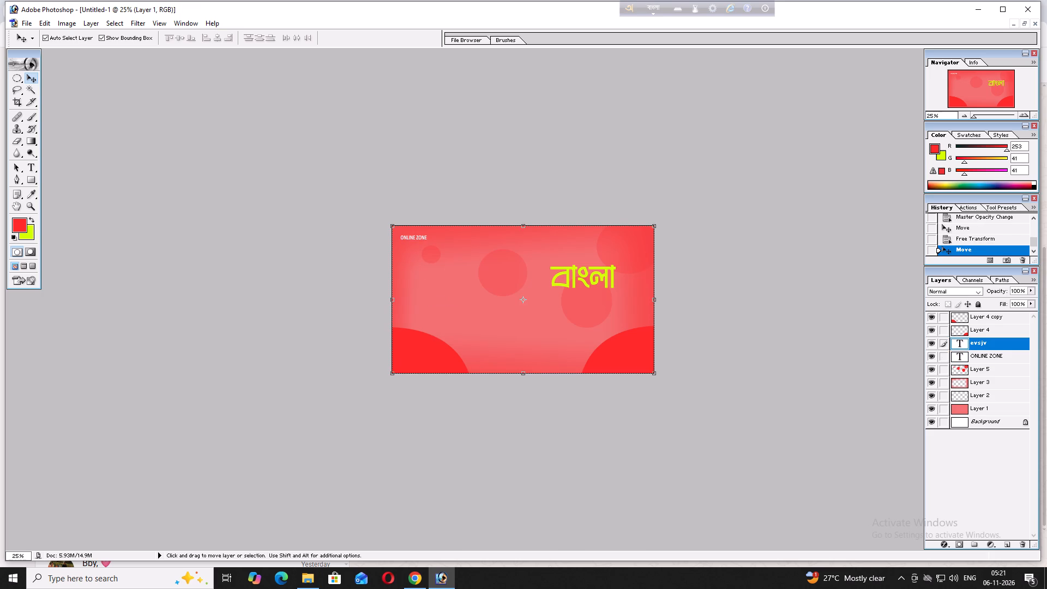
drag(615, 289, 568, 273)
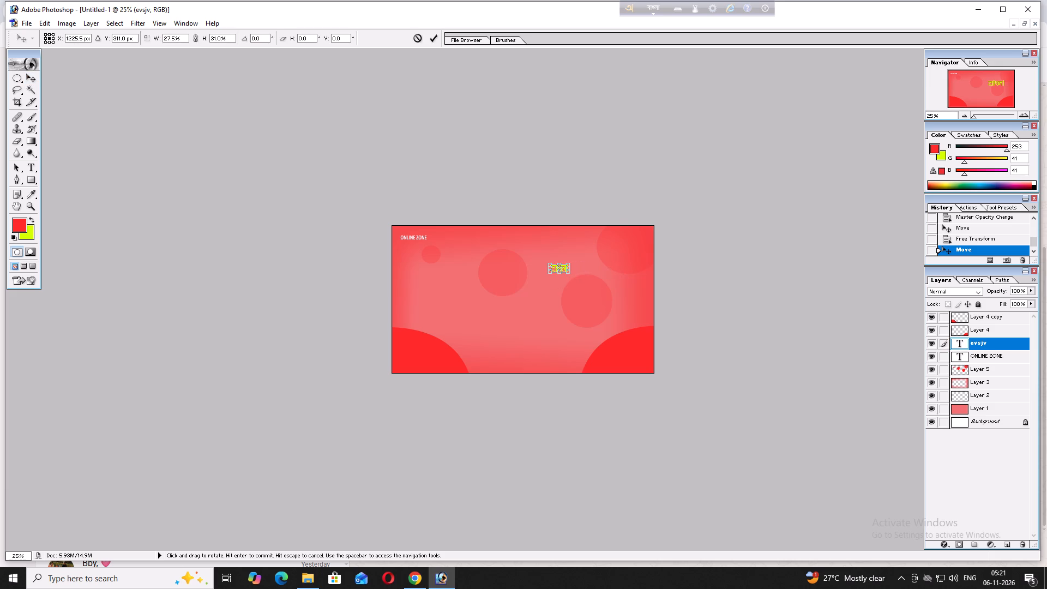
drag(568, 273, 567, 272)
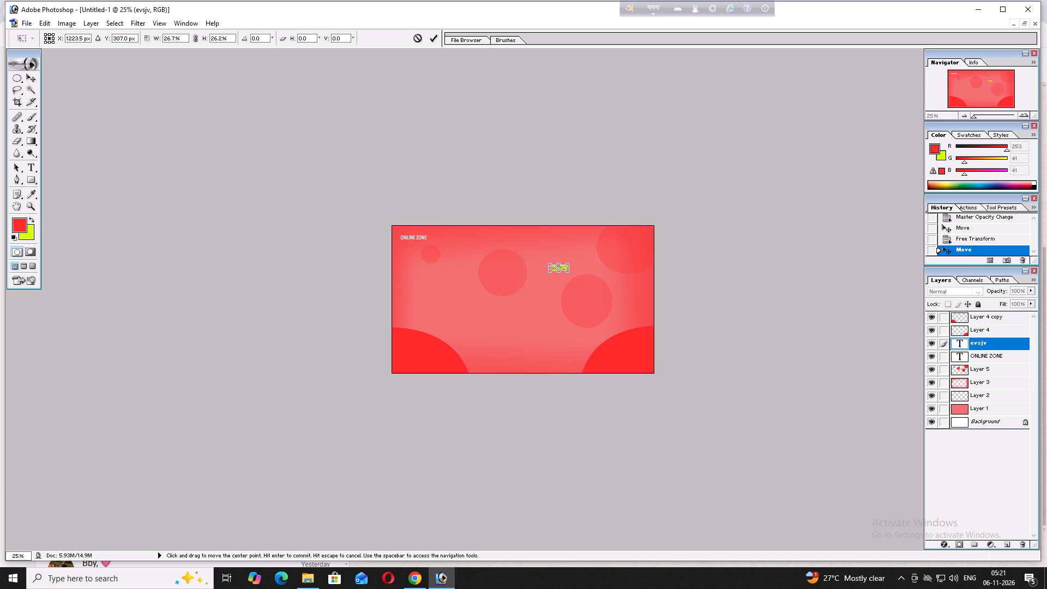
drag(563, 267, 515, 249)
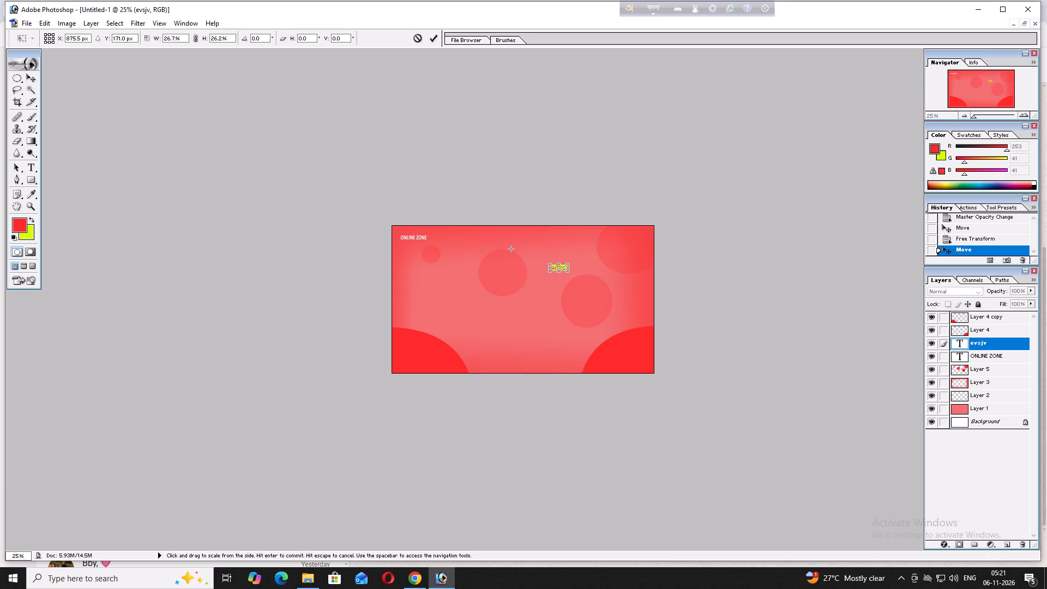
drag(551, 265, 531, 256)
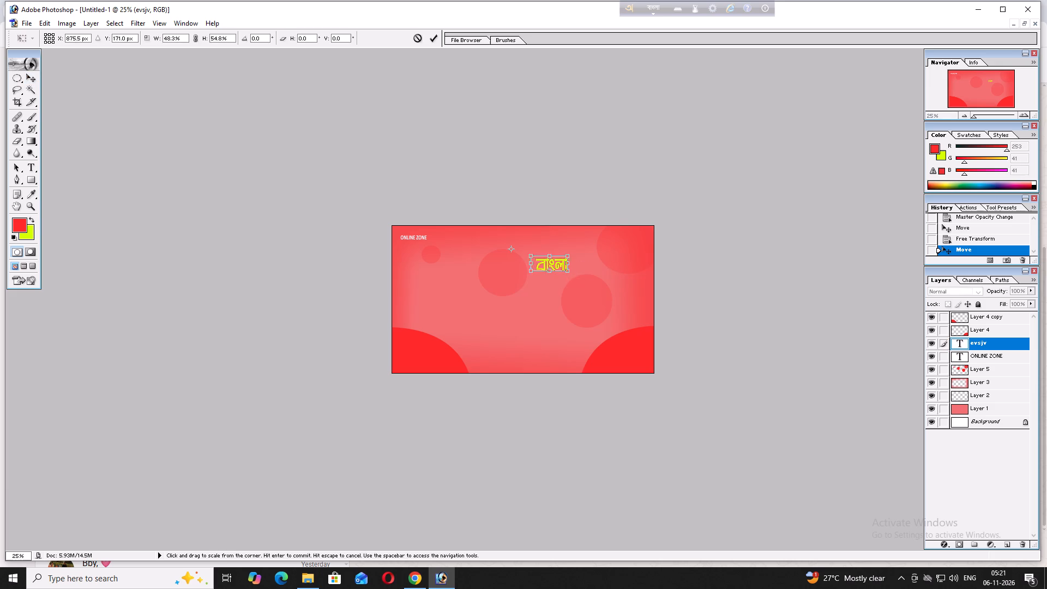
drag(531, 256, 529, 256)
click(540, 266)
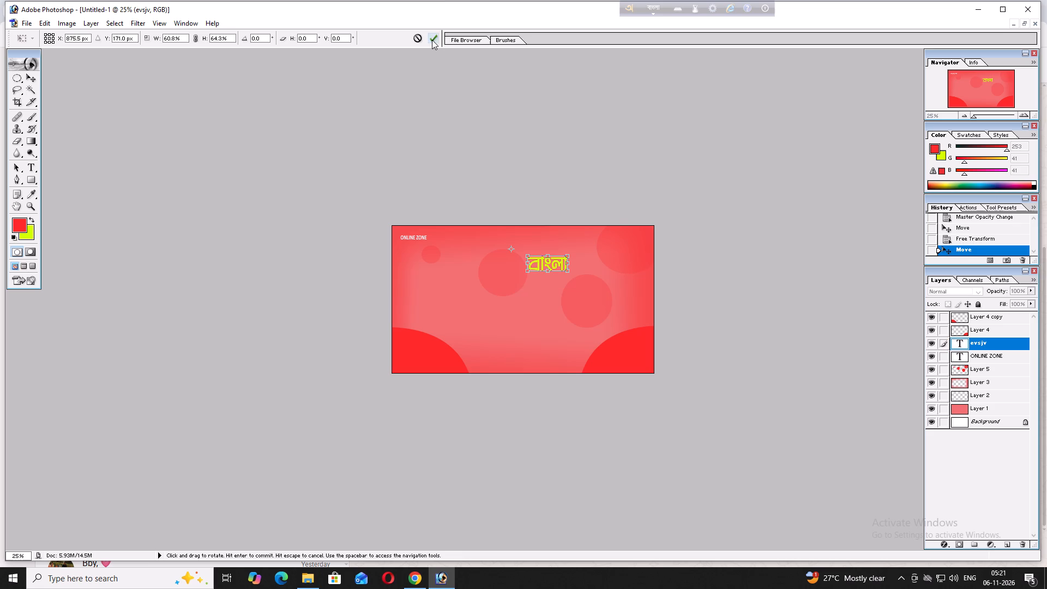
click(432, 40)
Move the বাংলা text directly after ONLINE ZONE in the canvas's top-left corner.
drag(558, 263, 472, 236)
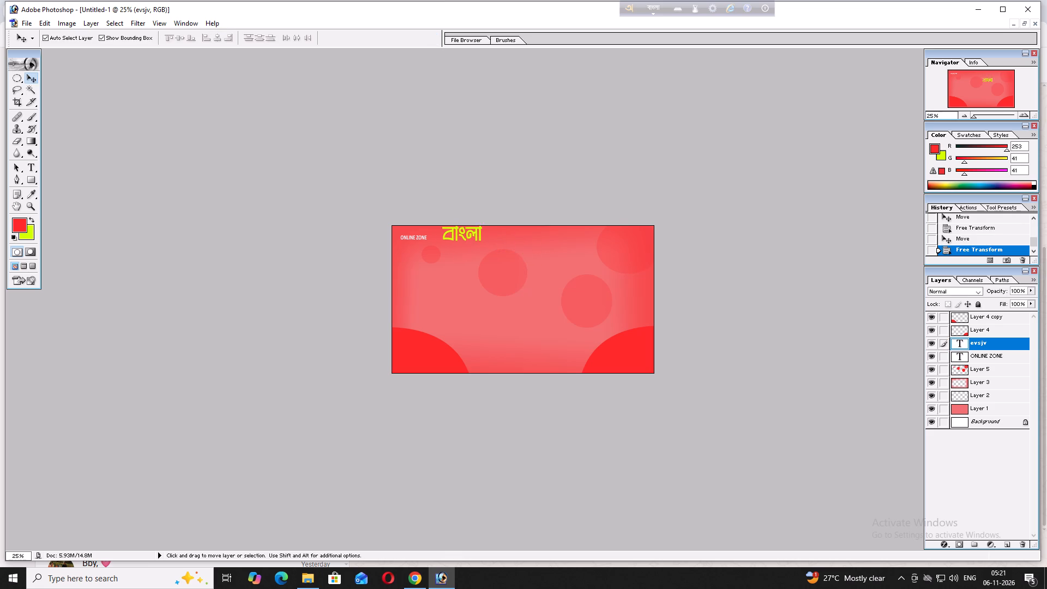
drag(472, 236, 460, 239)
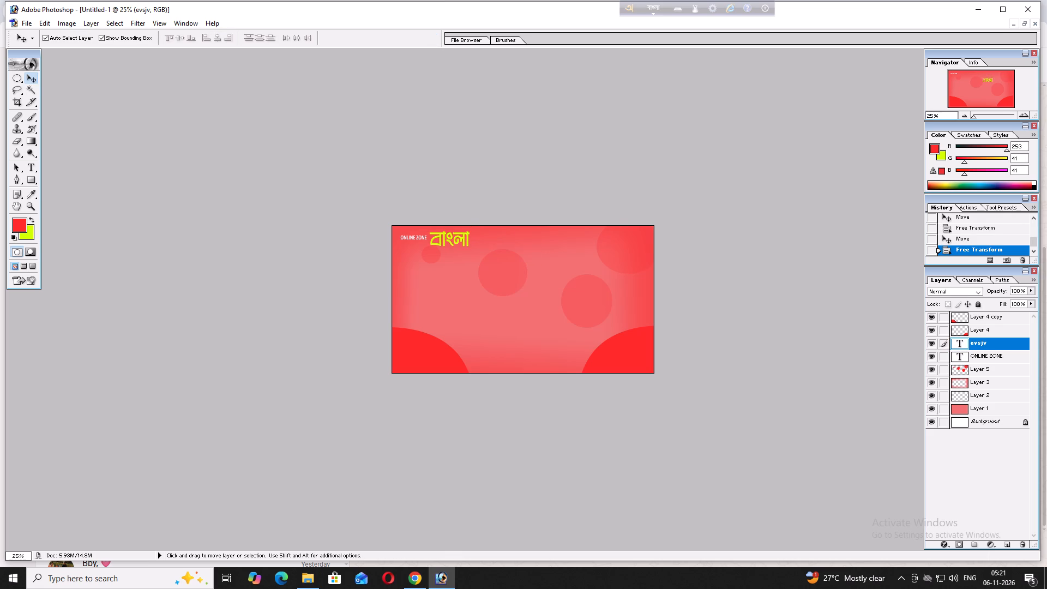
drag(460, 239, 459, 241)
Scale the বাংলা text down further to about 41% width and 26% height beside ONLINE ZONE.
drag(468, 248, 464, 245)
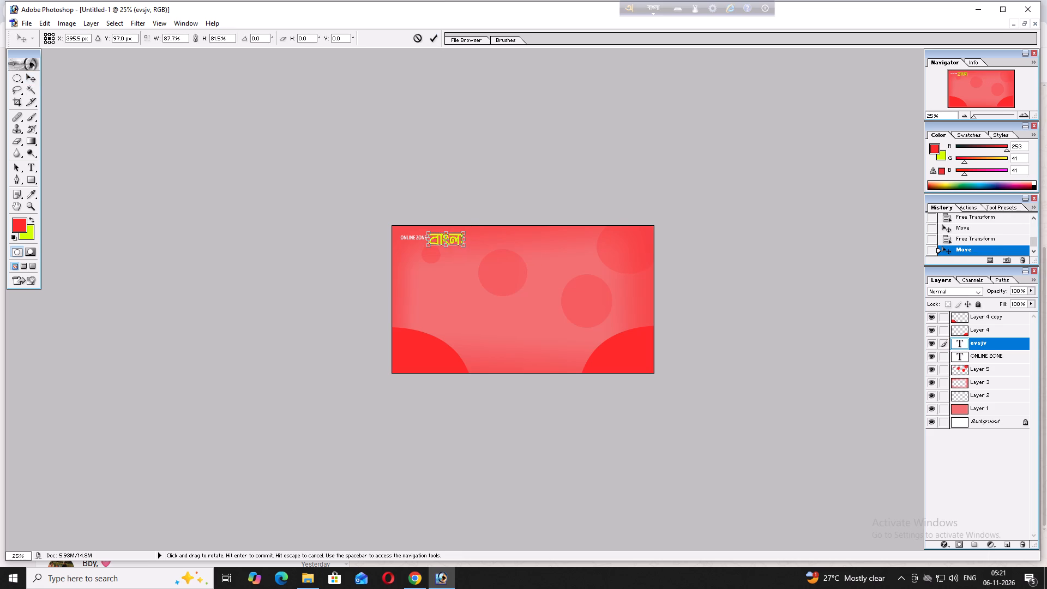
drag(464, 245, 452, 242)
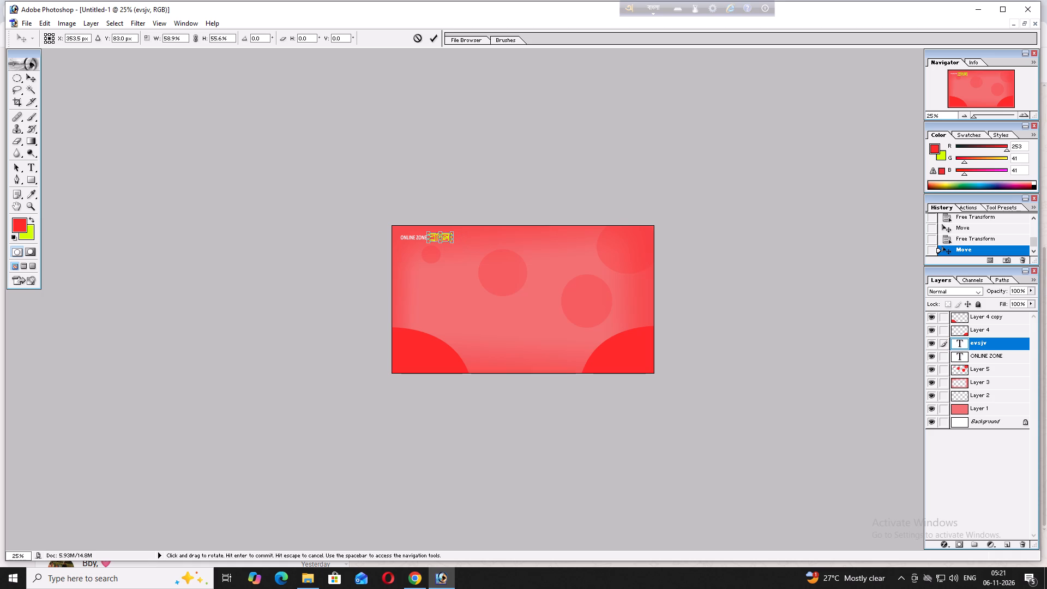
drag(452, 242, 445, 237)
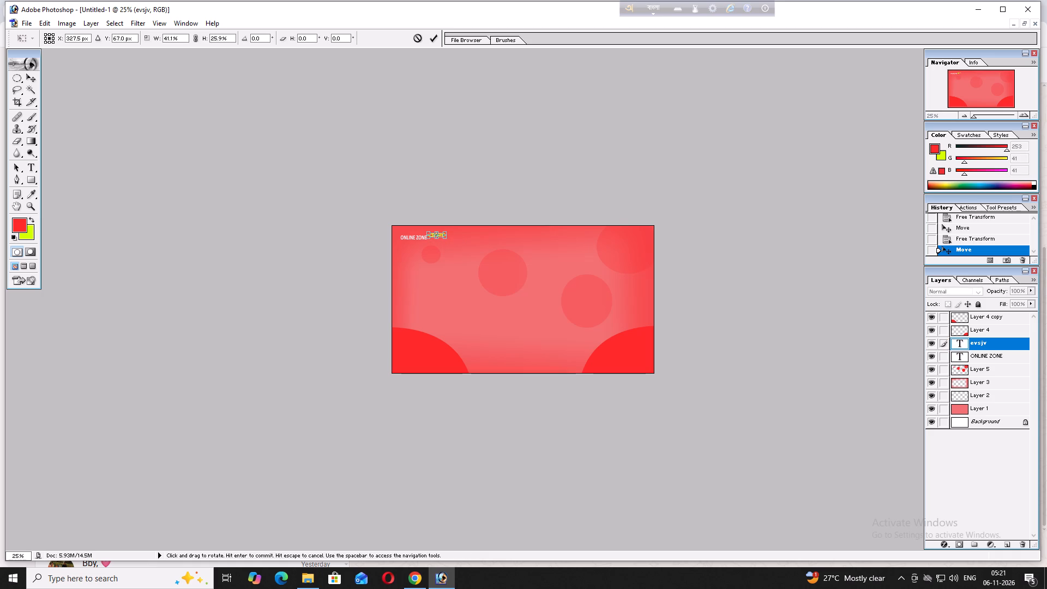
click(432, 43)
Reselect the বাংলা text layer (evsjv) and stretch the text's height to about 129%, keeping its width at 100%.
click(465, 256)
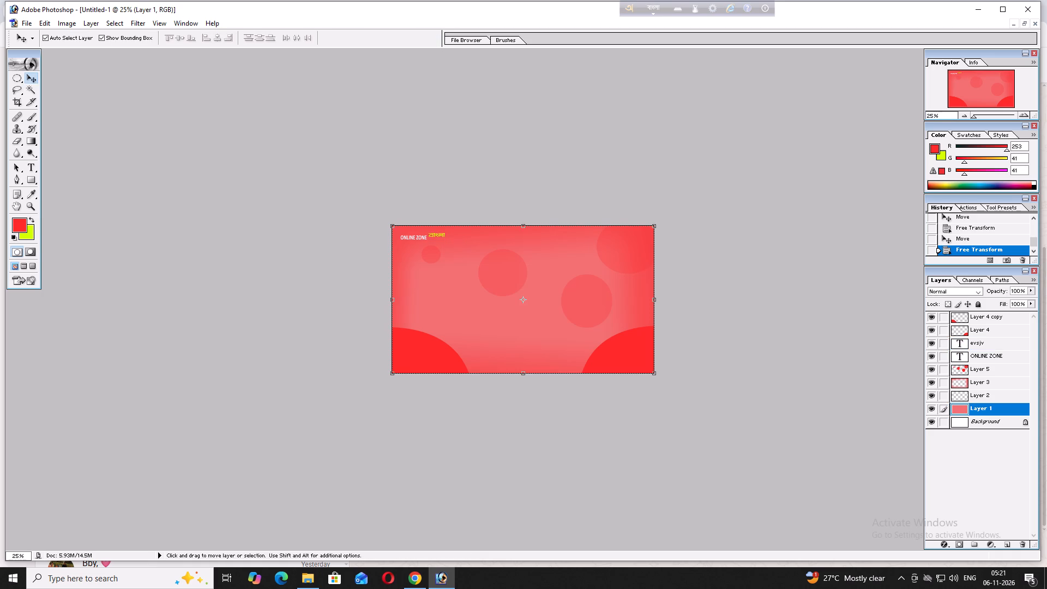
click(434, 237)
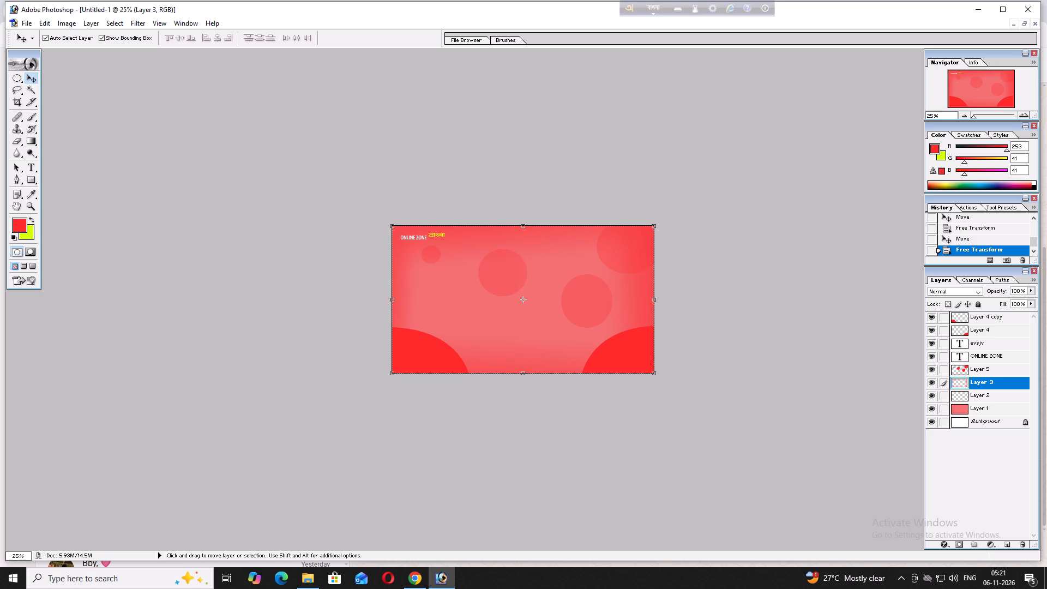
click(435, 236)
click(997, 342)
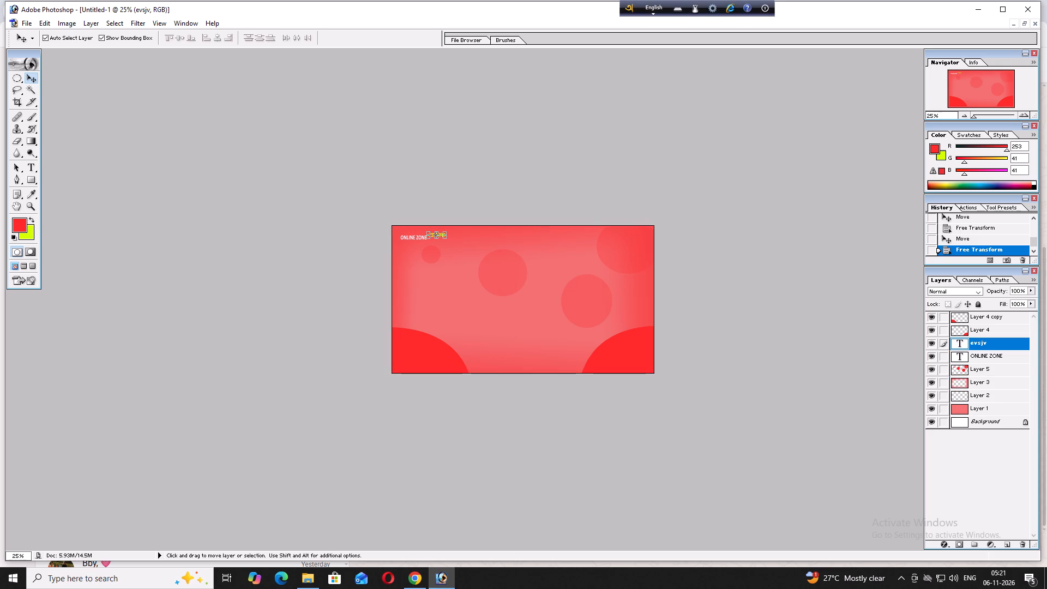
click(437, 238)
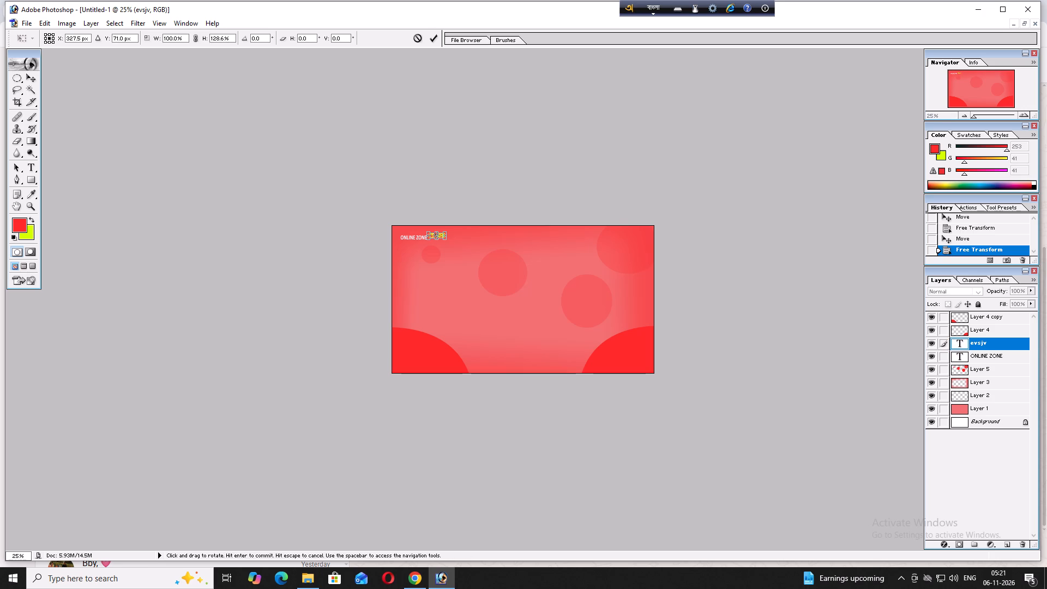
click(436, 37)
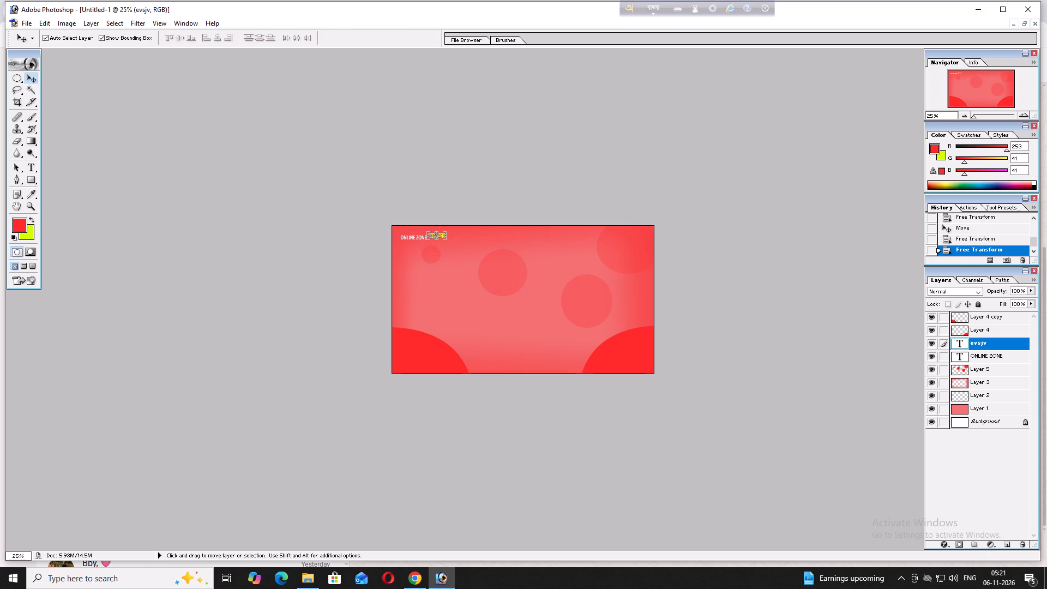
Nudge the বাংলা text slightly down and left to line it up with ONLINE ZONE, and deselect its layer.
key(Down)
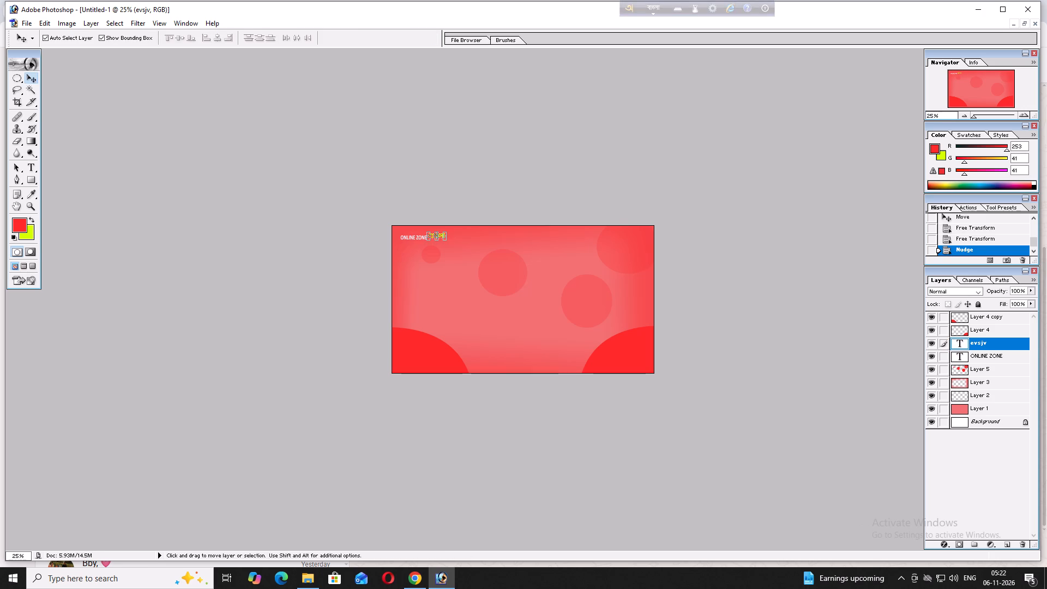
key(Down)
key(Down)
key(Down)
key(Left)
key(Up)
key(Left)
click(502, 271)
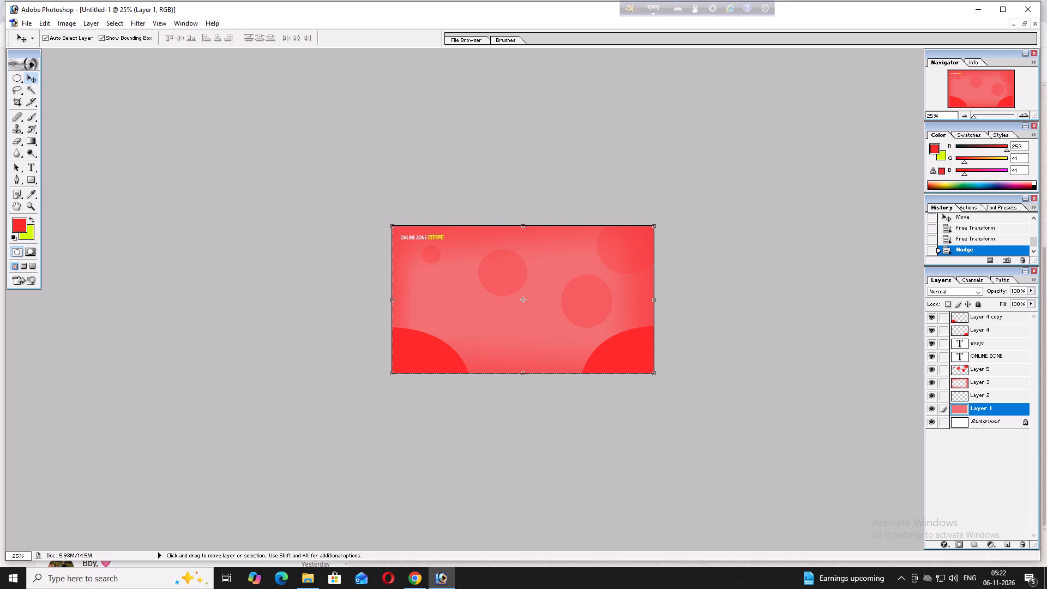
Save a JPEG copy in the desktop's youtube folder under the file name "video copy" at maximum quality 12, Baseline ("Standard").
click(29, 26)
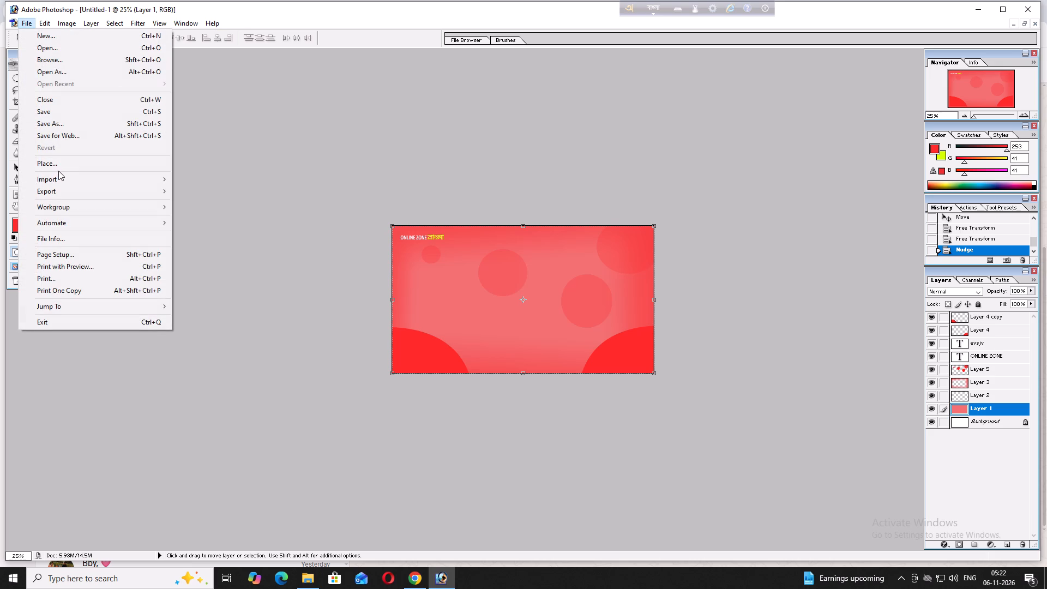
click(74, 129)
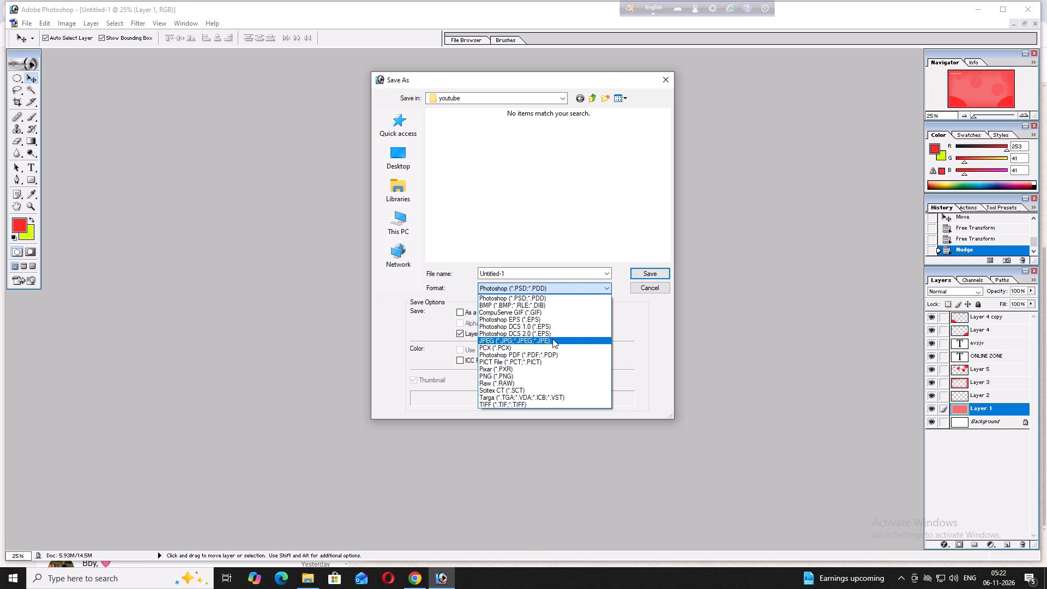
click(552, 339)
click(395, 149)
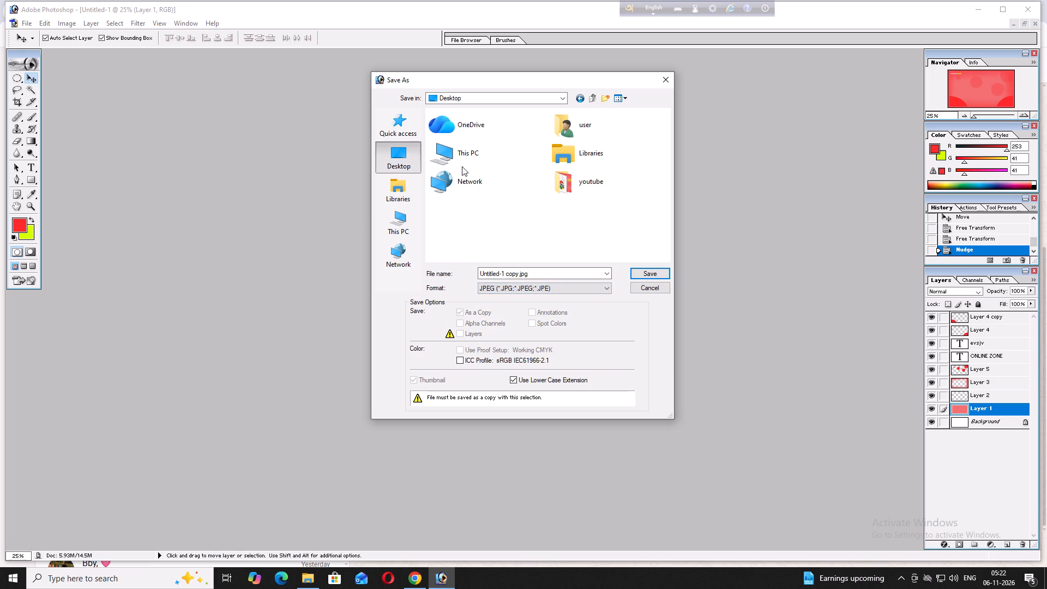
double_click(586, 188)
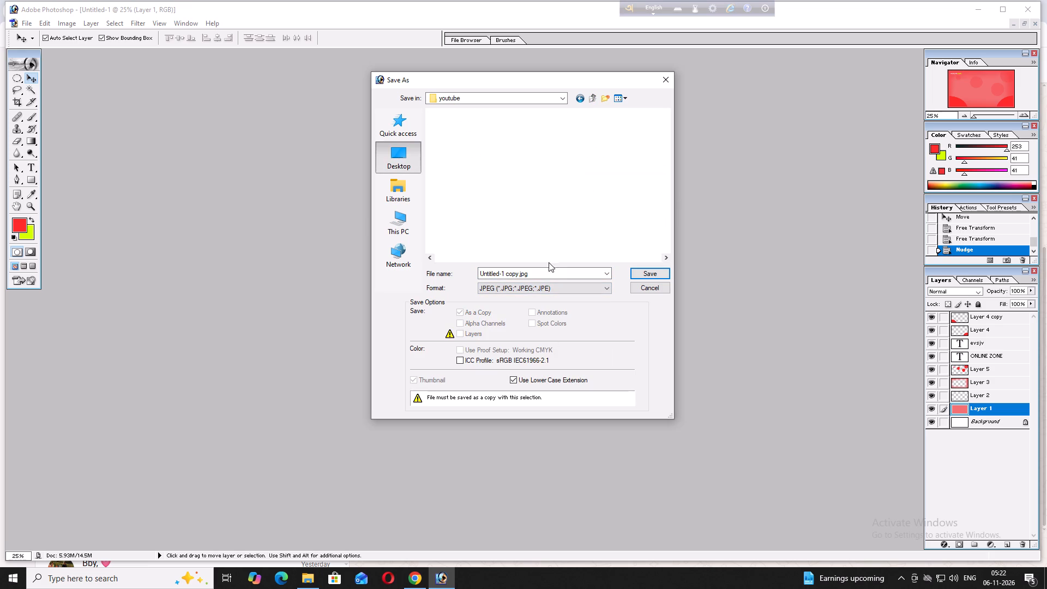
click(549, 270)
key(BackSpace)
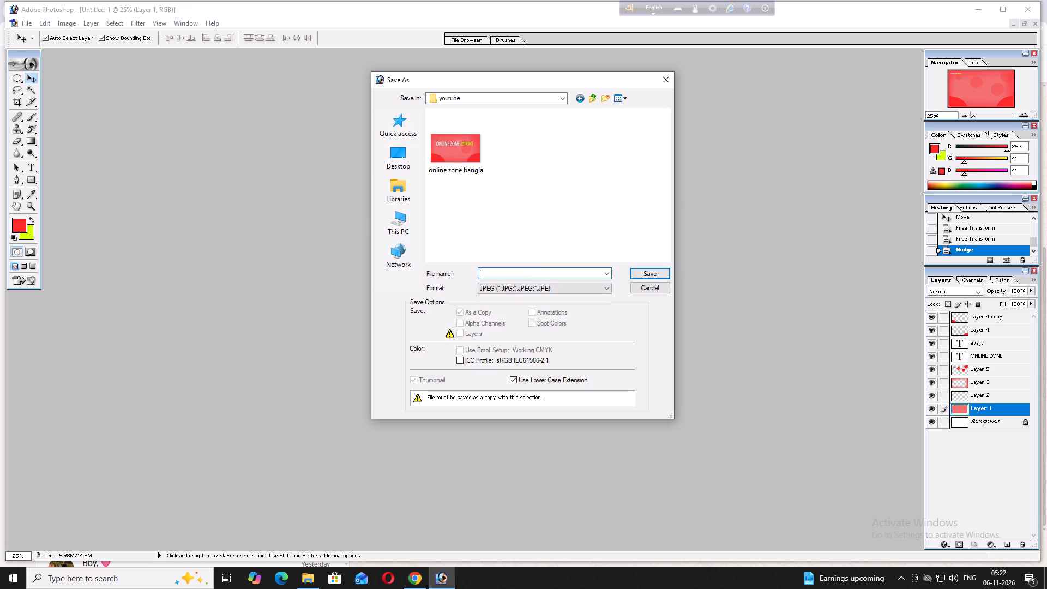
text(video copy)
click(641, 277)
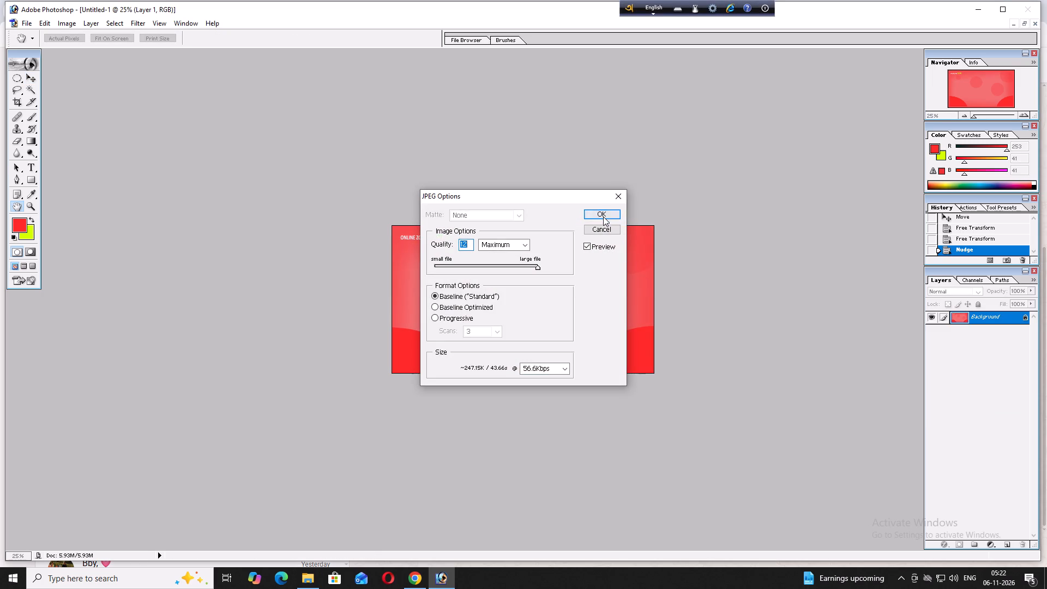
click(603, 217)
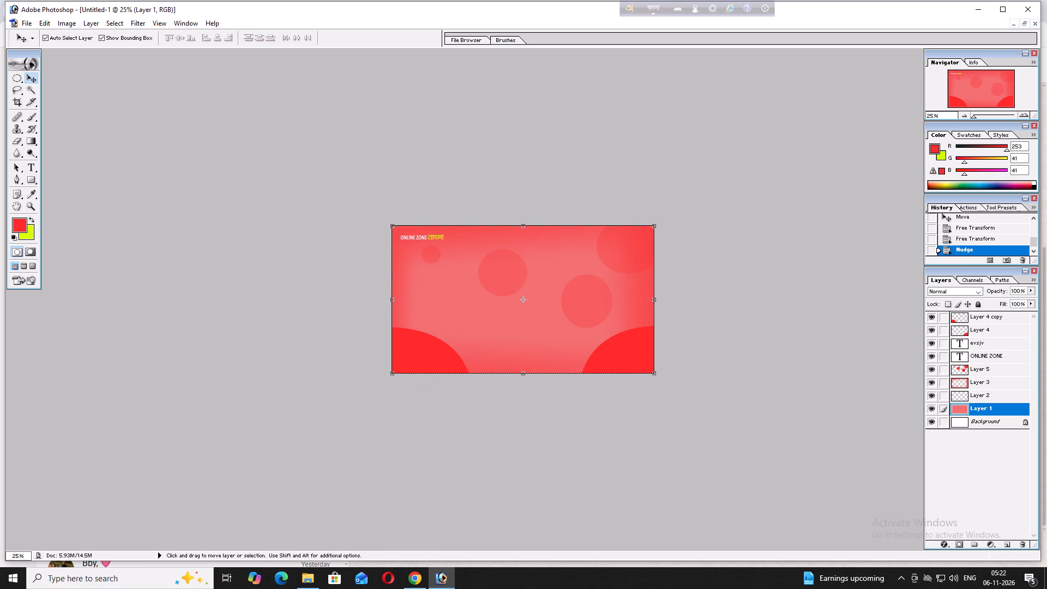
Open the file commands for the current document.
click(26, 25)
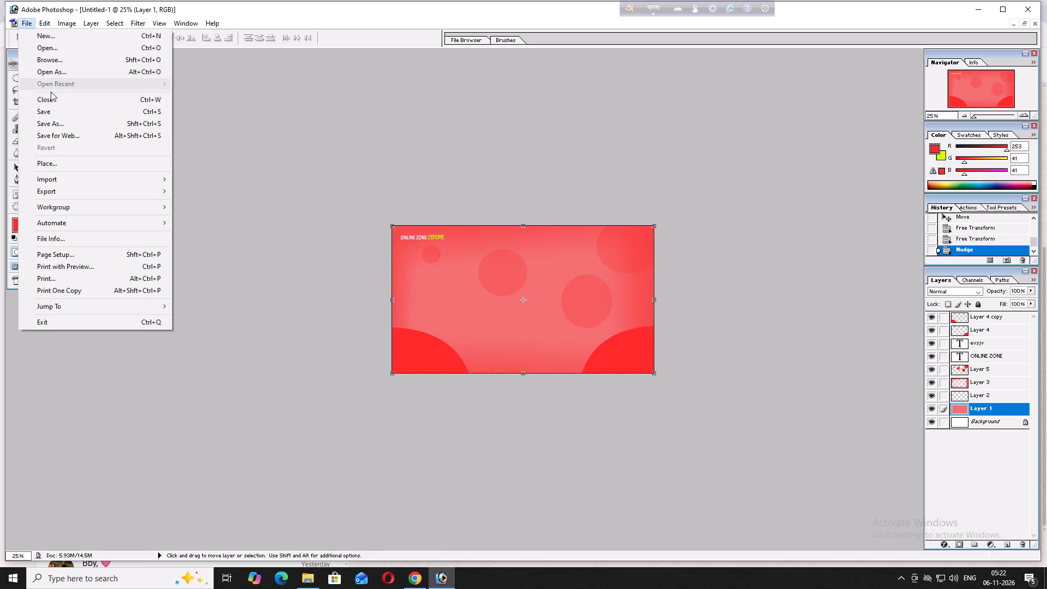
Save the document in Photoshop (PSD) format with its layers in the desktop's youtube folder, named "bangla youtube".
click(62, 113)
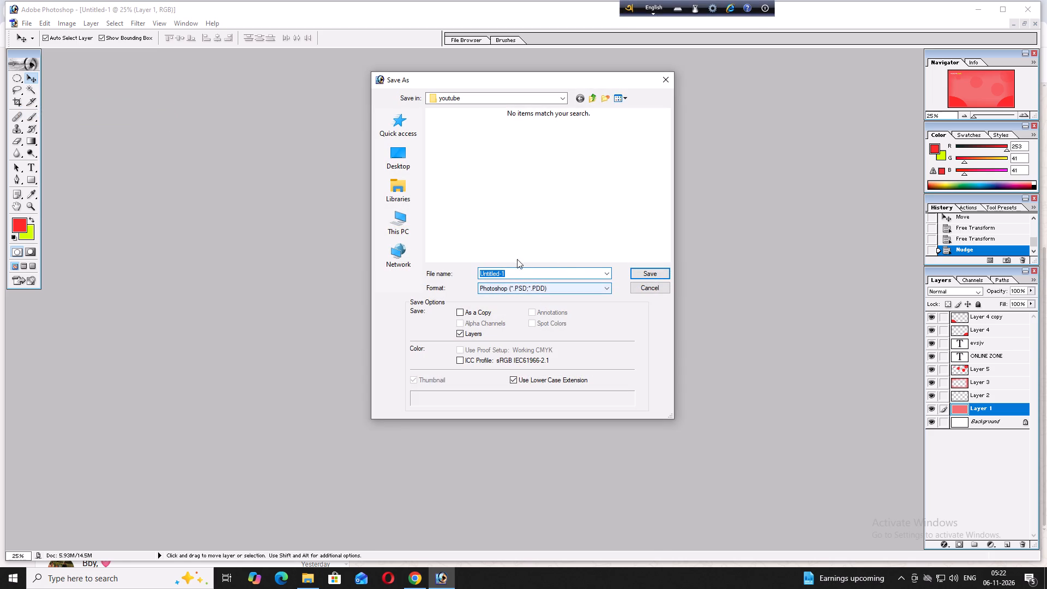
click(402, 160)
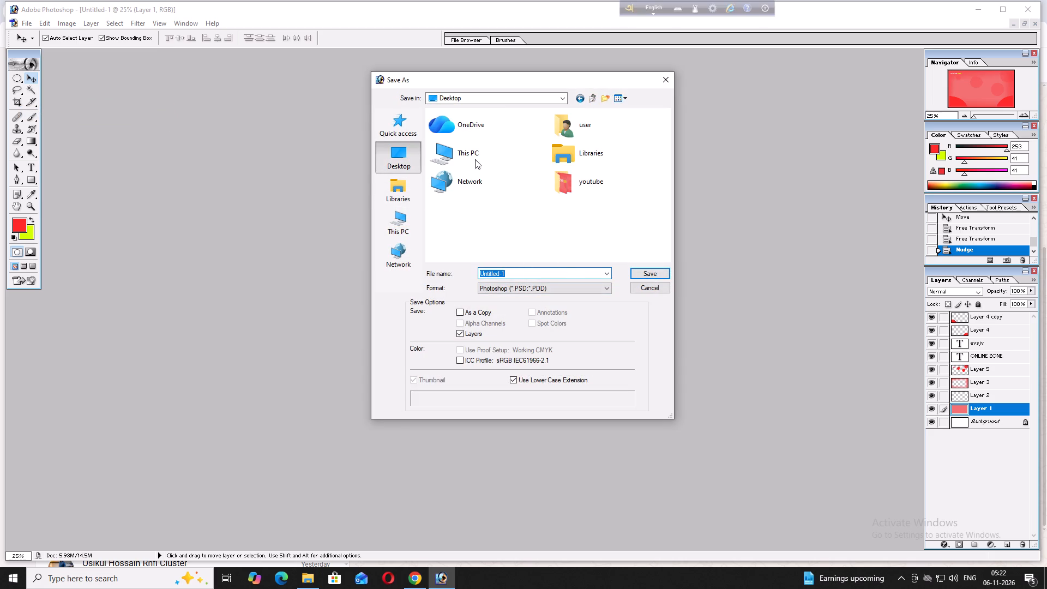
click(555, 177)
double_click(555, 177)
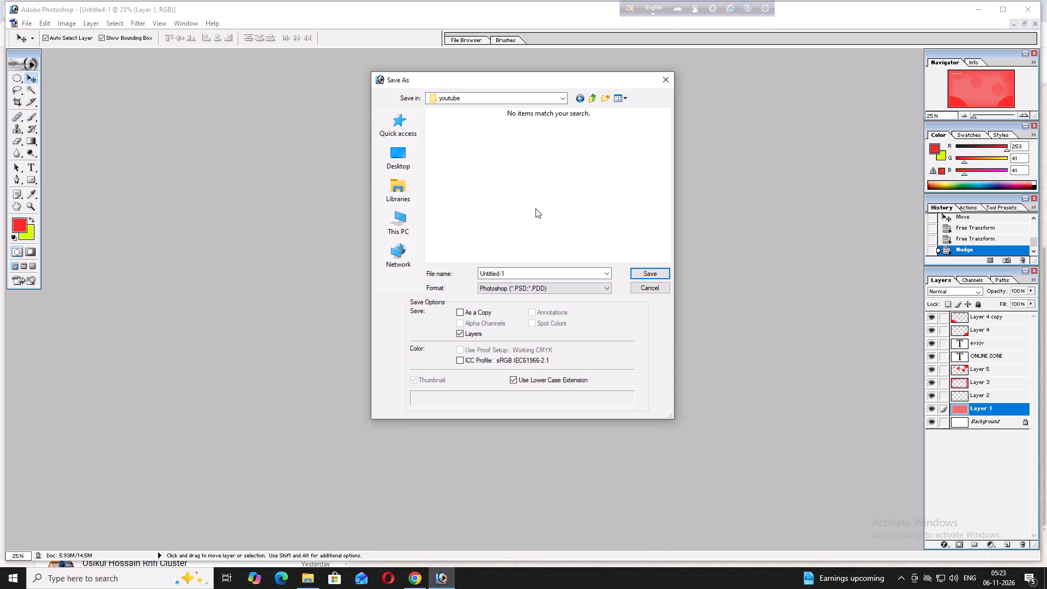
click(516, 271)
key(BackSpace)
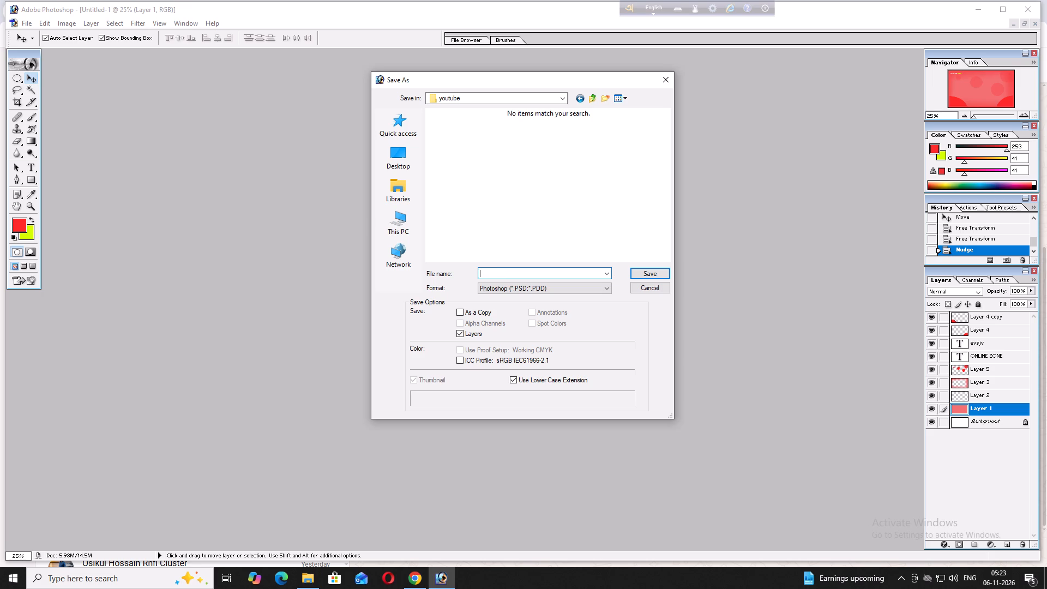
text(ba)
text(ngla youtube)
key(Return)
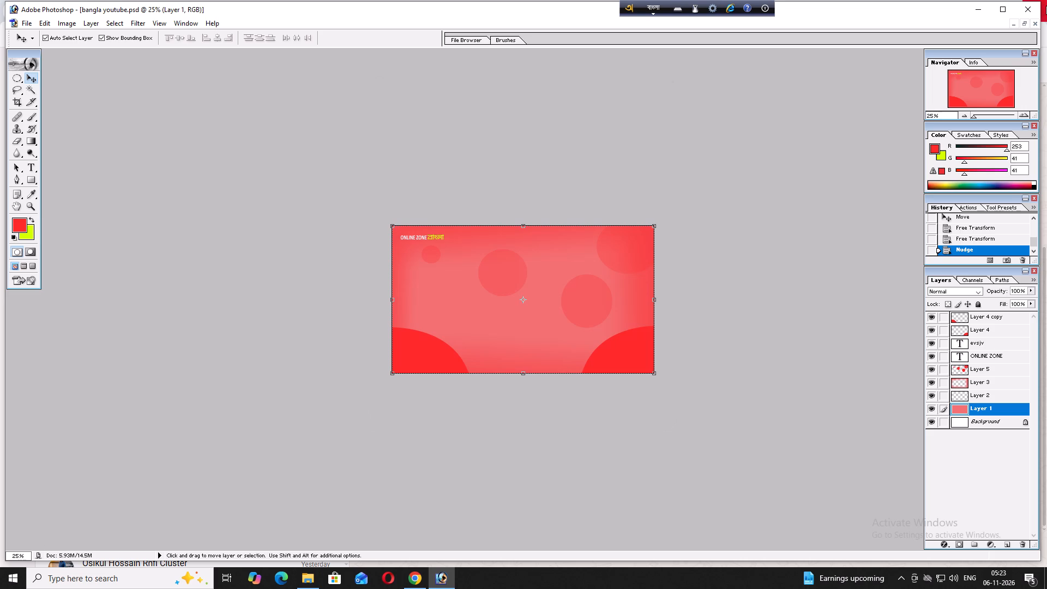
Maximize the Photoshop window to fill the screen.
click(992, 9)
click(1002, 8)
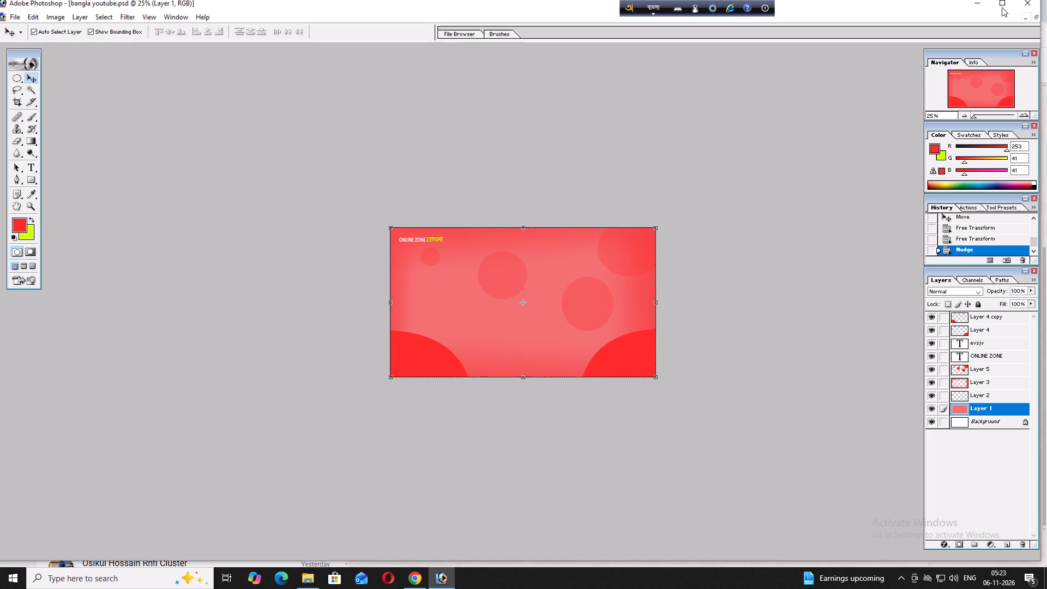
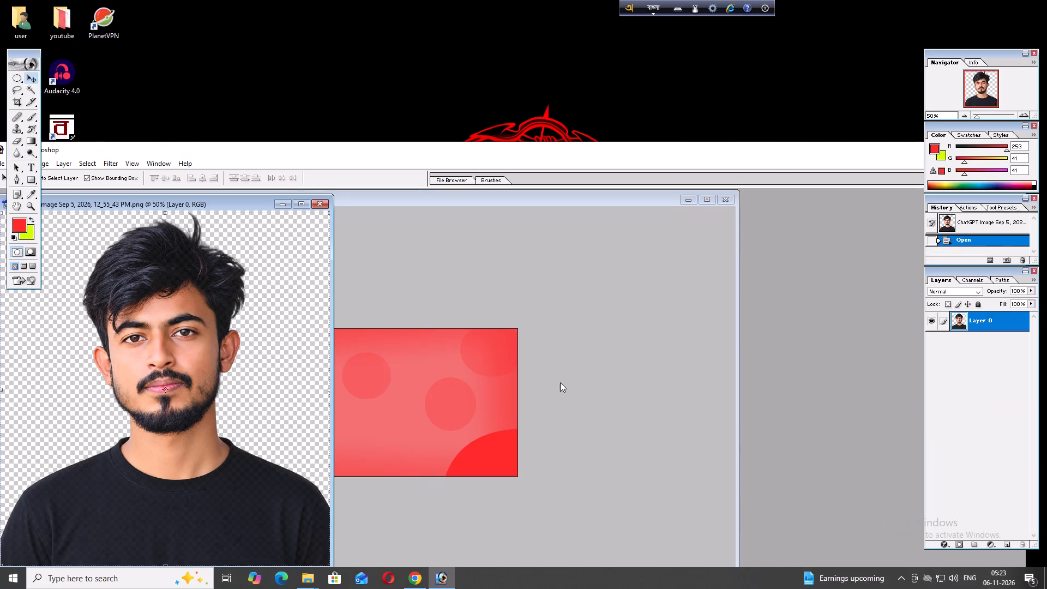
Open the ChatGPT Image Sep 5, 2026 portrait PNG from the Downloads folder in Photoshop.
click(709, 203)
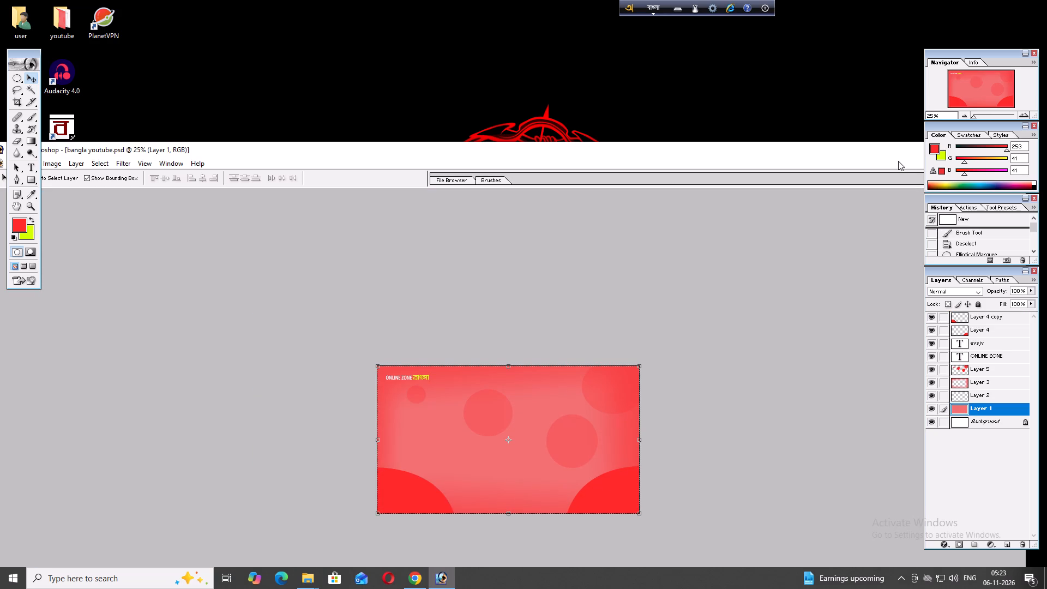
drag(895, 159, 775, 15)
drag(786, 146, 585, 58)
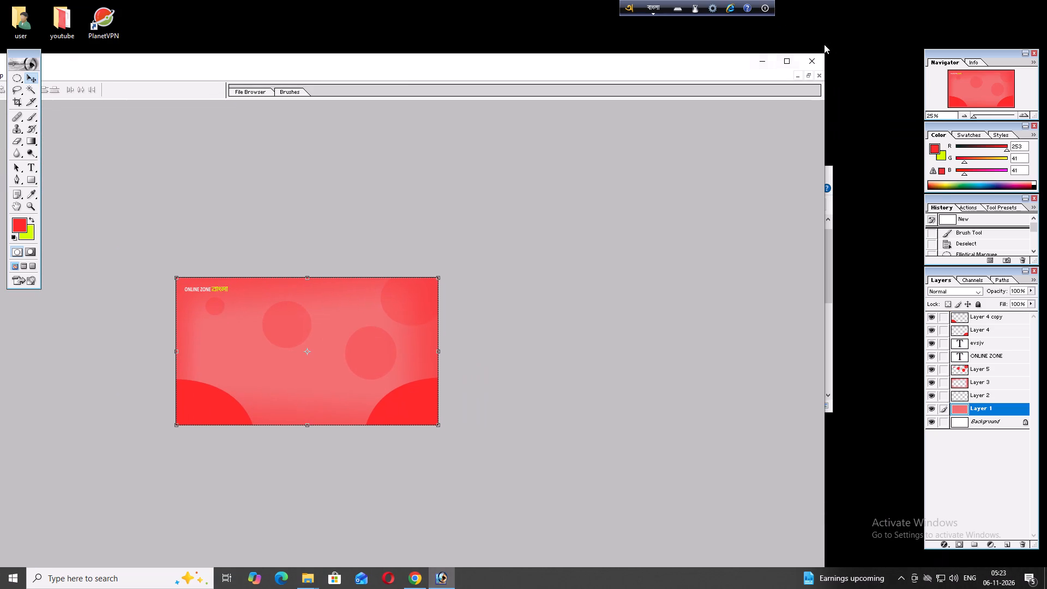
click(787, 61)
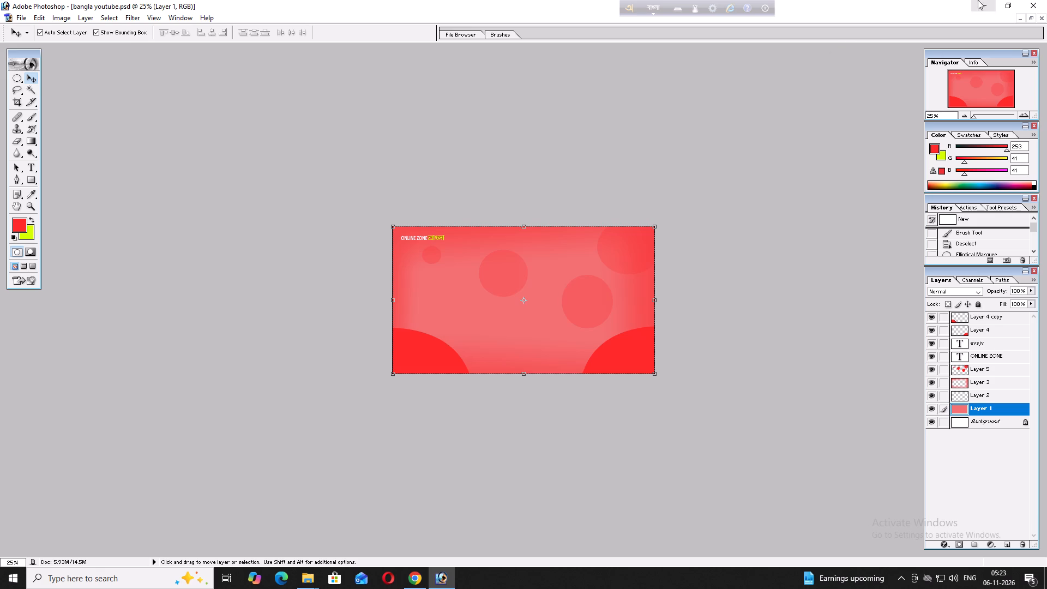
click(995, 1)
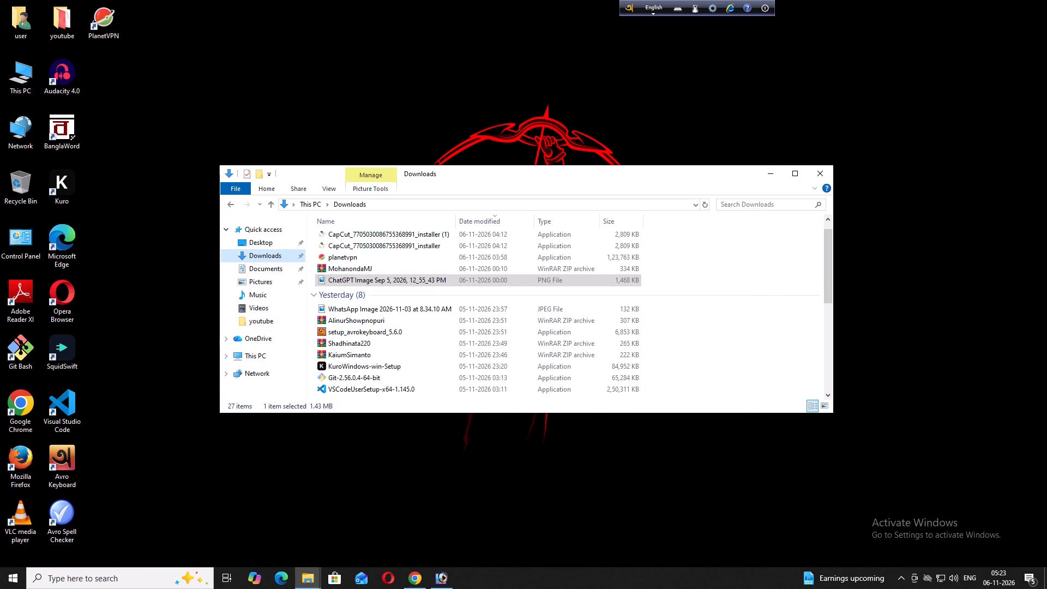
click(437, 584)
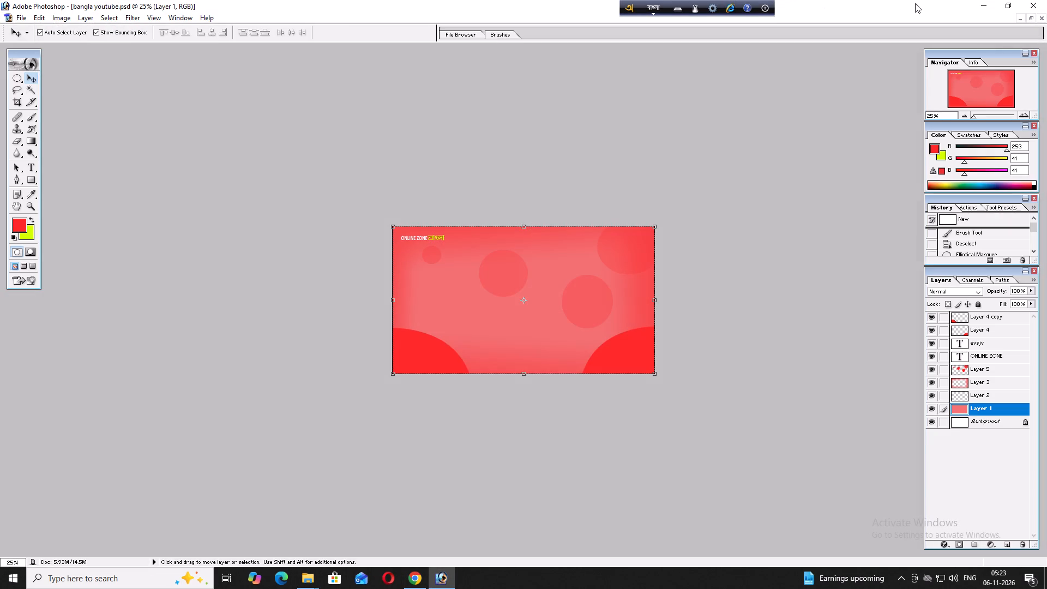
click(1000, 7)
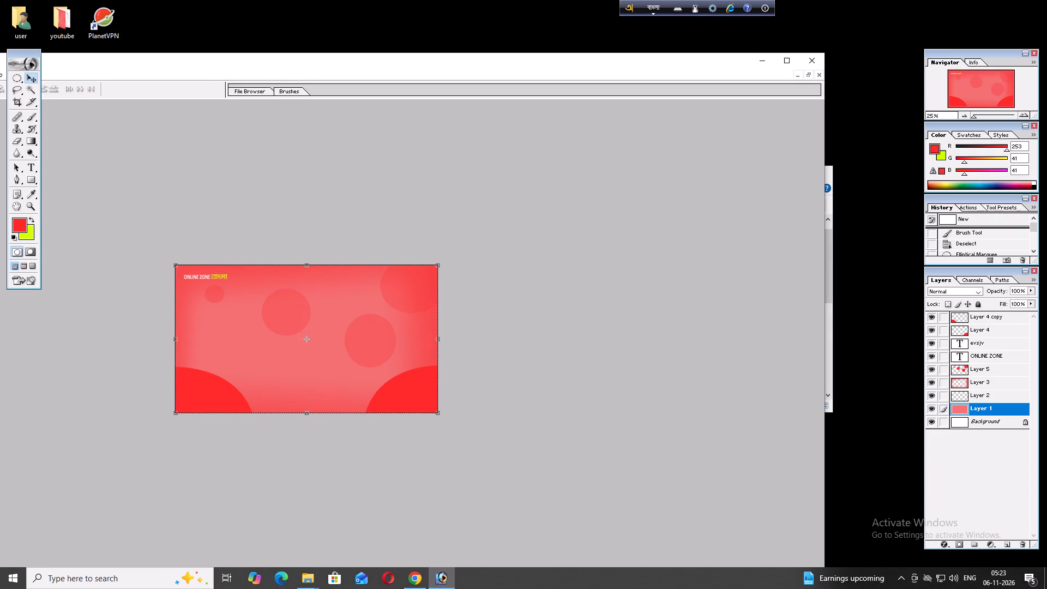
click(829, 340)
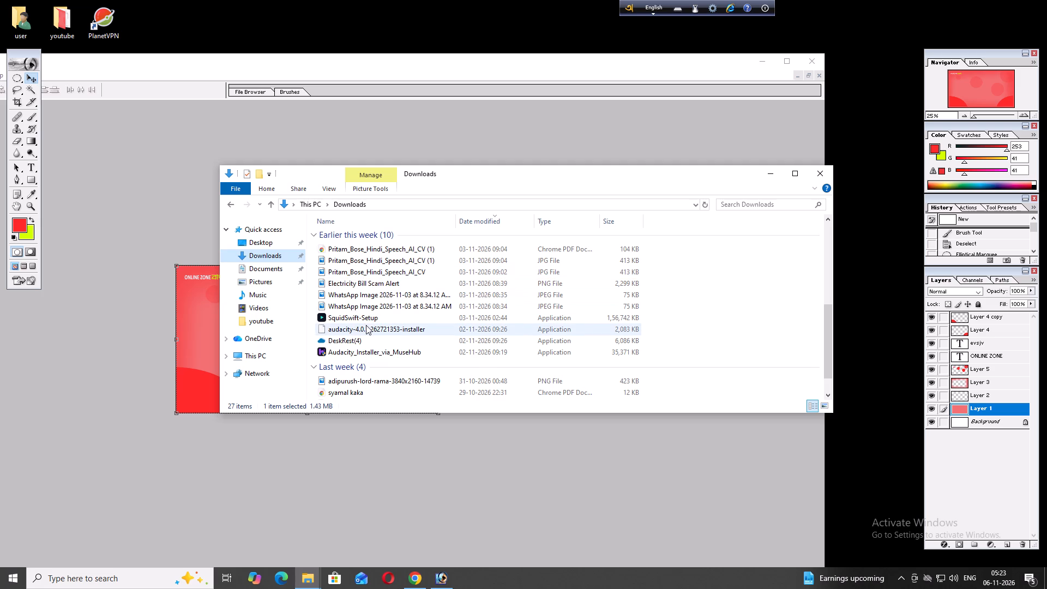
scroll(369, 316, up, 5)
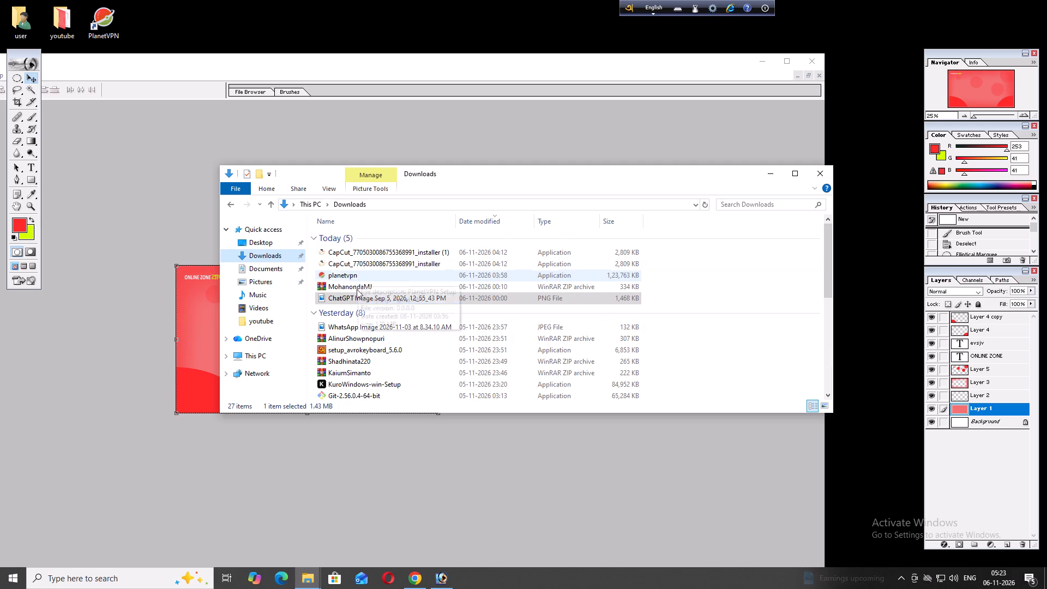
drag(371, 299, 195, 324)
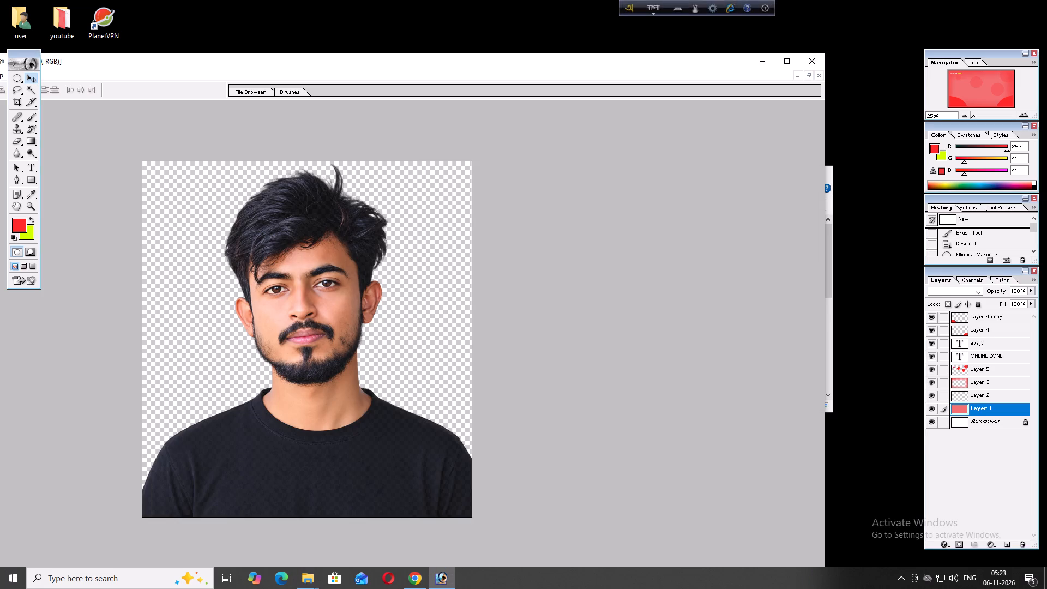
click(783, 62)
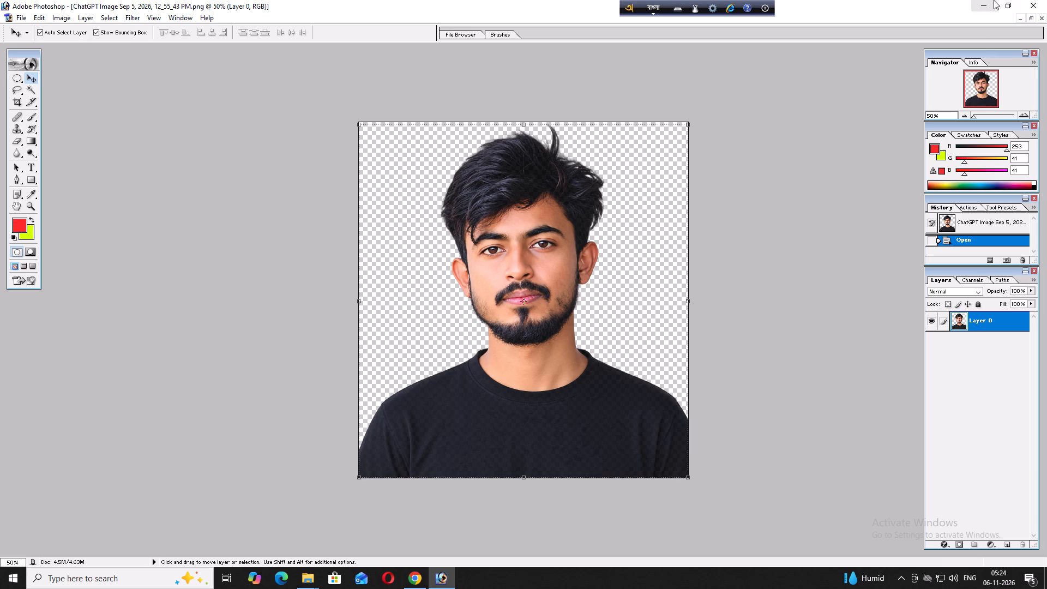
Copy the portrait into the bangla youtube.psd design as a new layer and show that design maximised.
click(998, 0)
click(805, 74)
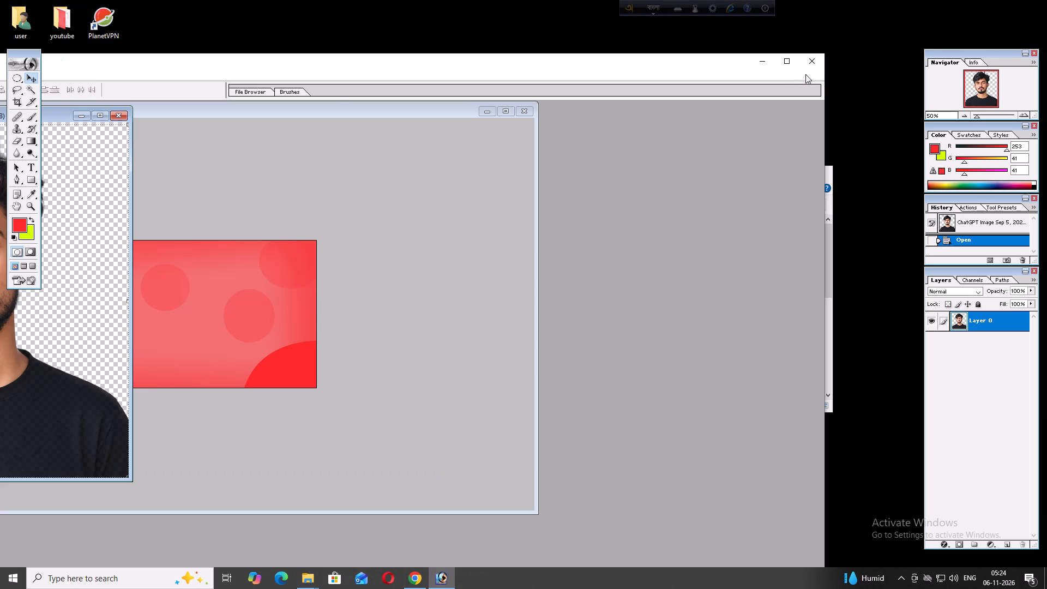
click(787, 64)
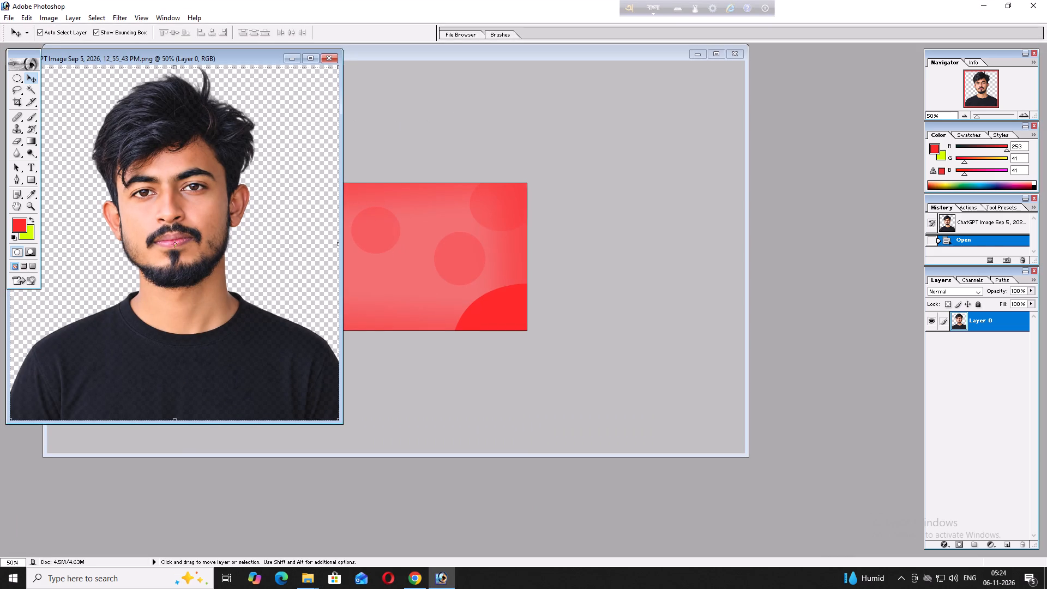
drag(156, 187, 384, 195)
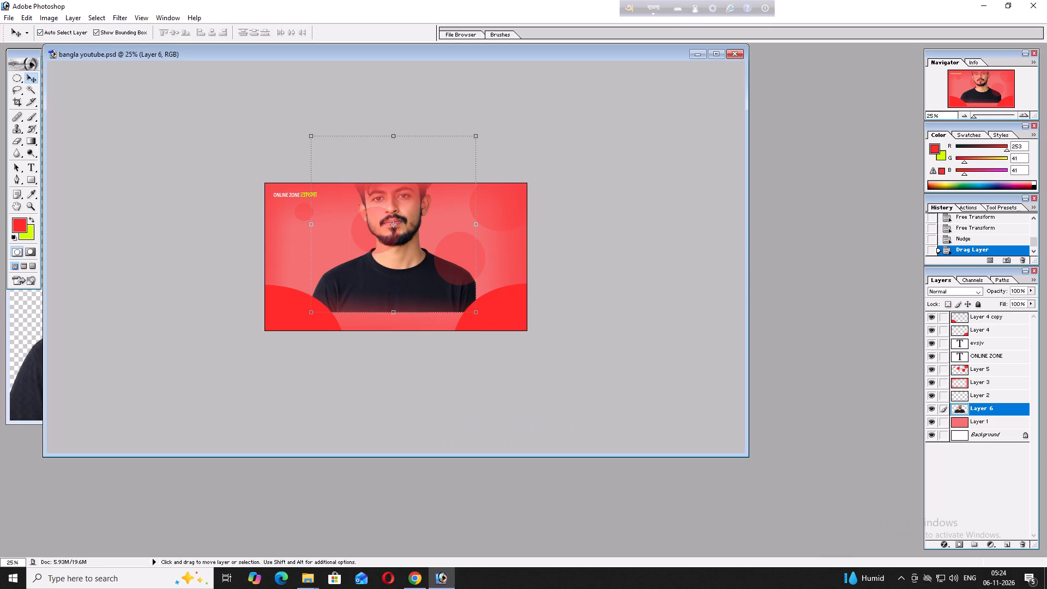
click(712, 55)
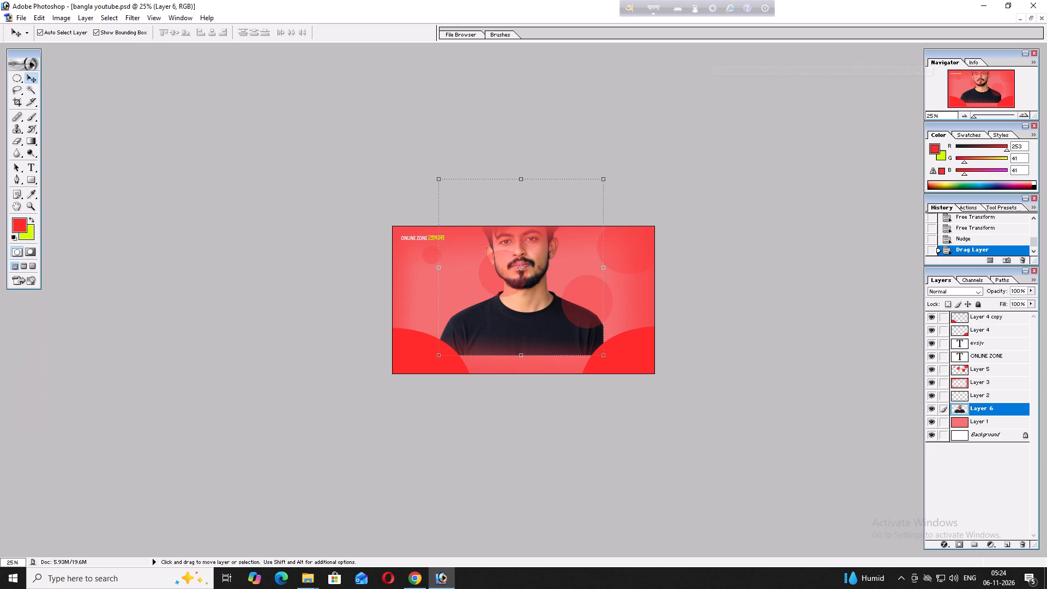
Move the portrait down and scale it to about 84% width and 80% height, with its base at the canvas's bottom edge.
drag(545, 320, 536, 357)
drag(594, 393, 592, 384)
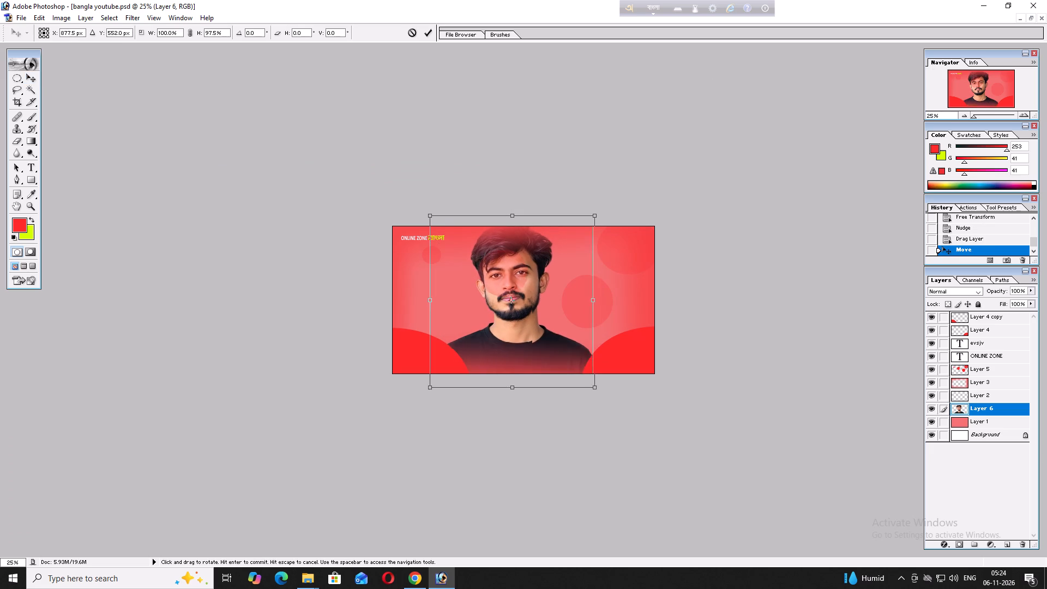
drag(592, 384, 568, 358)
drag(525, 329, 543, 348)
drag(1001, 403, 1000, 371)
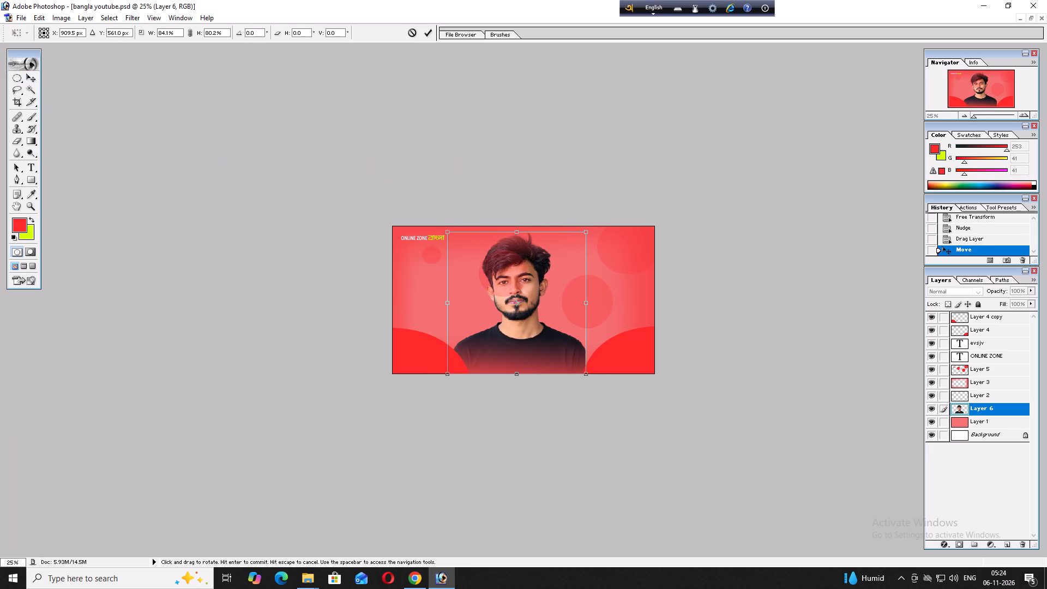
drag(995, 407, 994, 393)
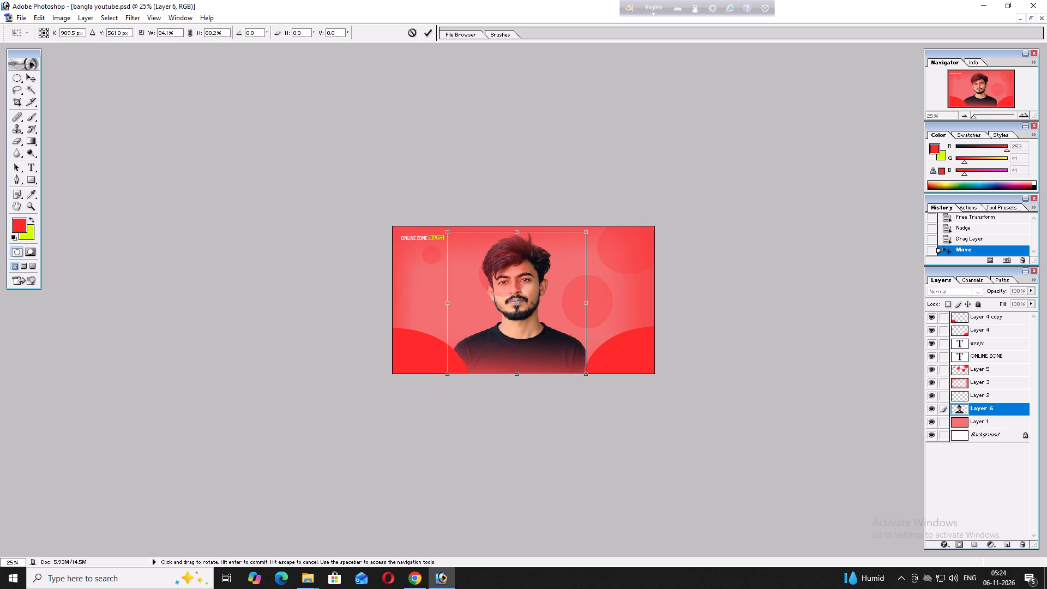
click(428, 38)
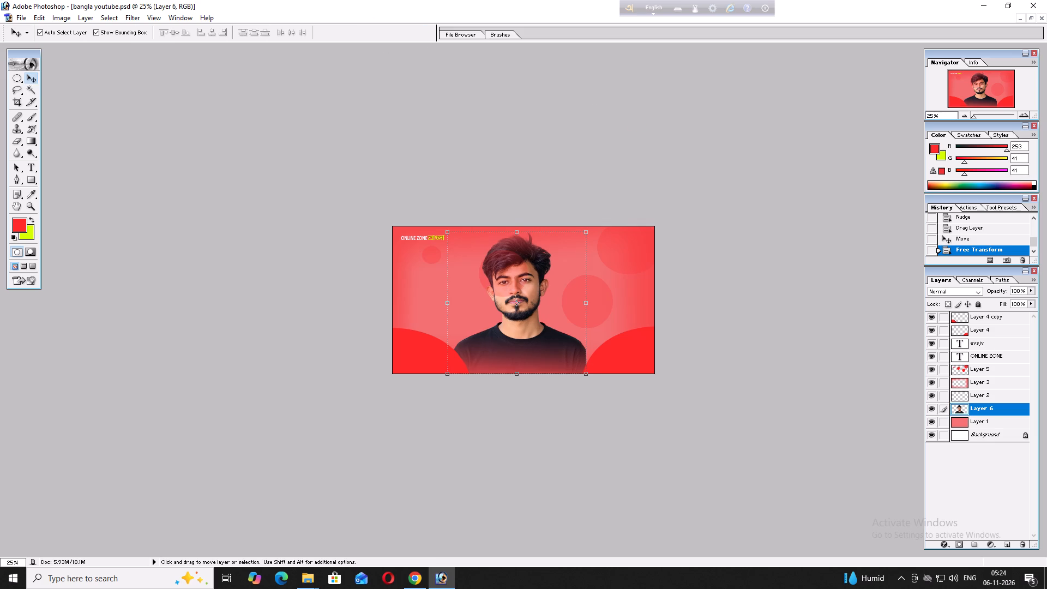
Move the portrait's layer above Layer 5, directly beneath the ONLINE ZONE text layer.
drag(993, 405, 995, 365)
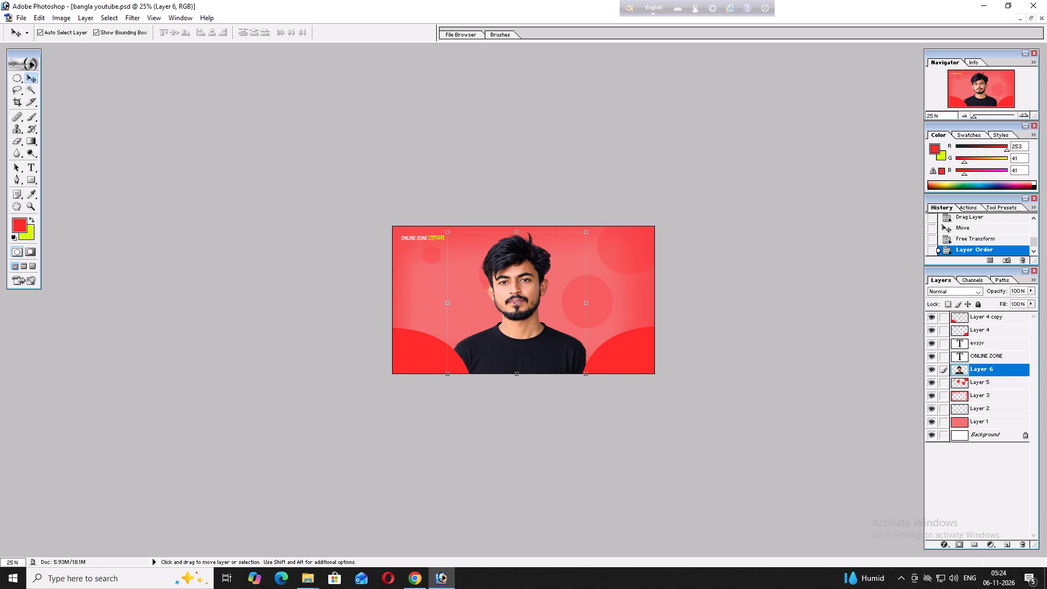
Enlarge the portrait slightly and centre it horizontally, with the shirt extending below the canvas's bottom edge.
drag(585, 374, 602, 393)
drag(550, 360, 547, 367)
click(427, 29)
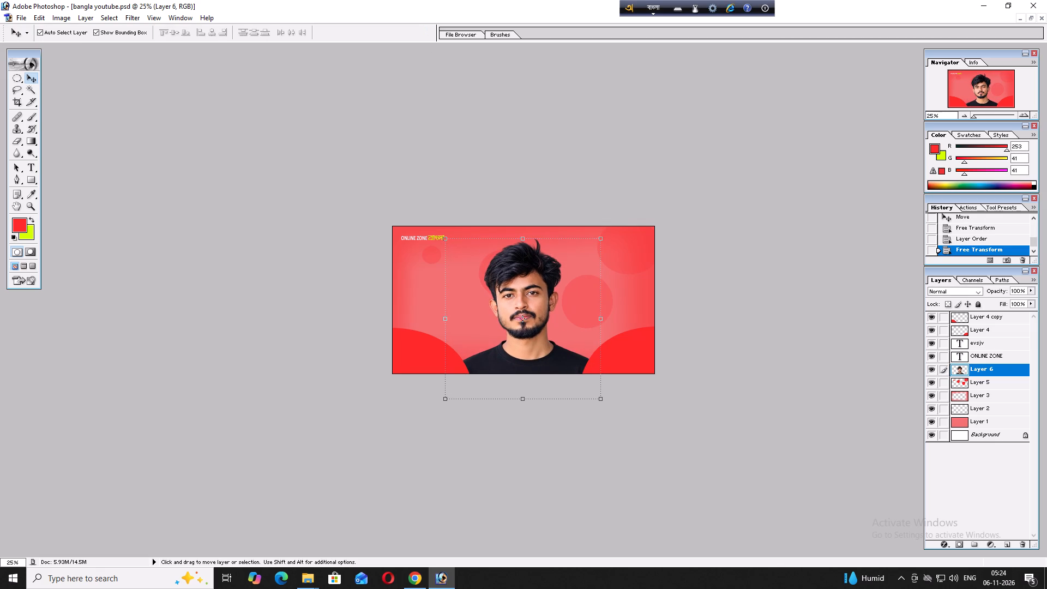
click(810, 322)
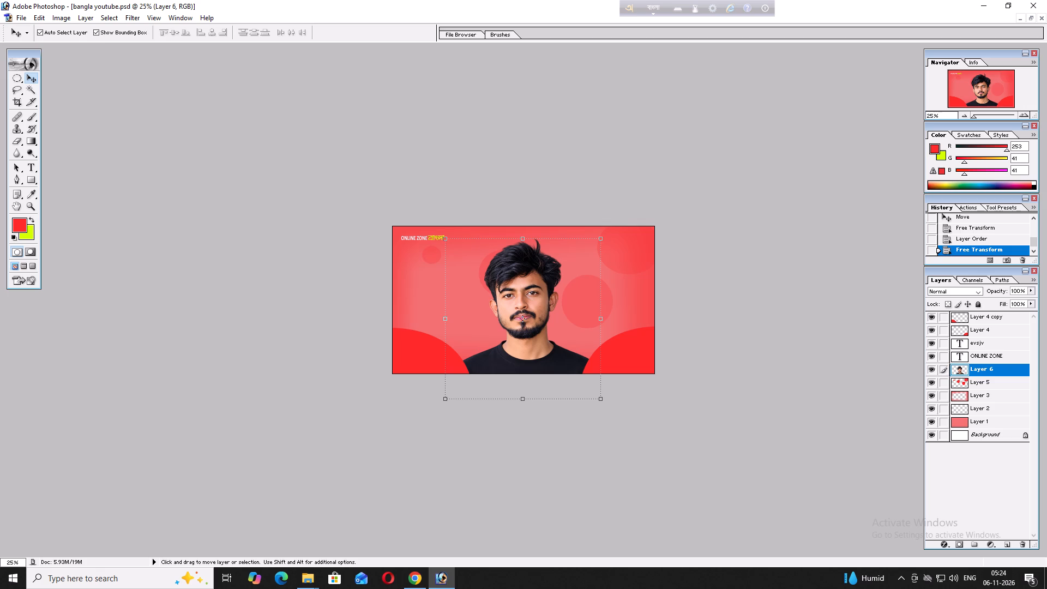
drag(529, 298, 531, 292)
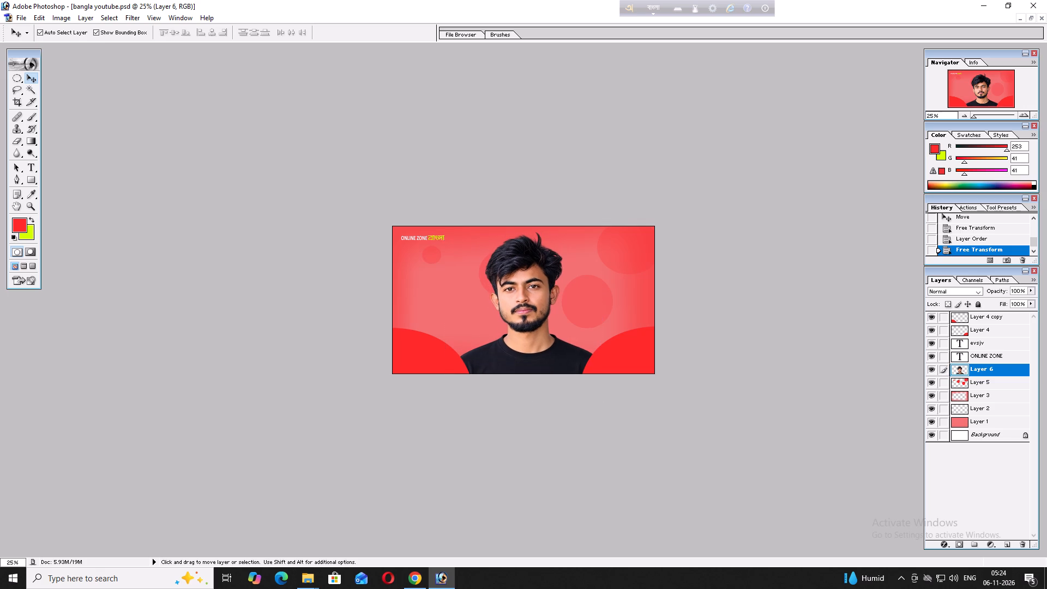
drag(531, 292, 530, 293)
Scale the portrait down and place it lower at the canvas's bottom centre, between the two red corner circles.
drag(599, 394, 595, 388)
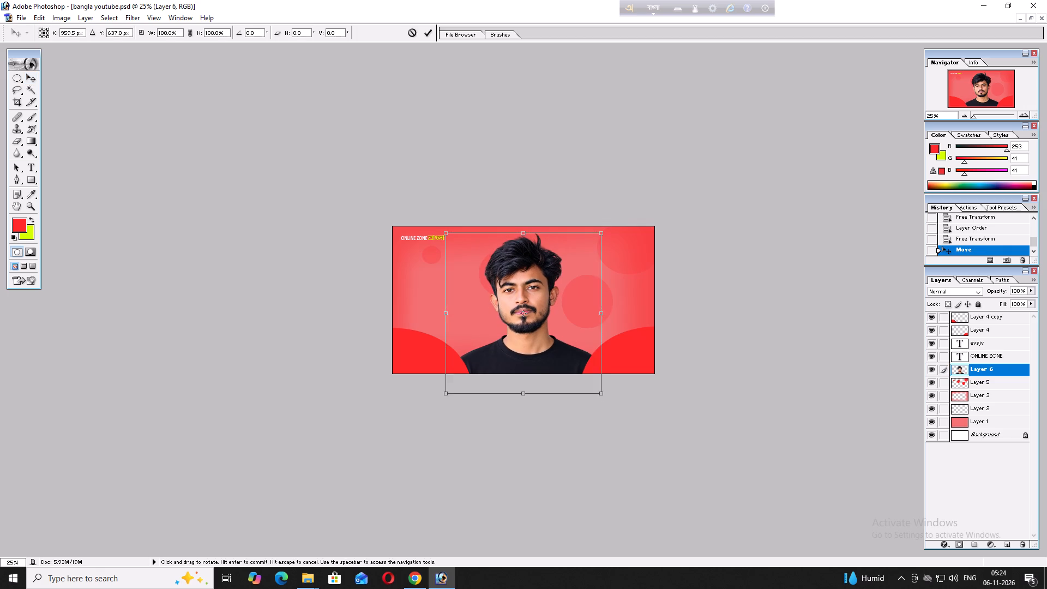
drag(595, 388, 569, 360)
drag(540, 327, 556, 352)
click(433, 29)
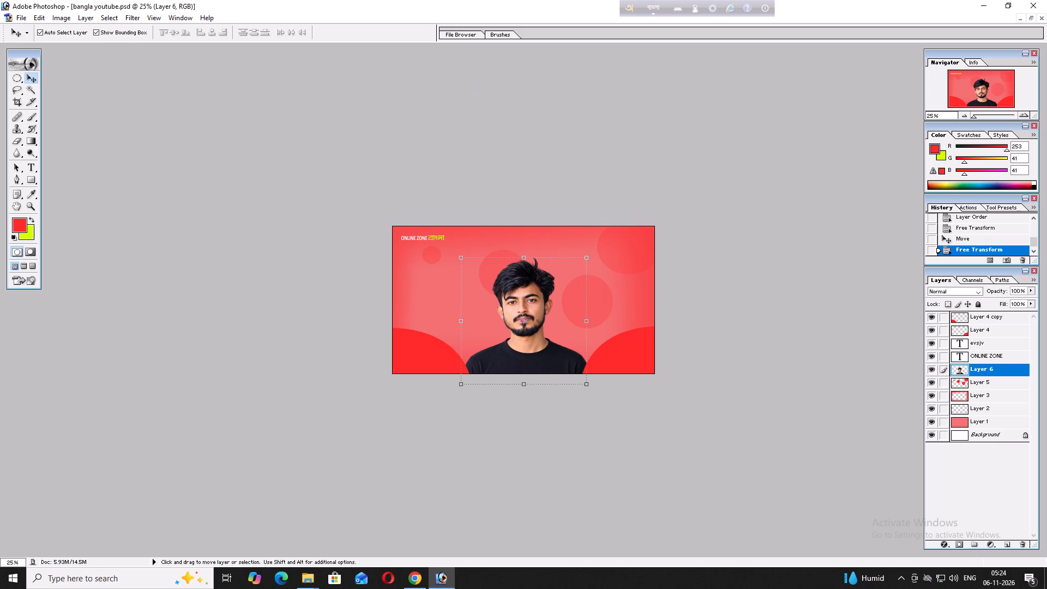
click(709, 268)
Reduce the opacity of Layer 4 copy, the bottom-left corner circle, to 37%.
click(996, 313)
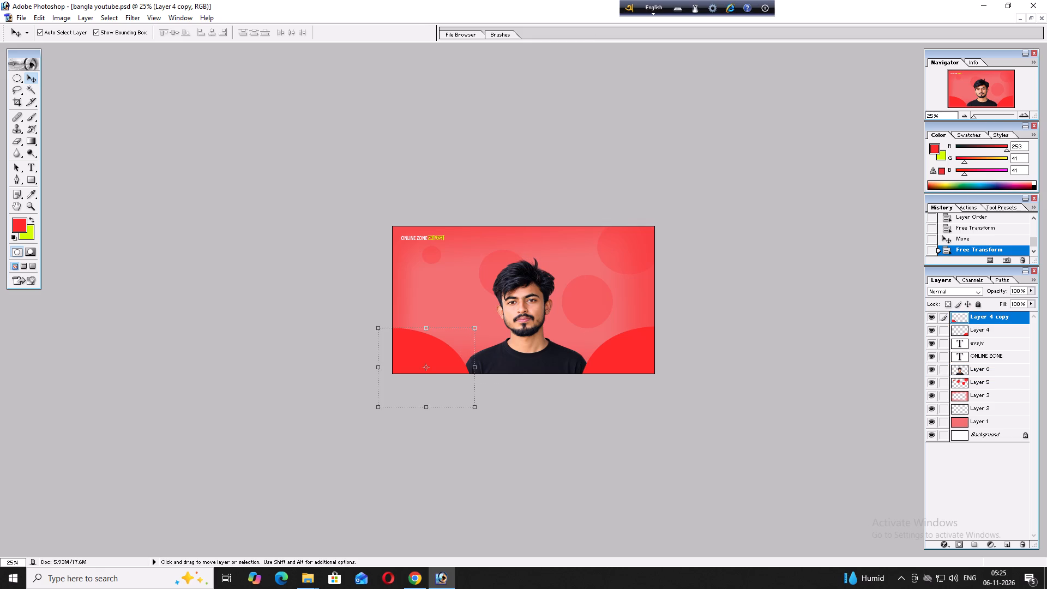
click(1030, 294)
drag(1029, 300, 1004, 302)
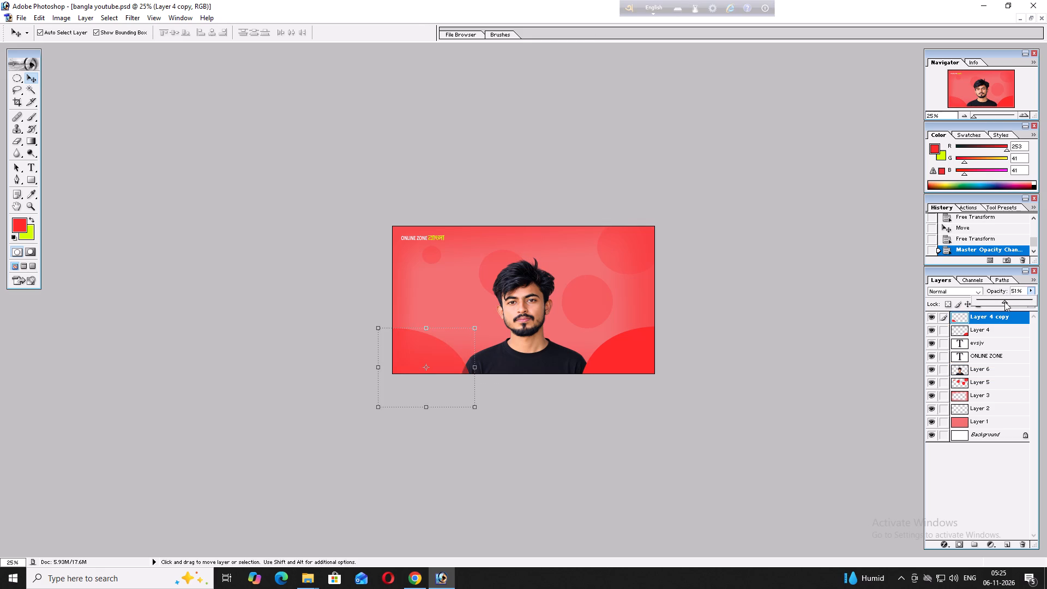
drag(1004, 302, 997, 302)
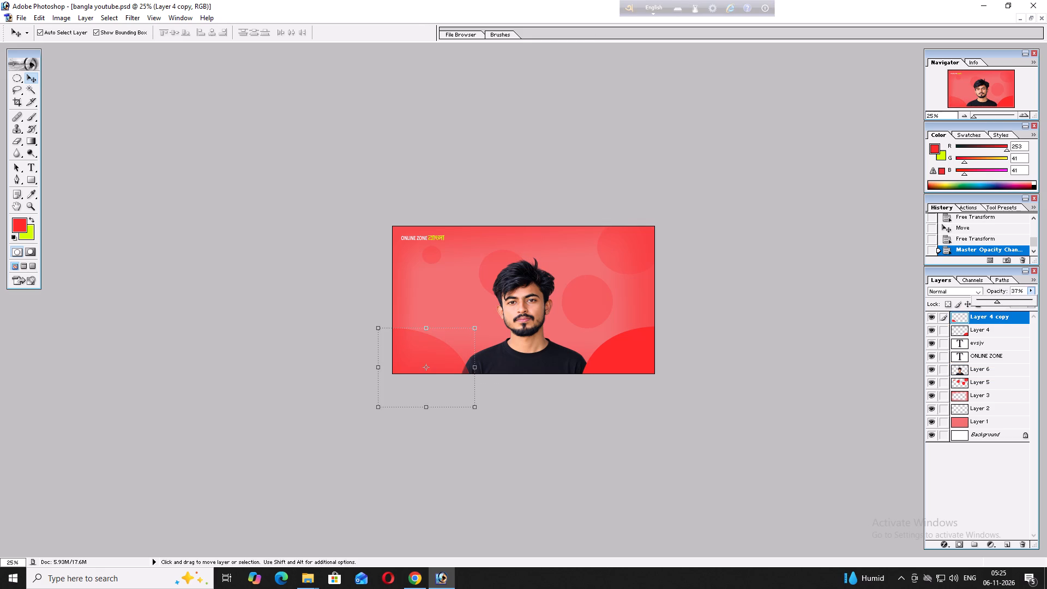
Reduce the opacity of Layer 4, the bottom-right corner circle, to 33%.
click(1011, 330)
click(1029, 293)
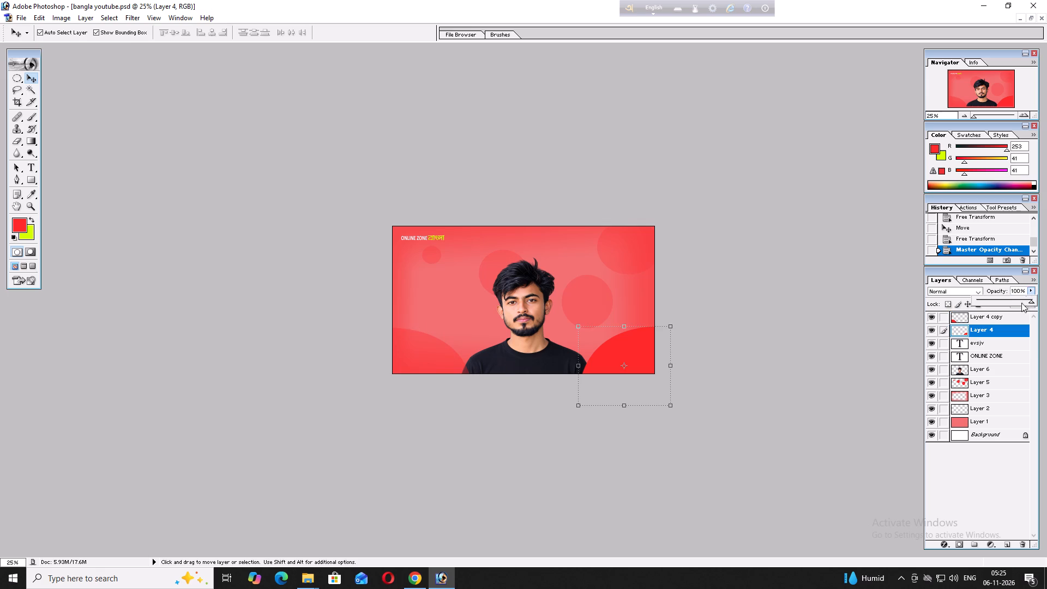
drag(1031, 300, 1002, 300)
drag(1002, 300, 995, 299)
click(681, 192)
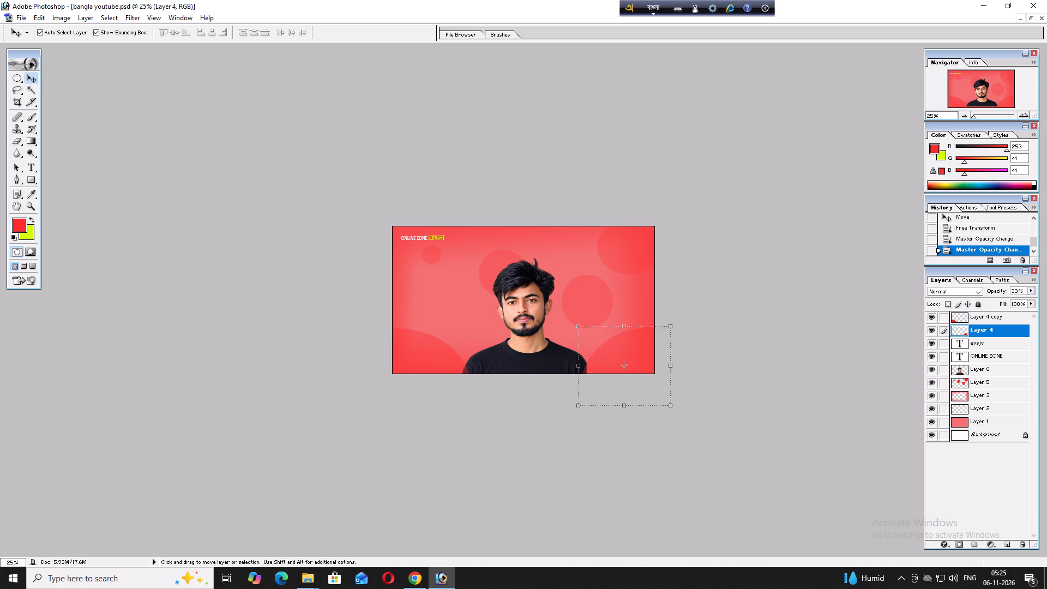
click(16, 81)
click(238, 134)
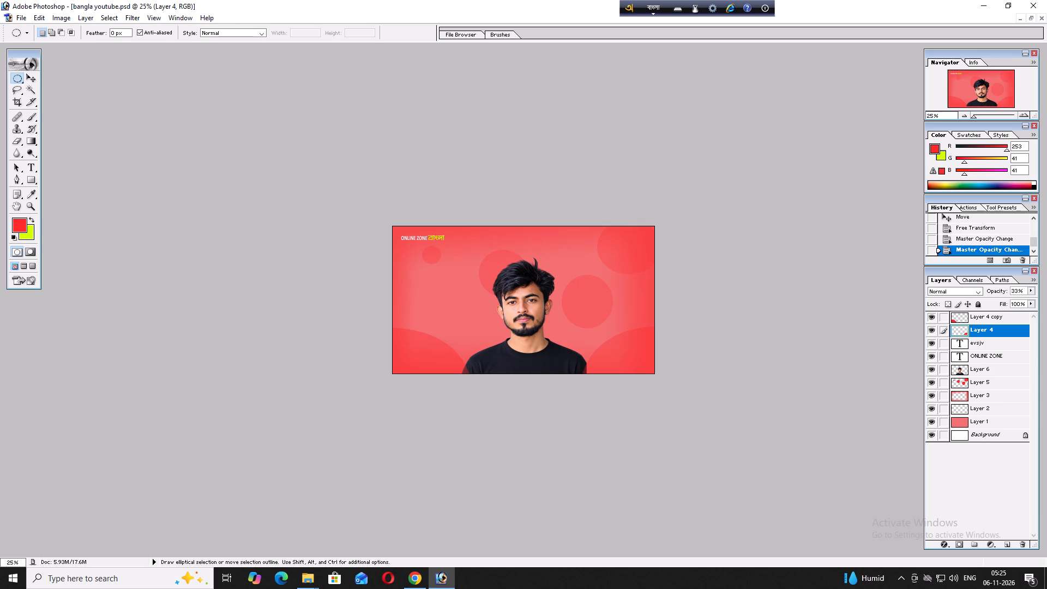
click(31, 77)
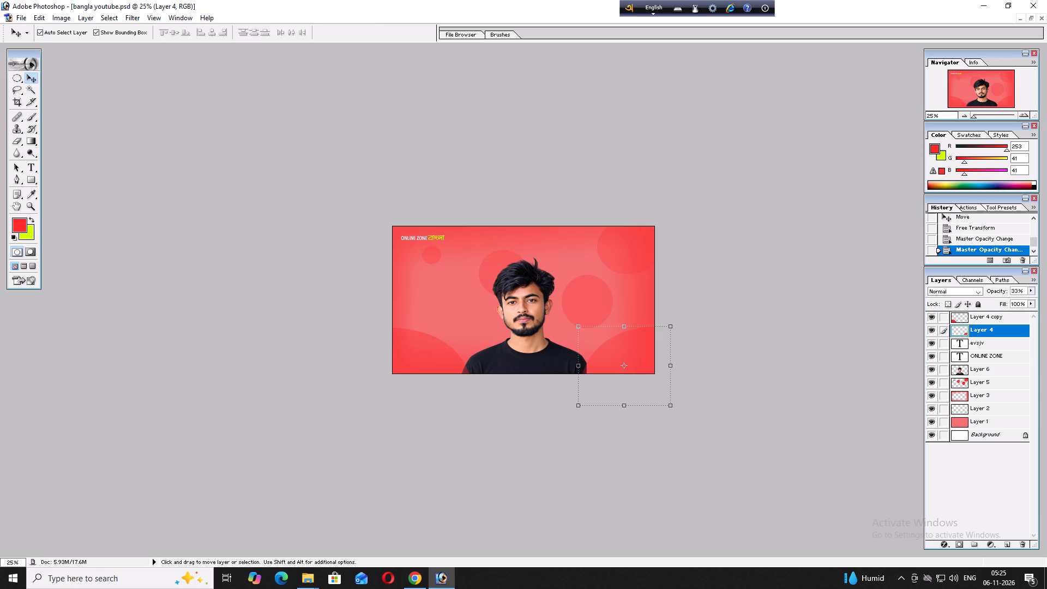
Move the ONLINE ZONE text from the design's top-left corner down to the lower-left edge of the portrait's shirt.
click(419, 237)
drag(419, 238, 471, 362)
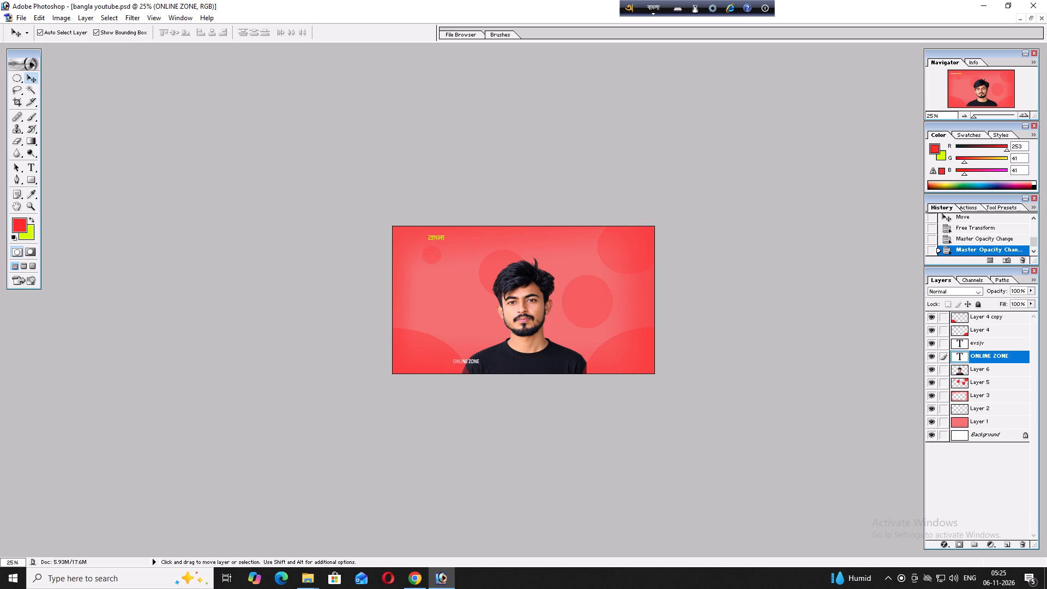
drag(471, 362, 473, 363)
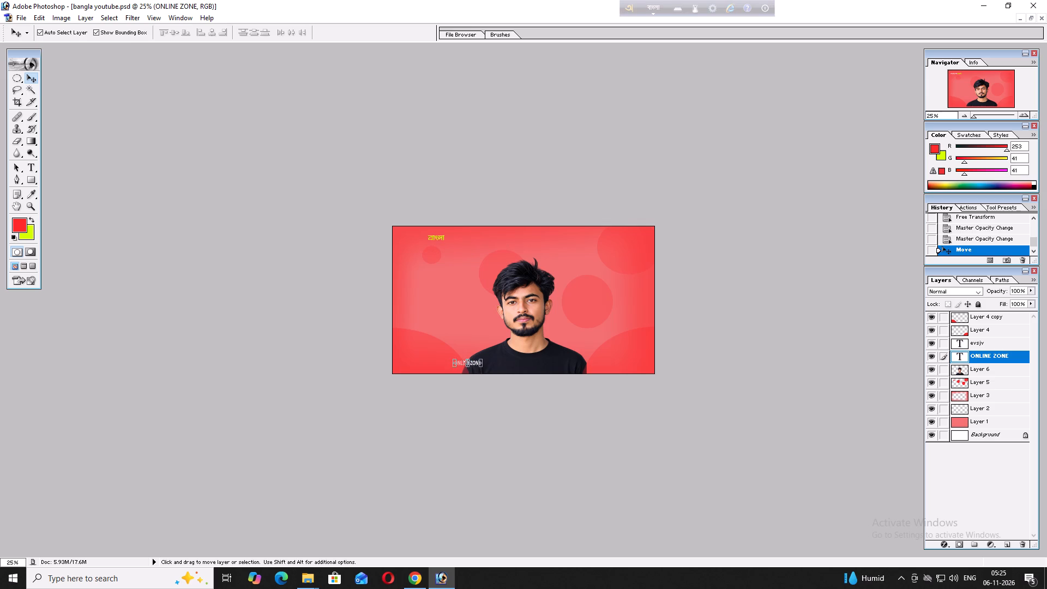
Reorder Layer 4 and Layer 4 copy, the corner circles, beneath the ONLINE ZONE text layer.
drag(1016, 329, 1009, 363)
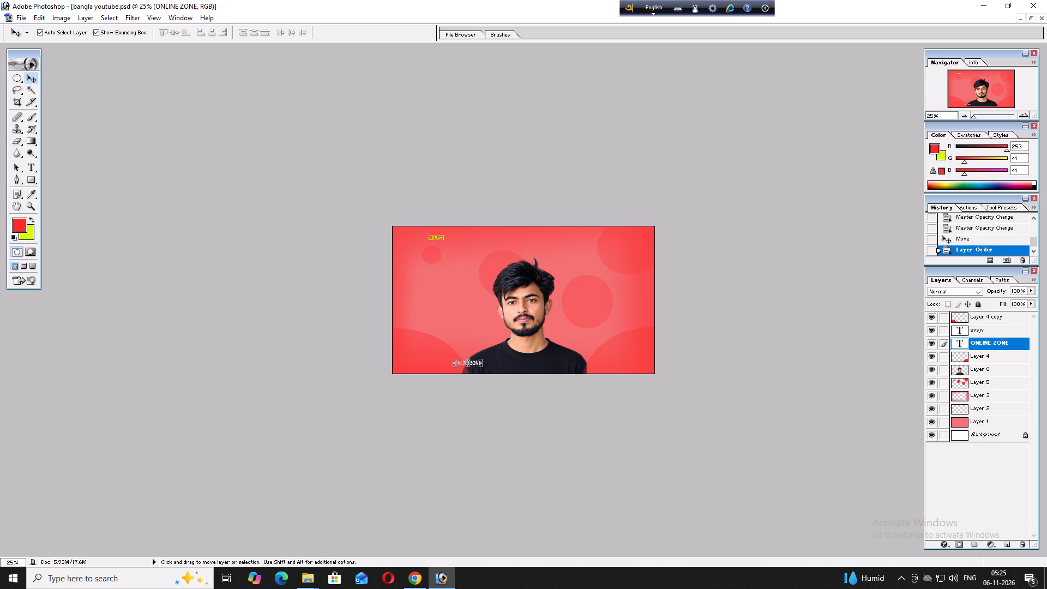
drag(1010, 314, 1006, 353)
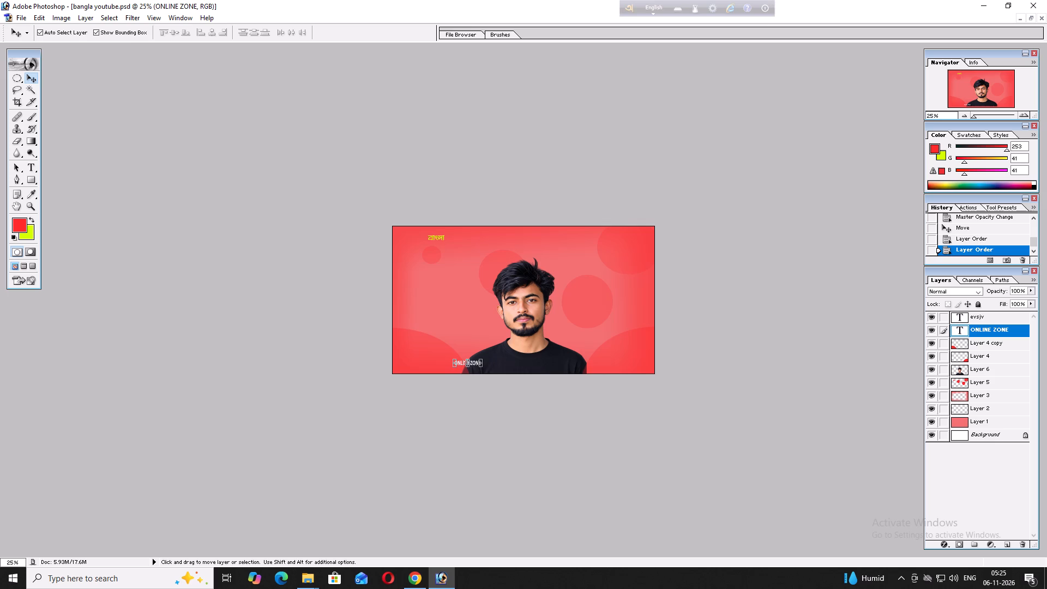
Enlarge the ONLINE ZONE text to about 230% width and 348% height, placing it over the shirt's lower-left part.
drag(455, 358, 426, 348)
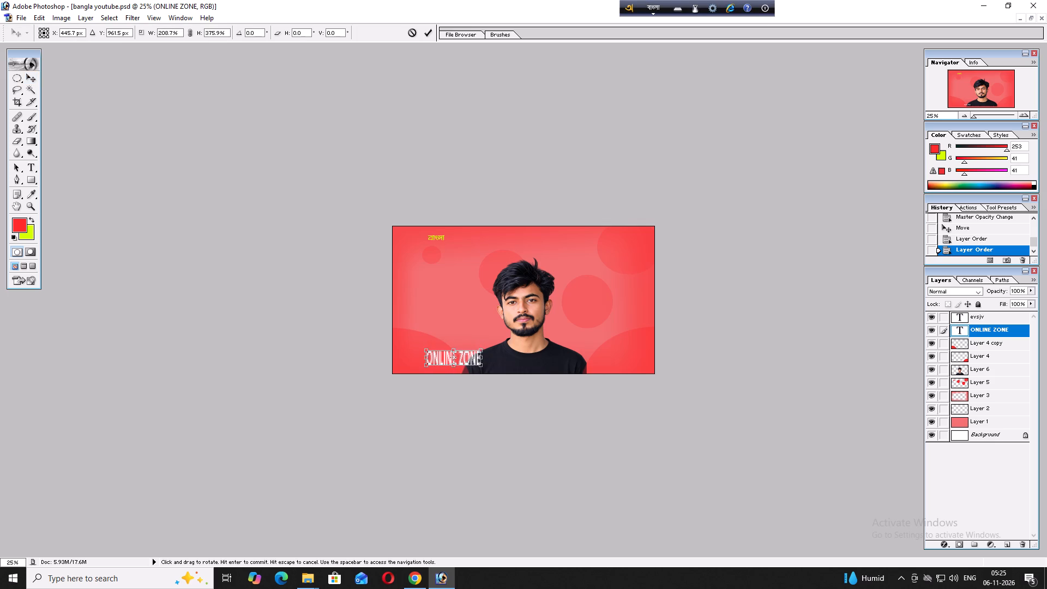
drag(426, 348, 426, 349)
drag(481, 364, 486, 364)
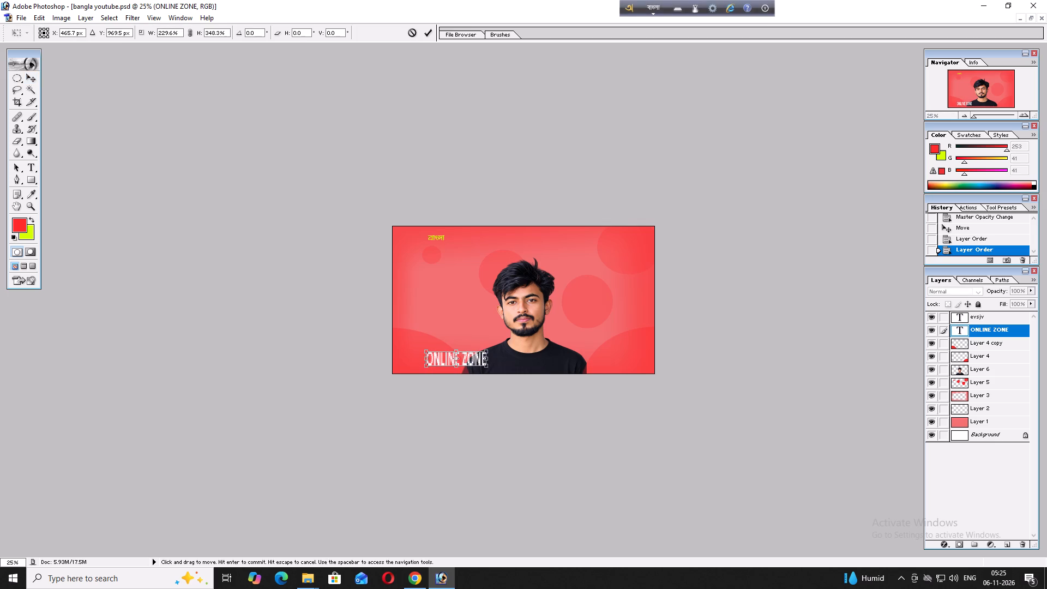
drag(474, 359, 497, 360)
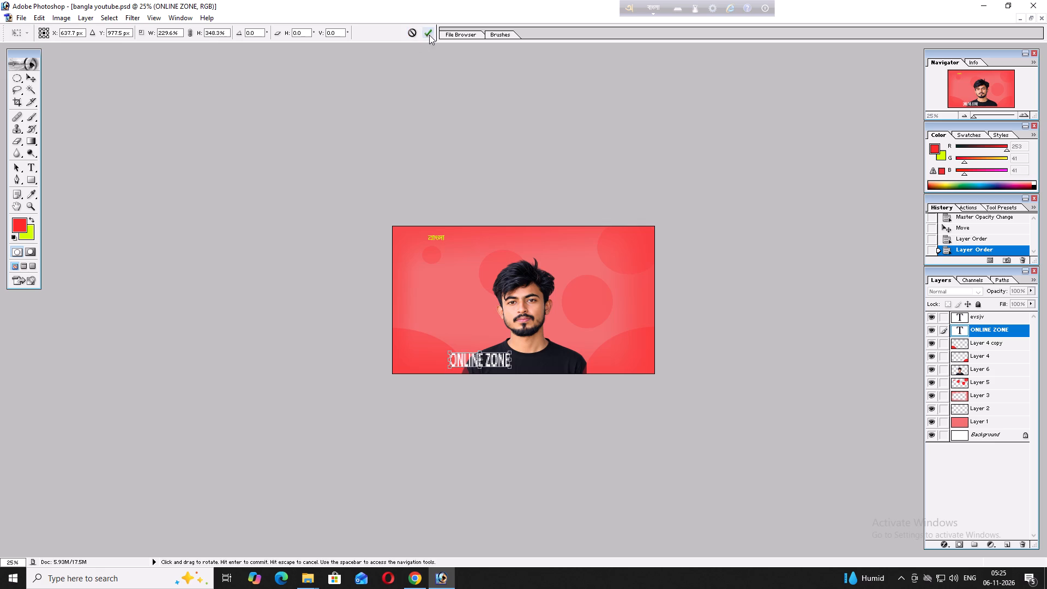
click(429, 35)
Stretch the ONLINE ZONE text to about 112% width and shift it slightly right and down along the shirt's bottom.
drag(511, 360, 518, 360)
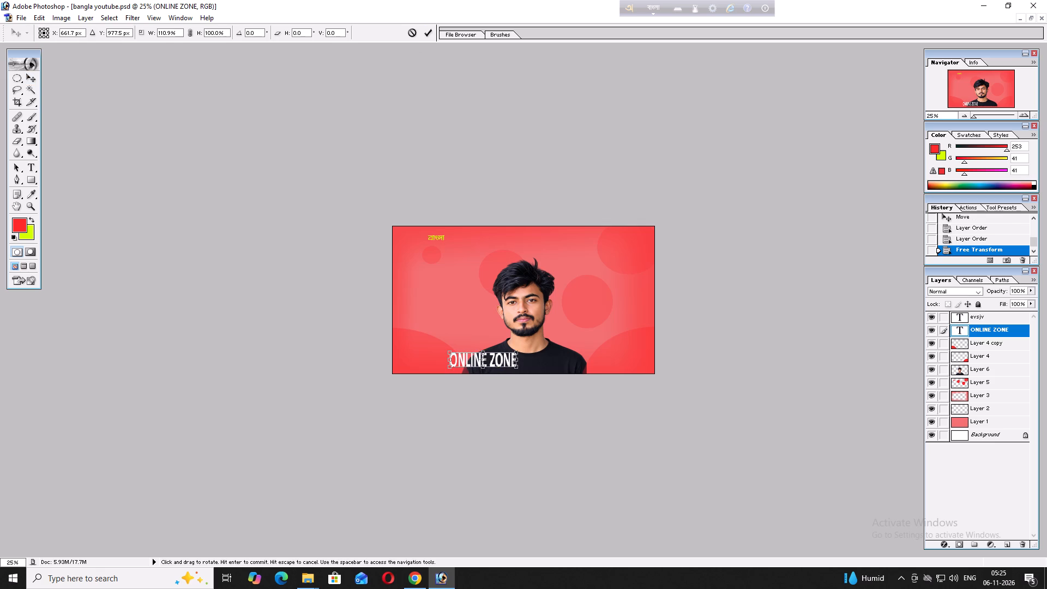
drag(518, 360, 518, 359)
drag(500, 360, 506, 362)
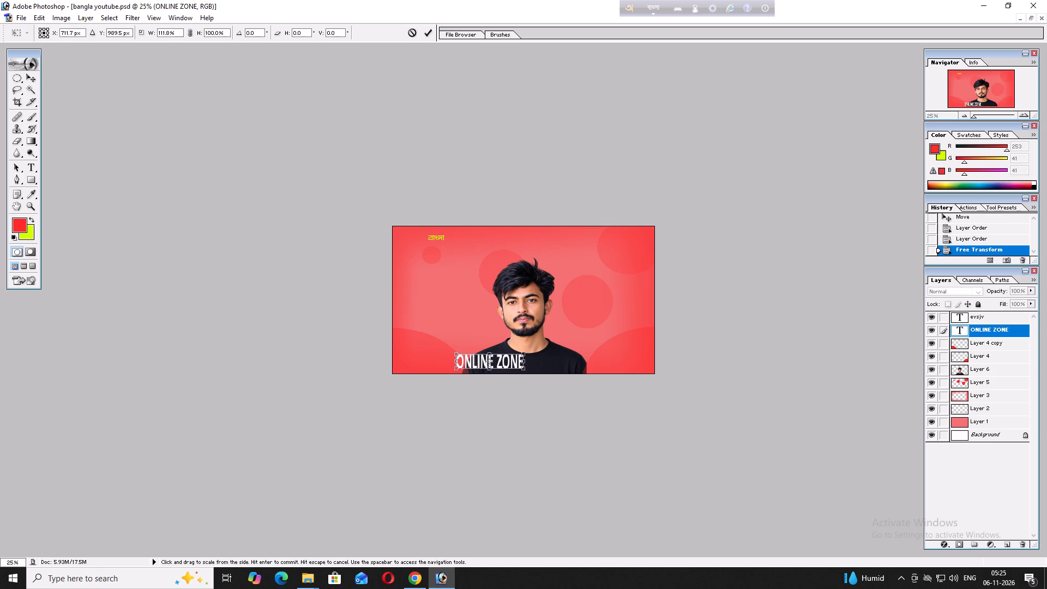
click(492, 355)
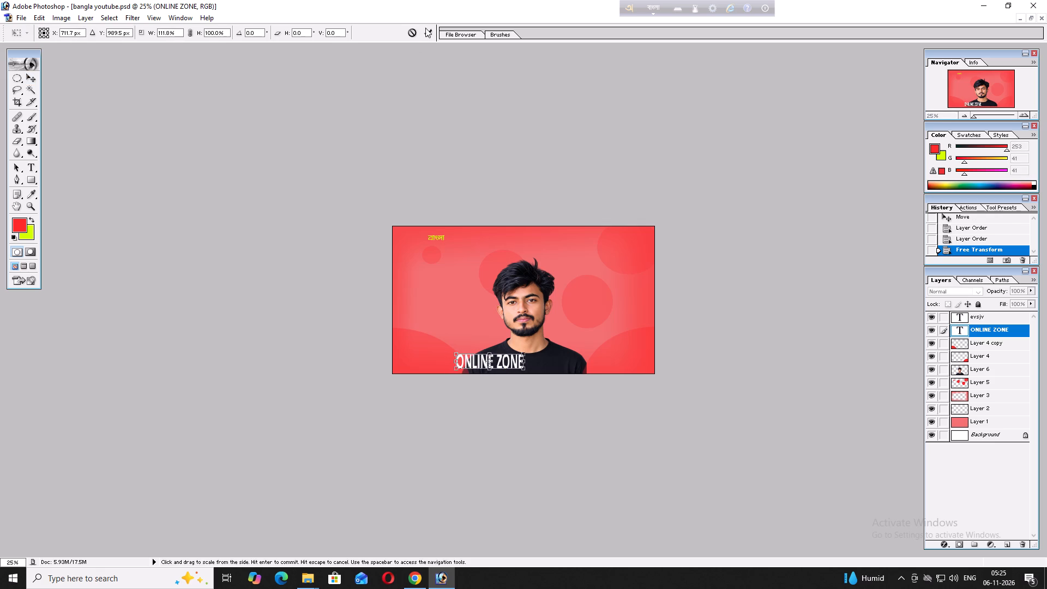
click(426, 30)
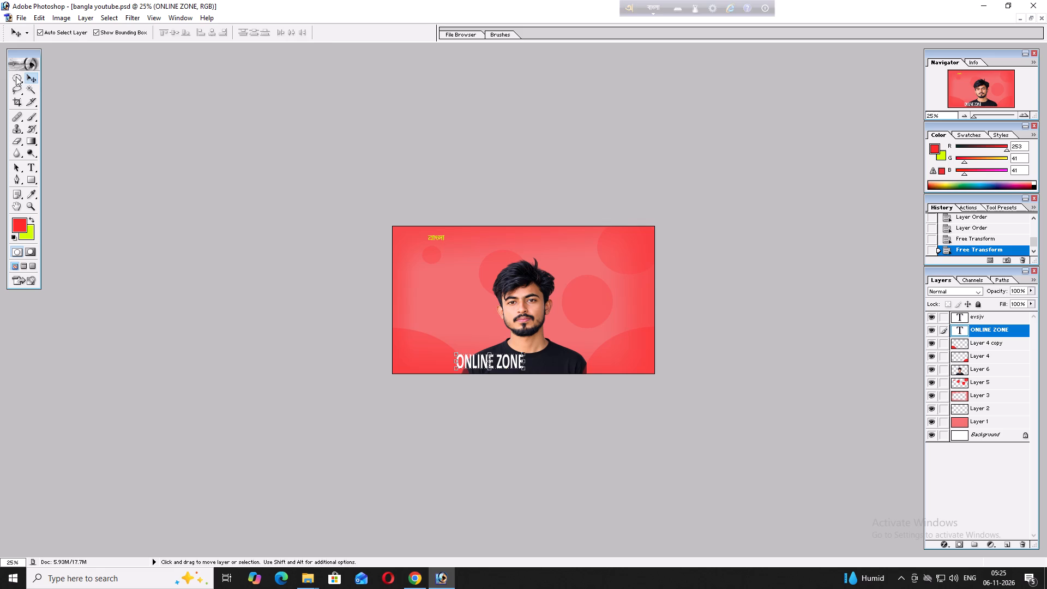
click(16, 76)
click(182, 95)
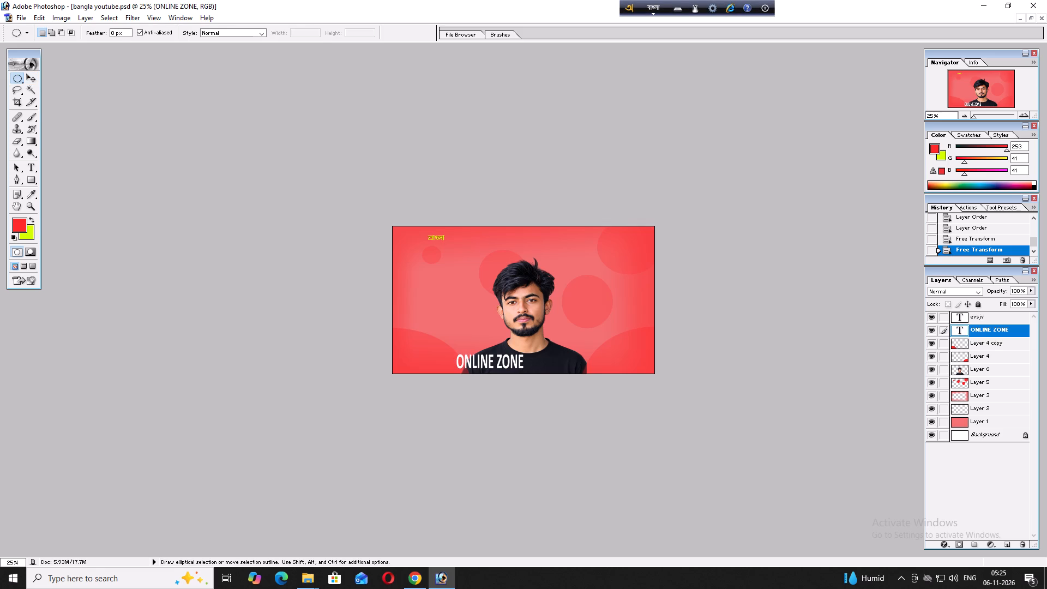
Scale the yellow বাংলা text to 250% width and about 311% height, and place it on the shirt right after ONLINE ZONE.
click(31, 77)
click(444, 238)
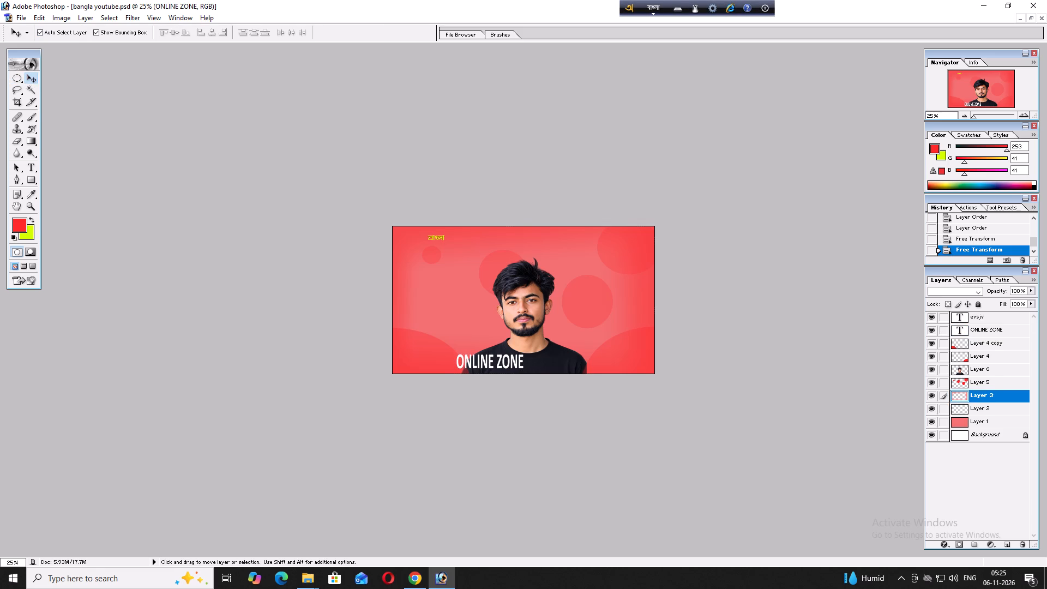
click(439, 238)
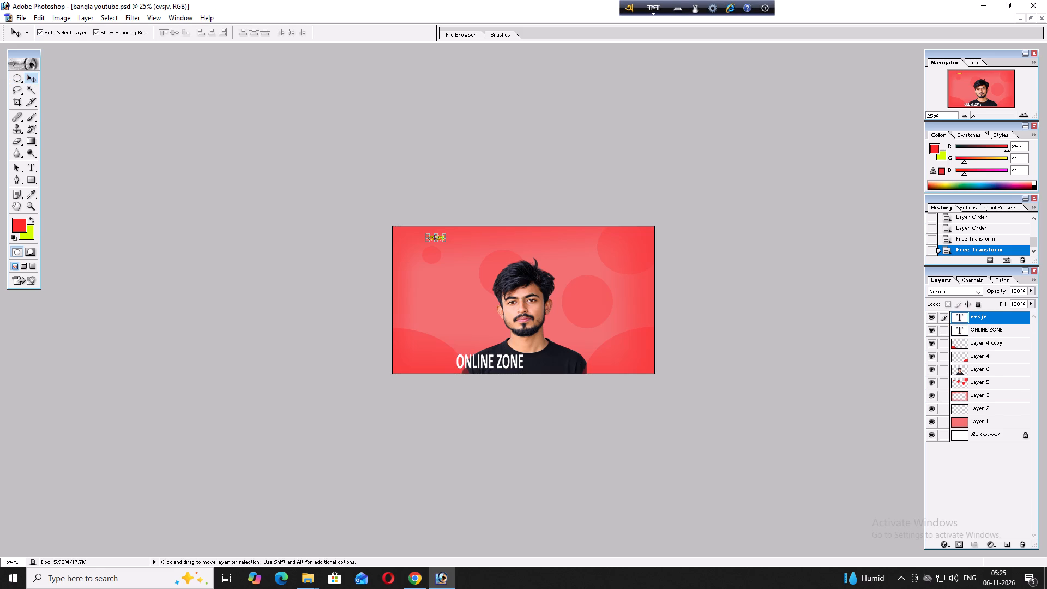
drag(444, 241, 475, 259)
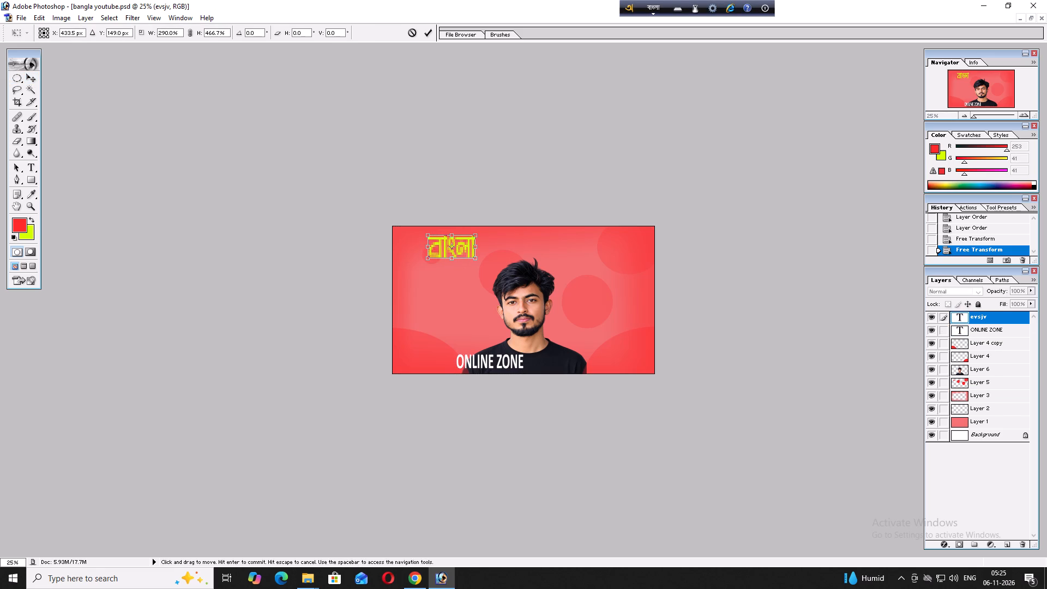
drag(462, 250, 562, 359)
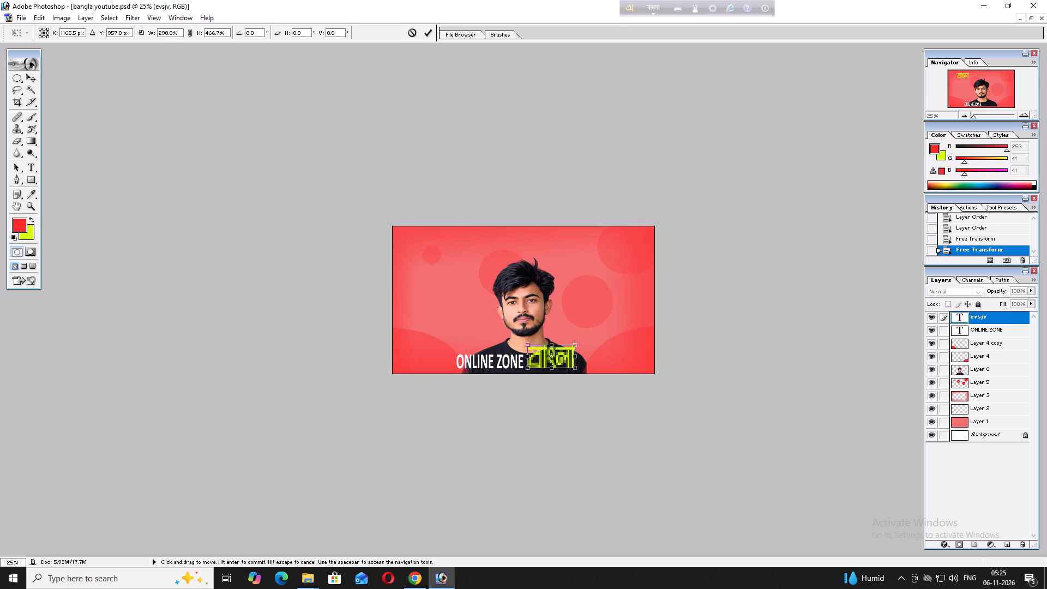
drag(562, 359, 563, 358)
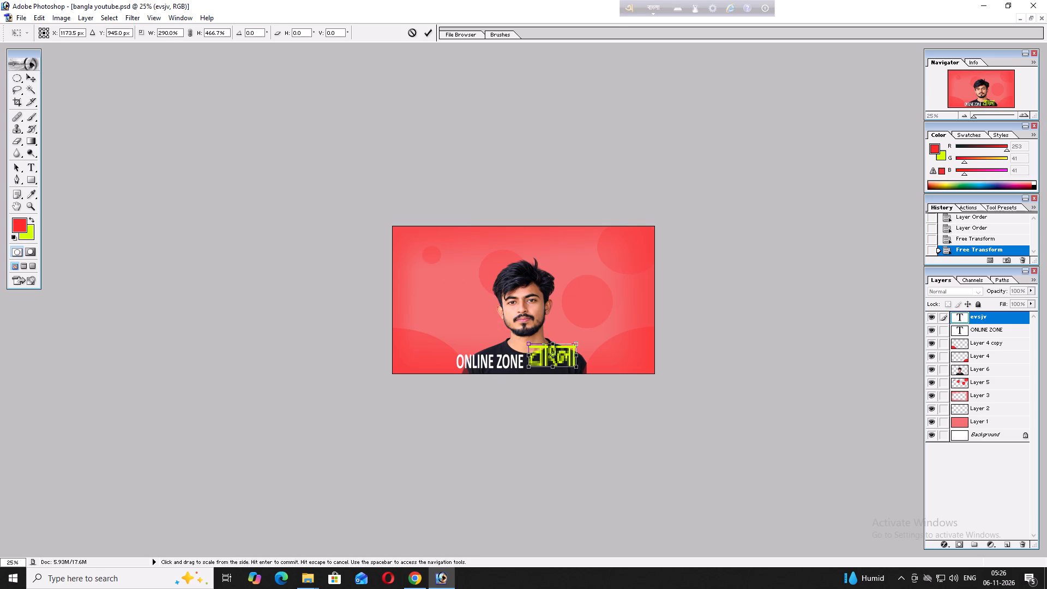
drag(576, 345, 569, 352)
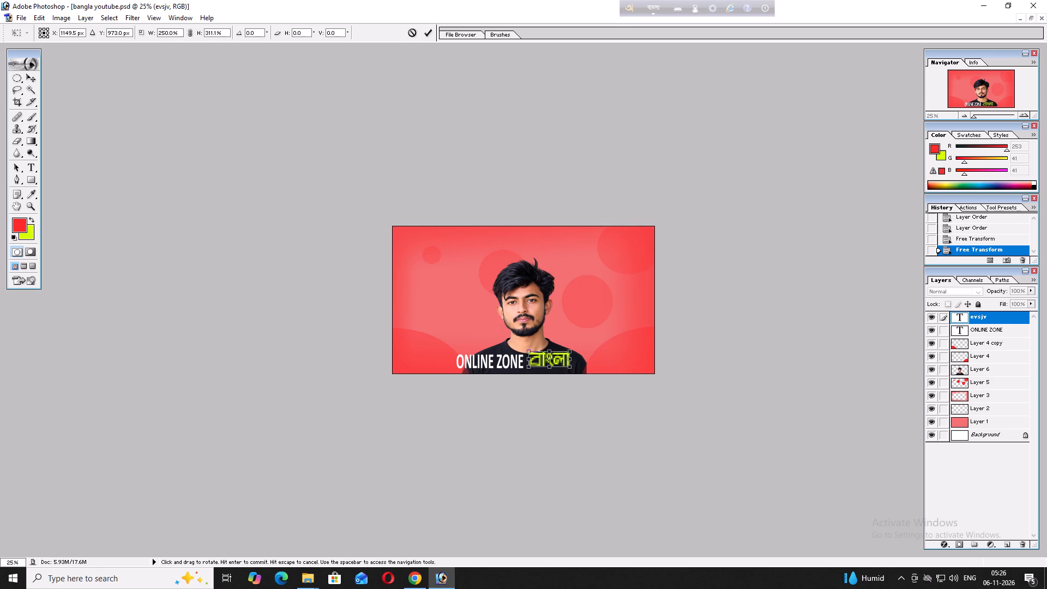
click(426, 29)
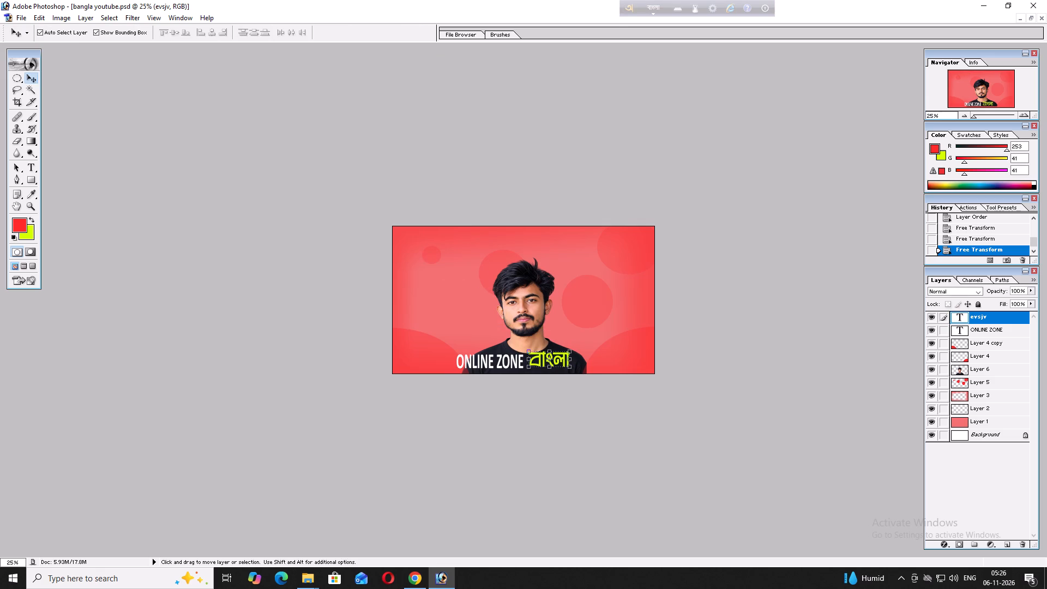
Shift the বাংলা text and the ONLINE ZONE text to the right so the title line is centred across the shirt.
drag(562, 363, 574, 366)
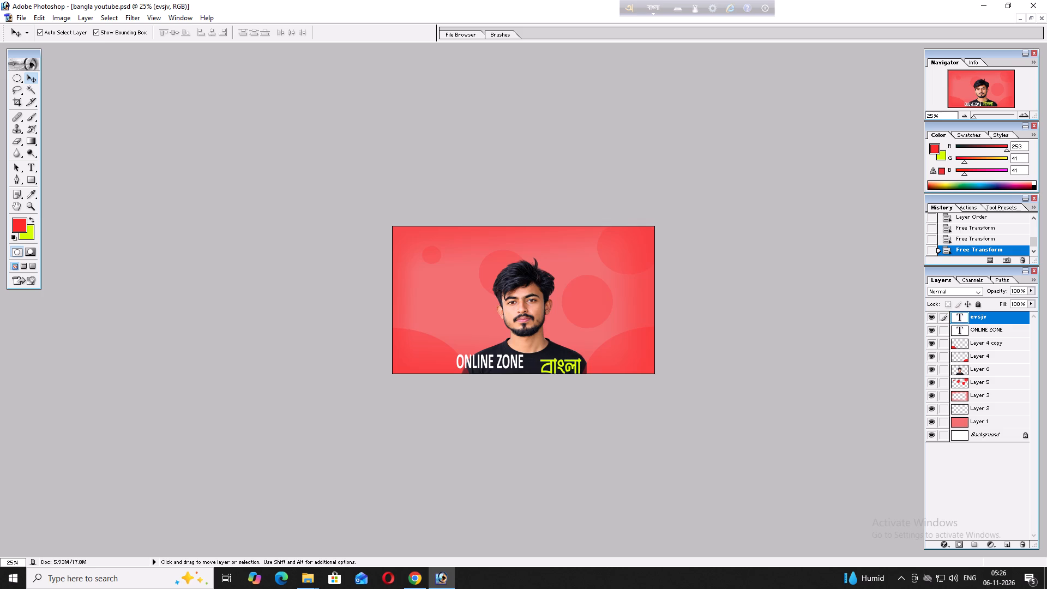
drag(574, 366, 575, 365)
click(519, 362)
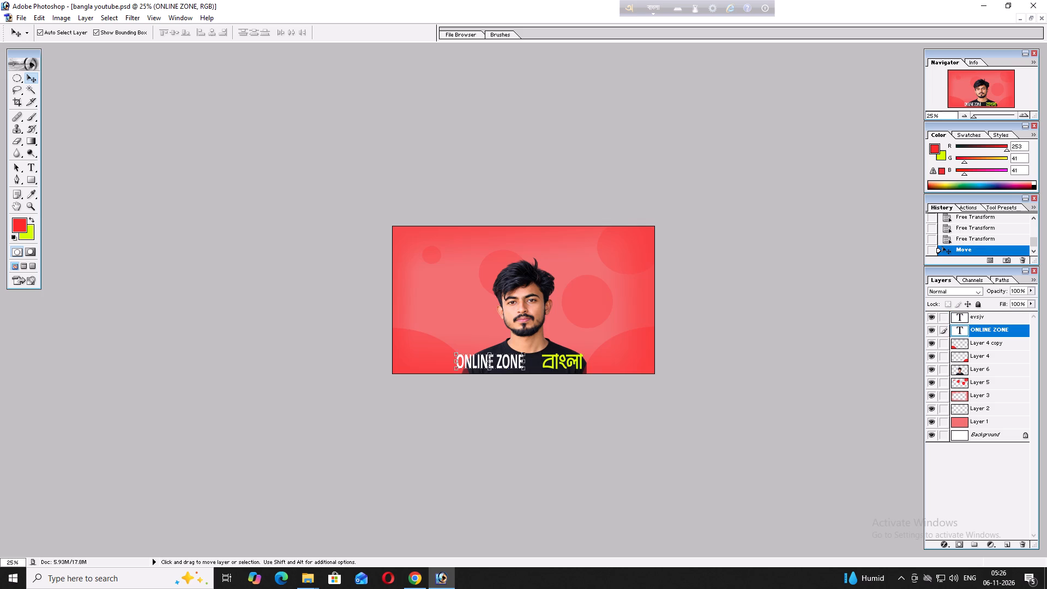
drag(509, 363, 521, 363)
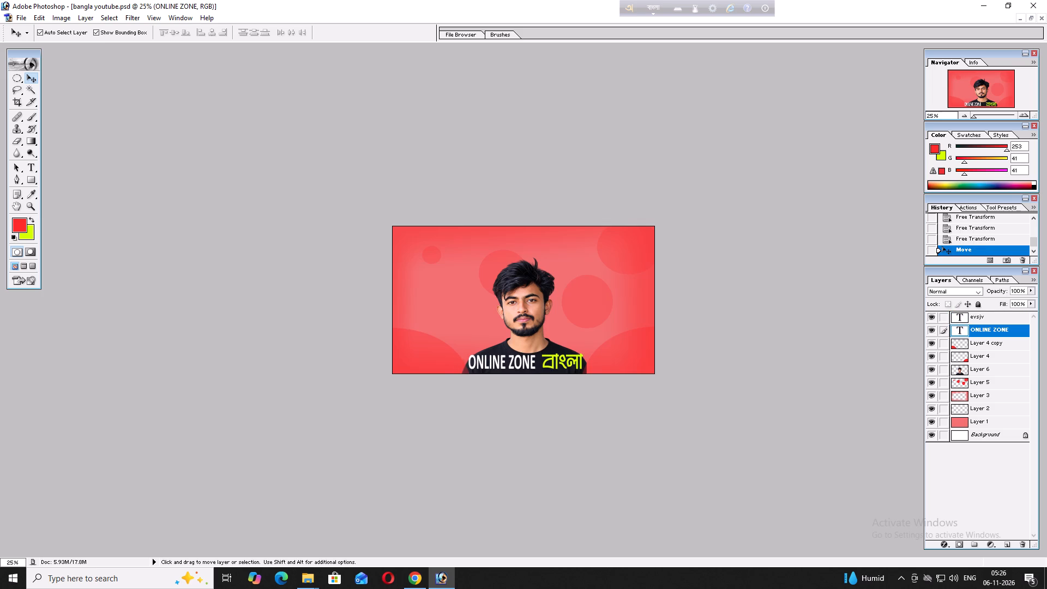
drag(521, 363, 522, 363)
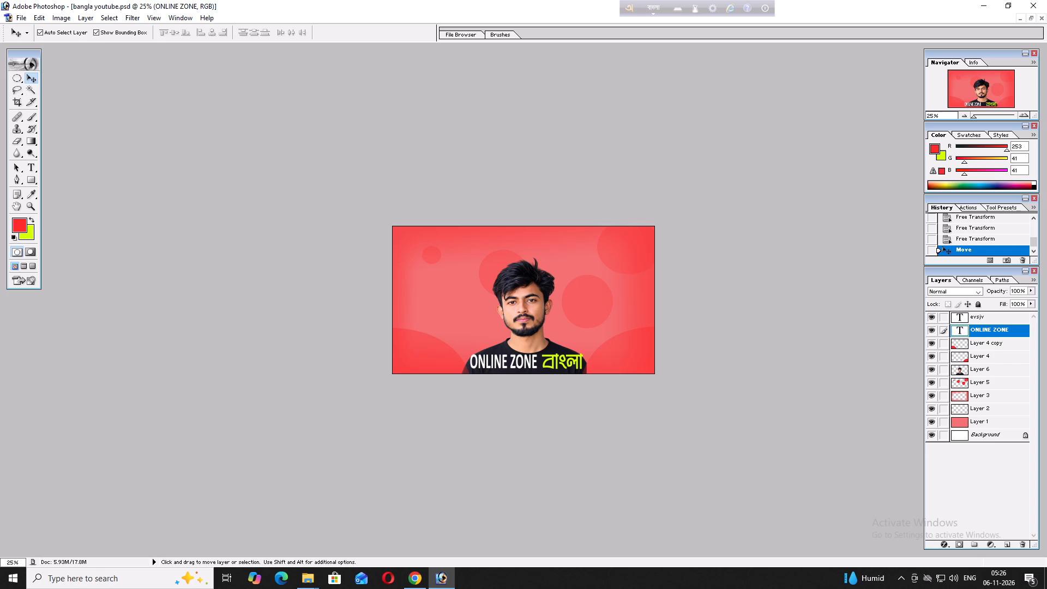
drag(522, 363, 523, 362)
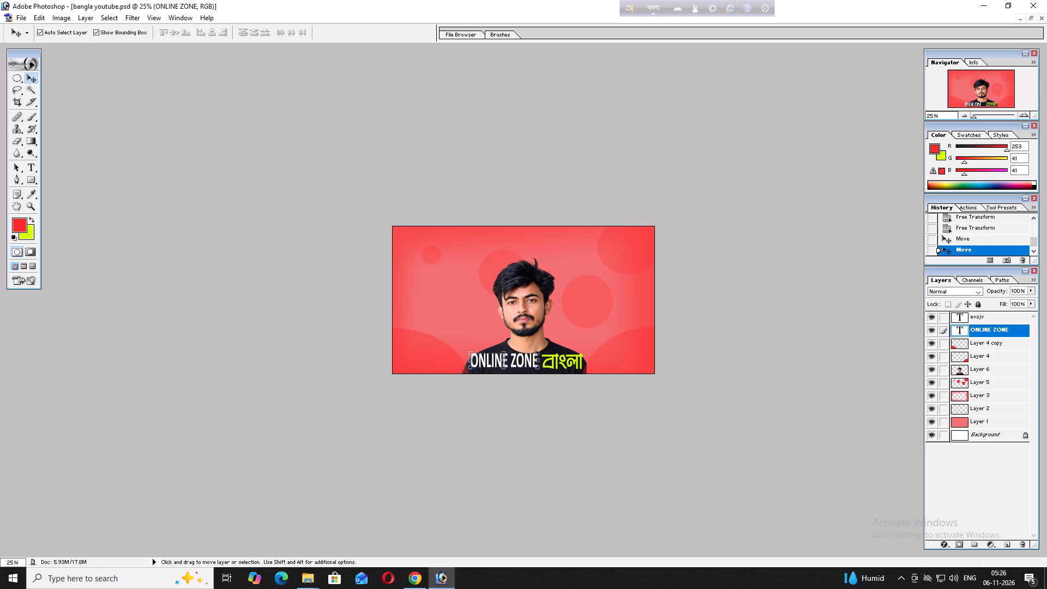
Nudge the বাংলা text slightly left and up, closer to ONLINE ZONE and level with it.
click(562, 364)
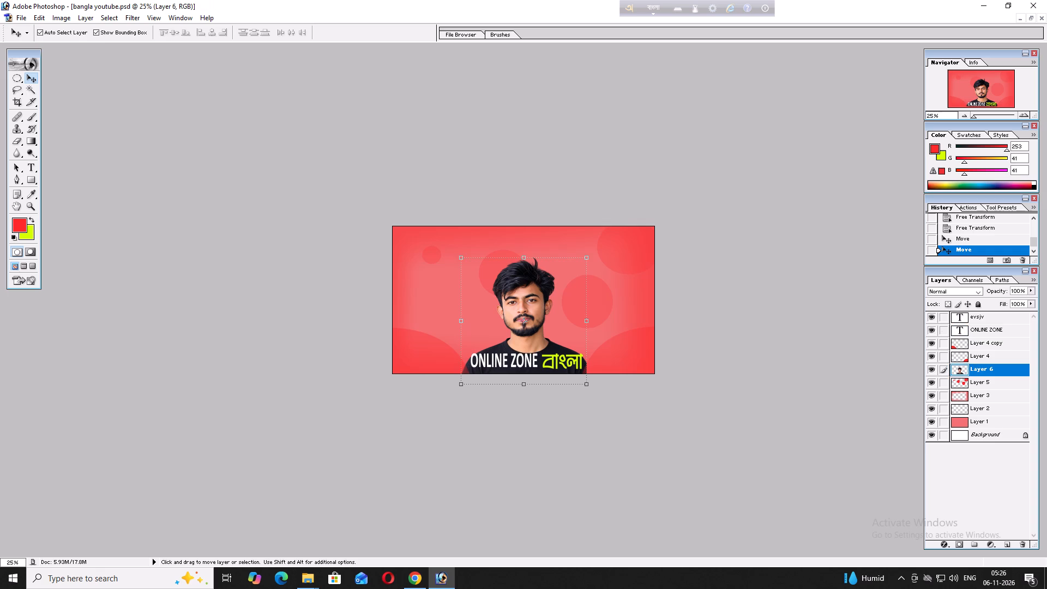
click(547, 361)
click(548, 360)
click(551, 358)
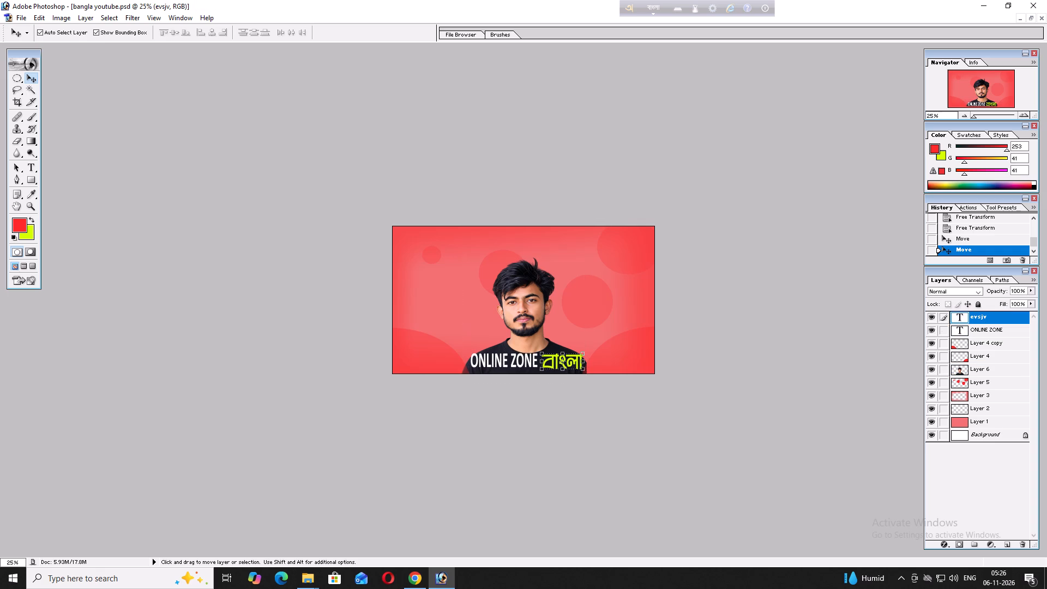
click(554, 358)
click(681, 304)
click(20, 74)
click(322, 184)
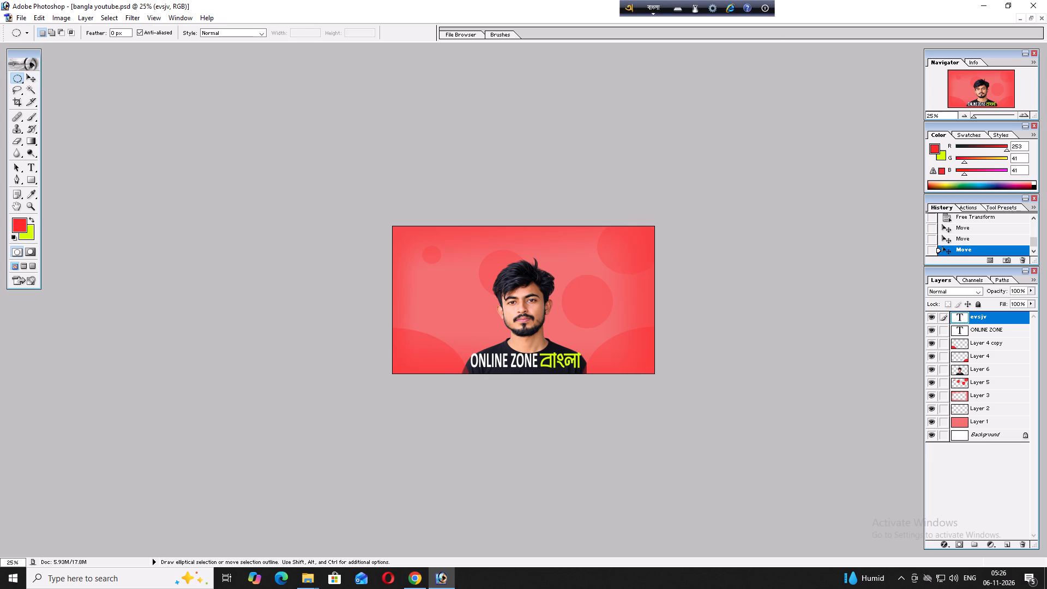
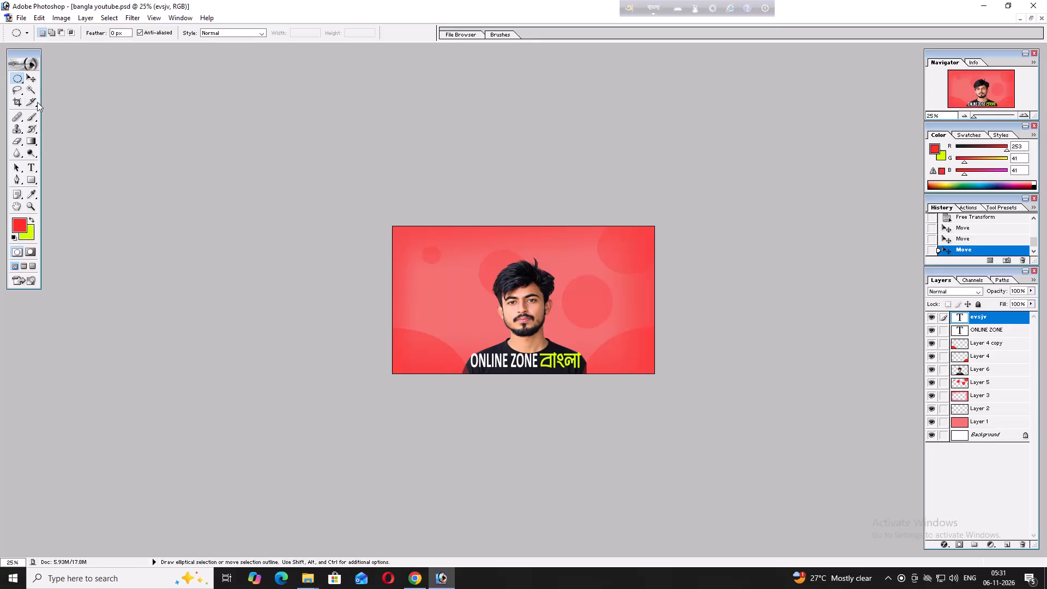
Paint a near-white (253, 253, 253) rectangular bar on a new layer, from the canvas's left edge toward the portrait's head, and deselect.
right_click(21, 78)
click(61, 82)
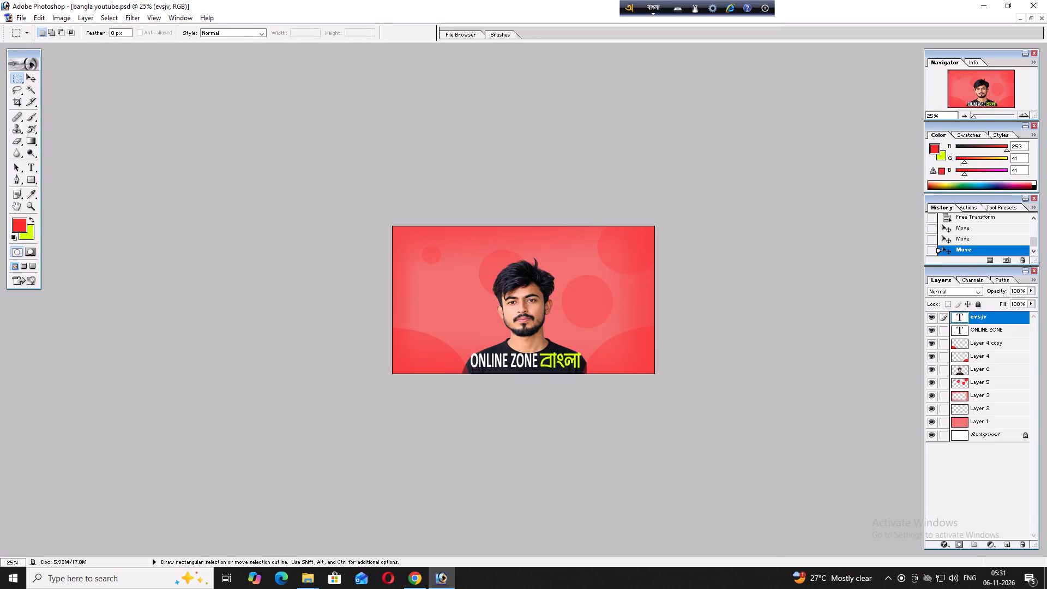
drag(379, 259, 482, 281)
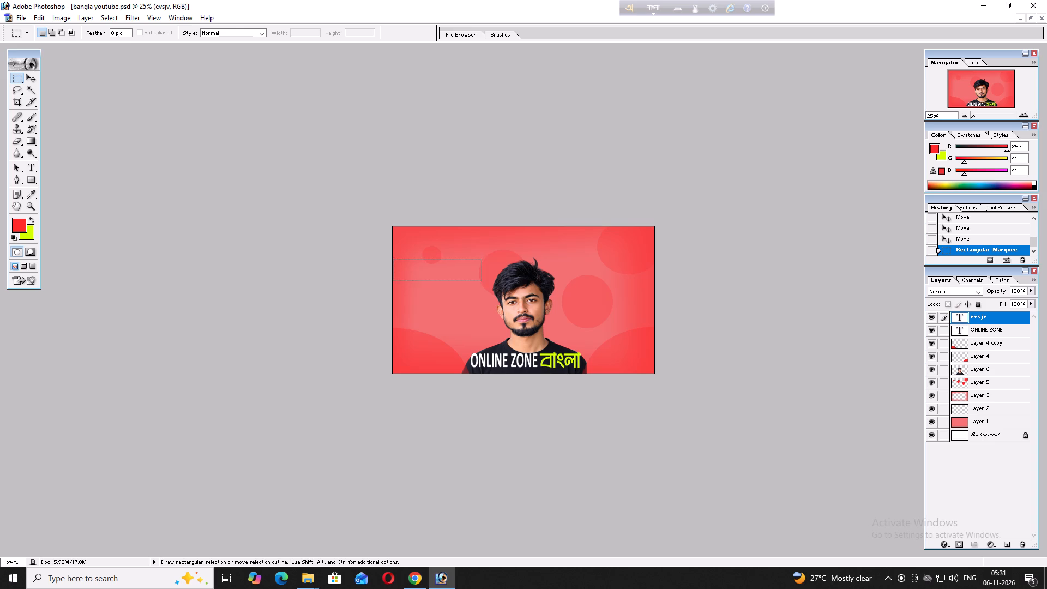
click(1009, 543)
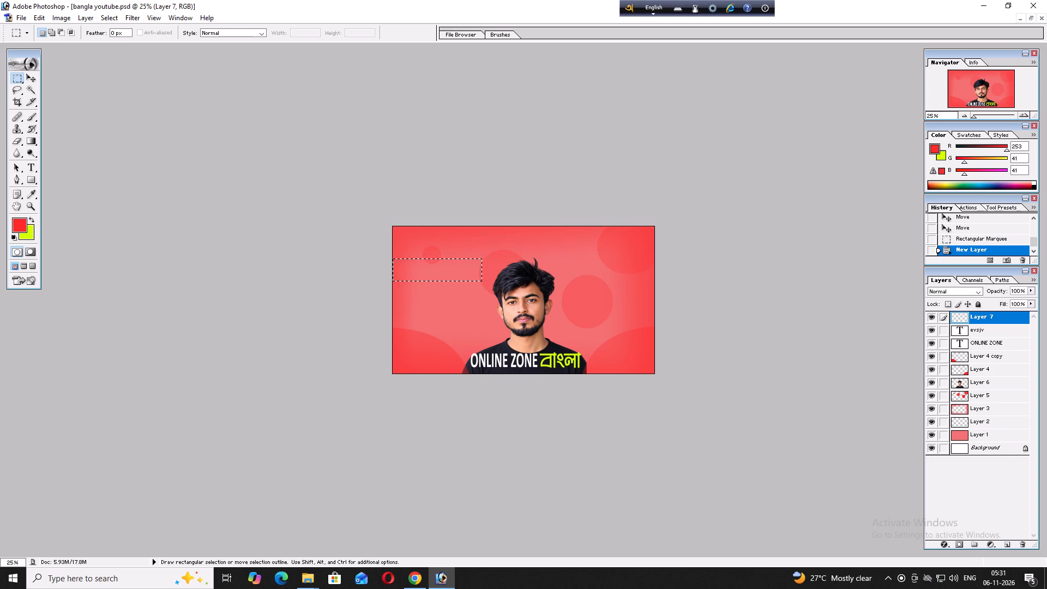
click(23, 226)
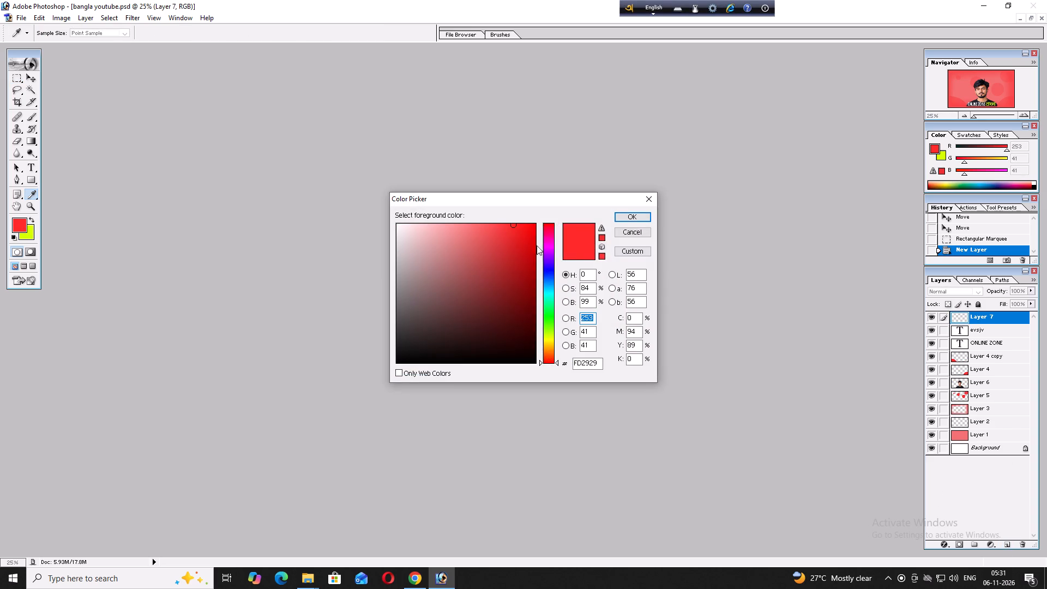
drag(505, 242, 360, 225)
click(637, 220)
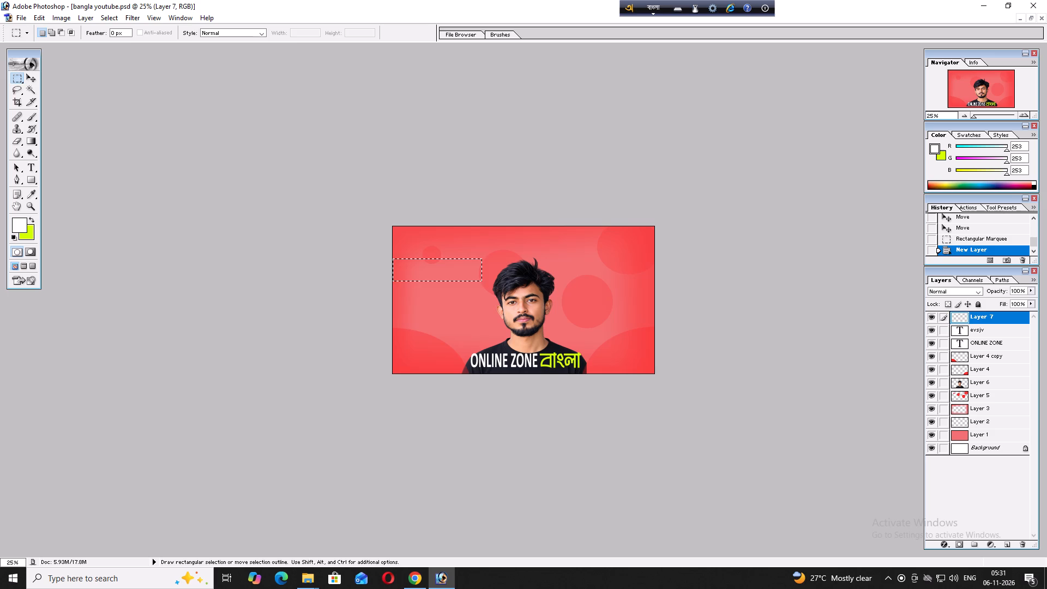
click(35, 117)
drag(508, 264, 364, 253)
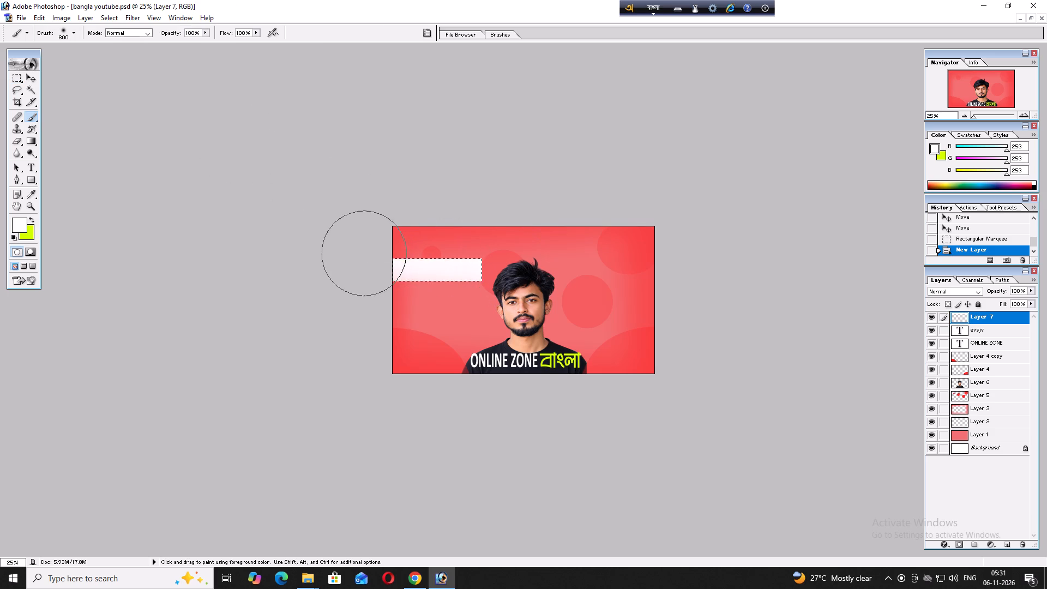
drag(364, 253, 356, 253)
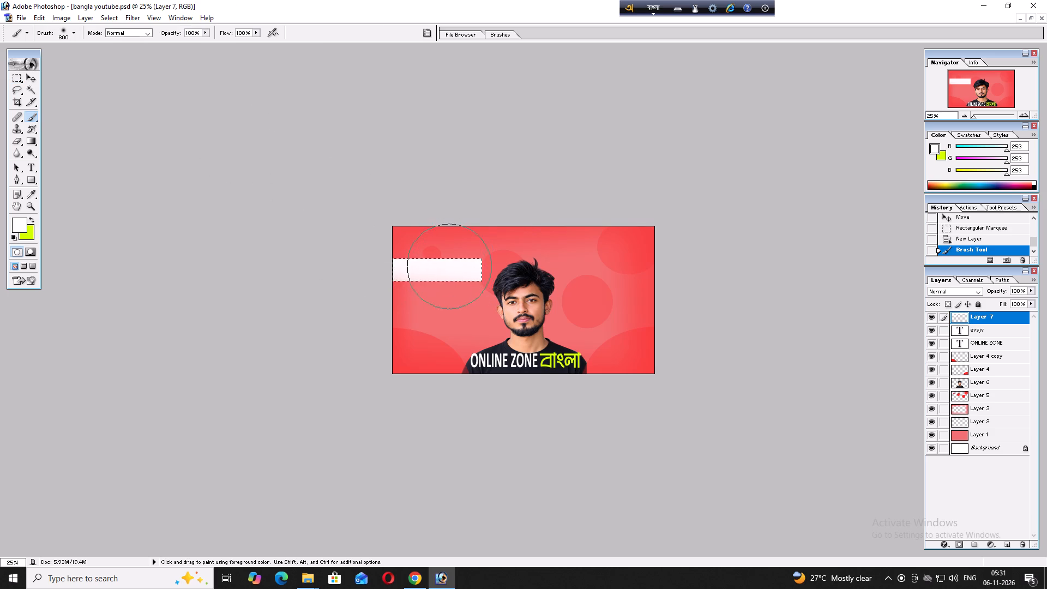
drag(466, 259, 319, 242)
click(21, 76)
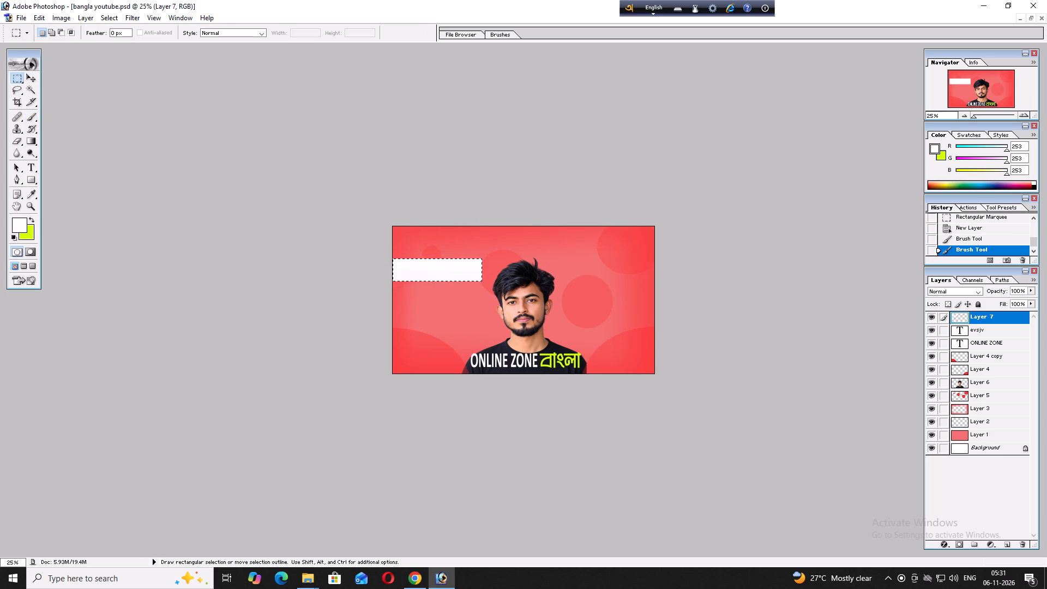
click(221, 130)
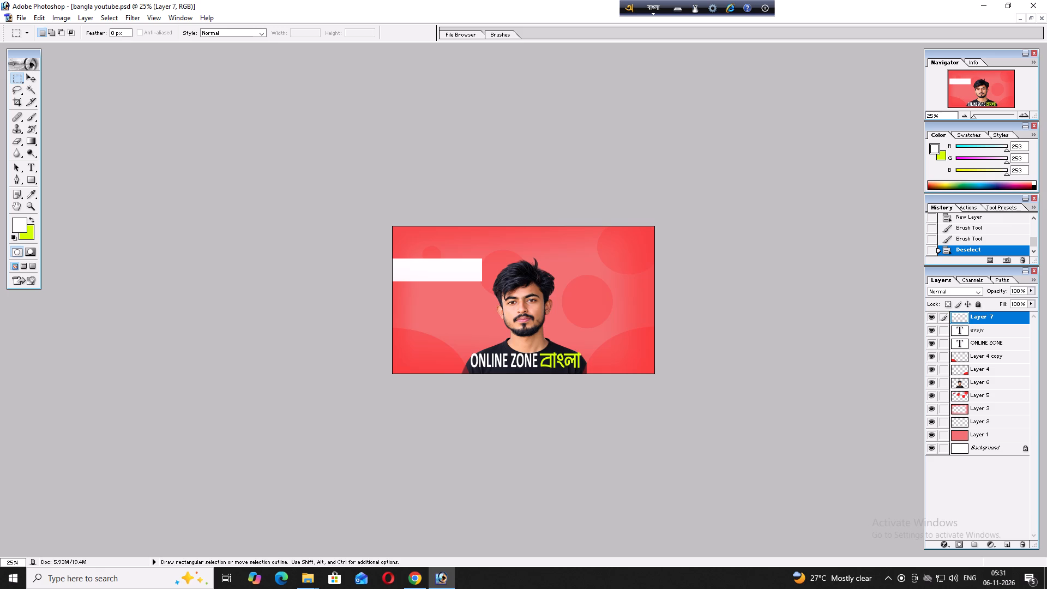
Flatten the white bar to roughly half its height, keeping its top edge and full width.
click(1007, 322)
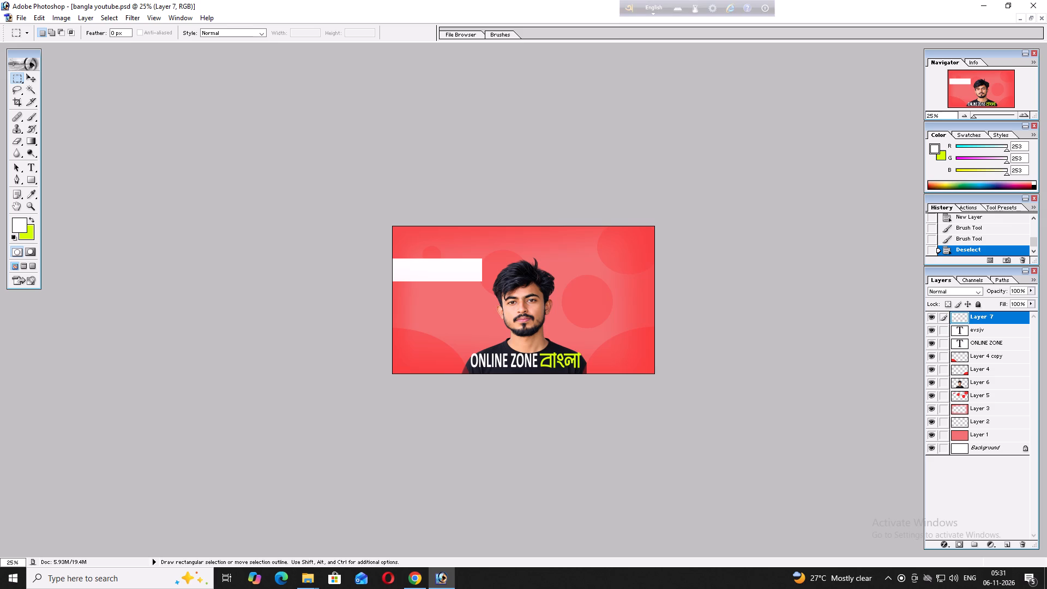
click(34, 73)
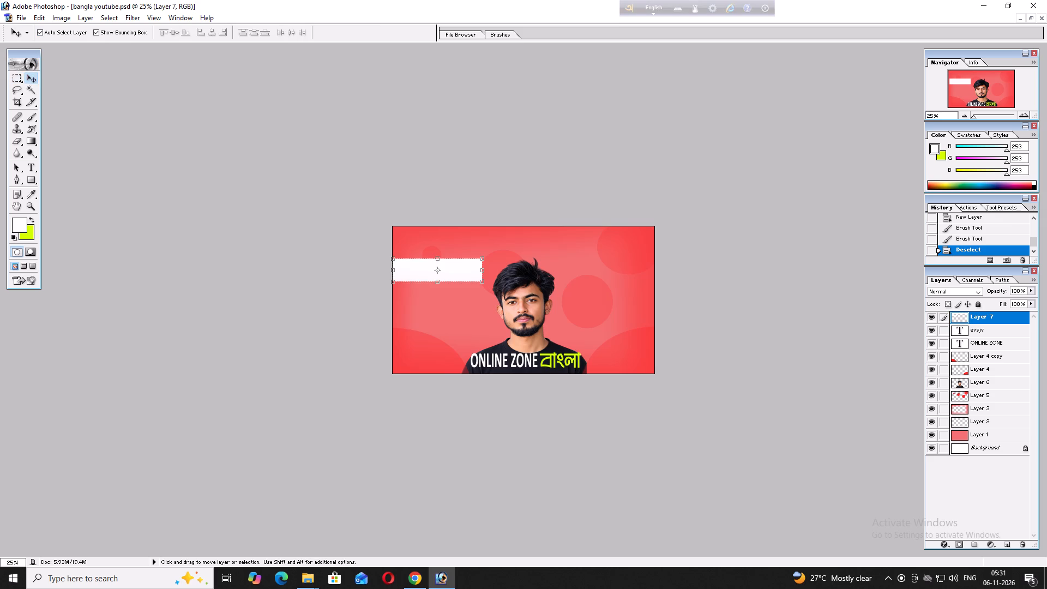
drag(438, 284, 435, 278)
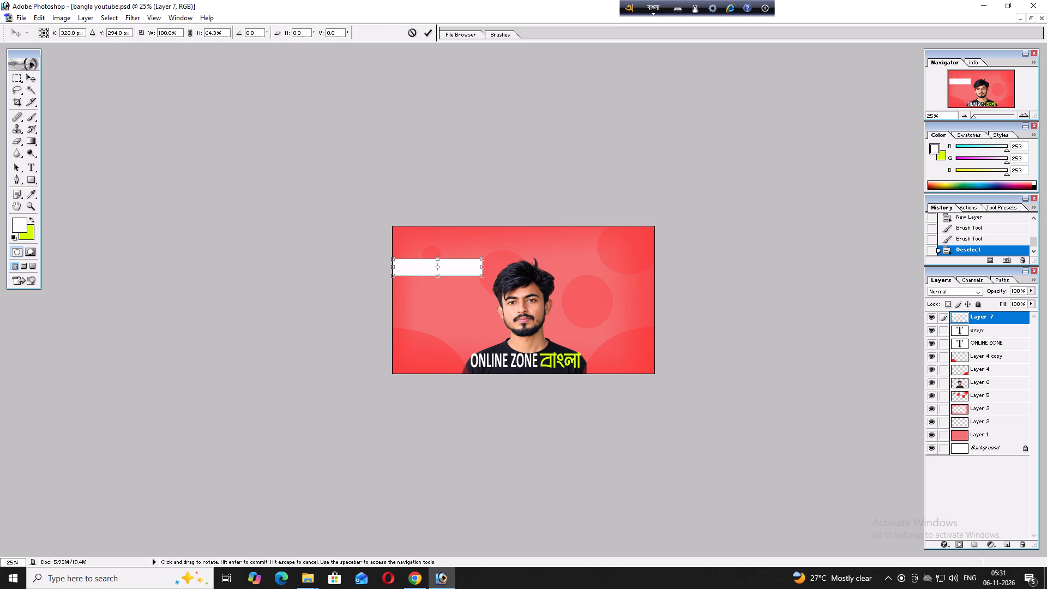
drag(435, 278, 435, 274)
click(426, 32)
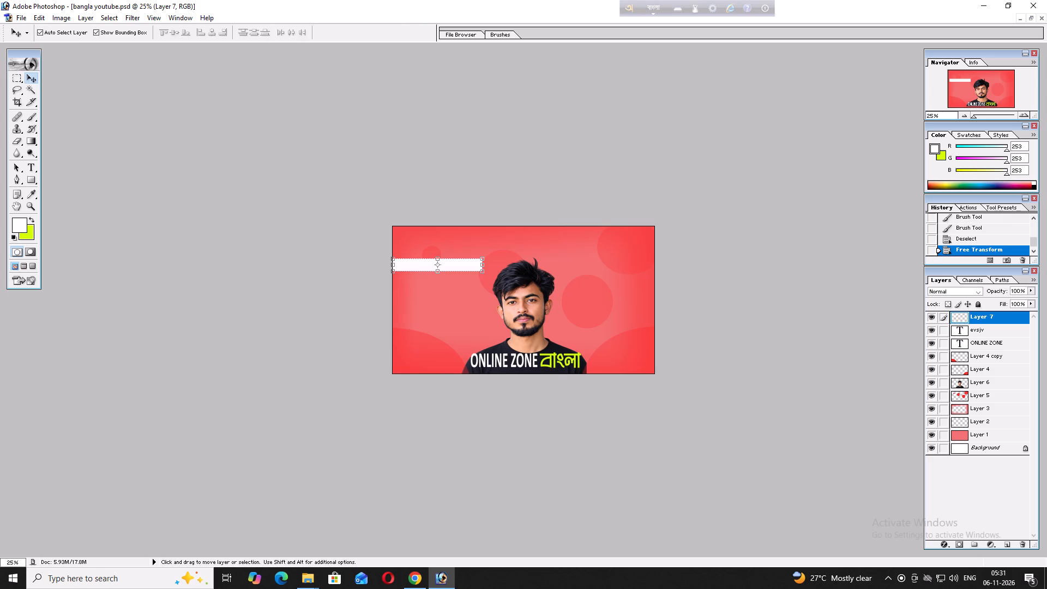
Lower the white bar layer's opacity to 61%.
click(1033, 293)
drag(1032, 303, 1015, 303)
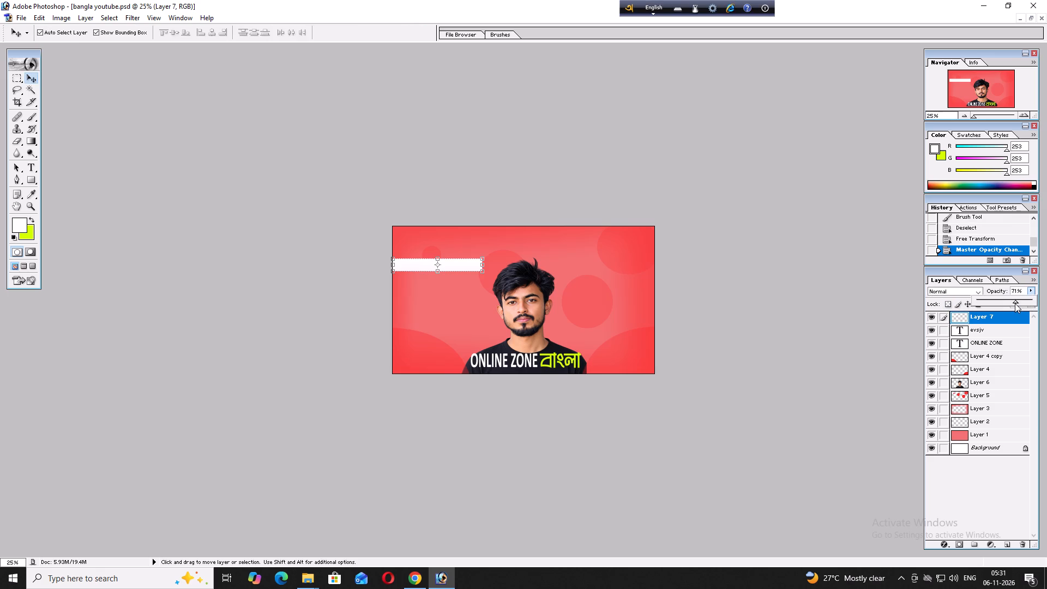
drag(1015, 303, 1007, 303)
click(1007, 303)
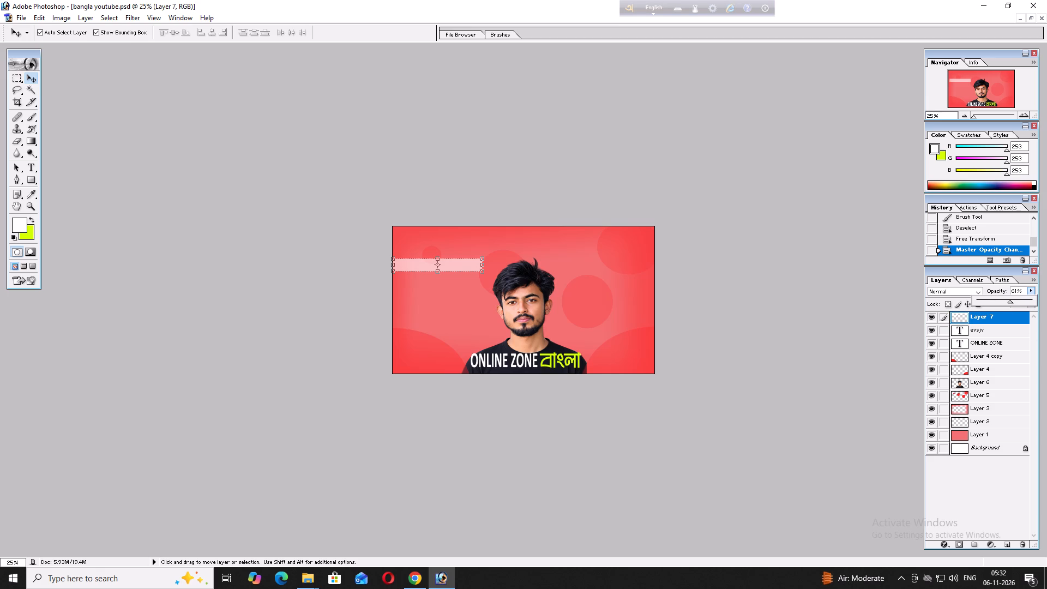
Shift the translucent bar down the left side to about the level of the portrait's eyes.
drag(464, 266, 461, 286)
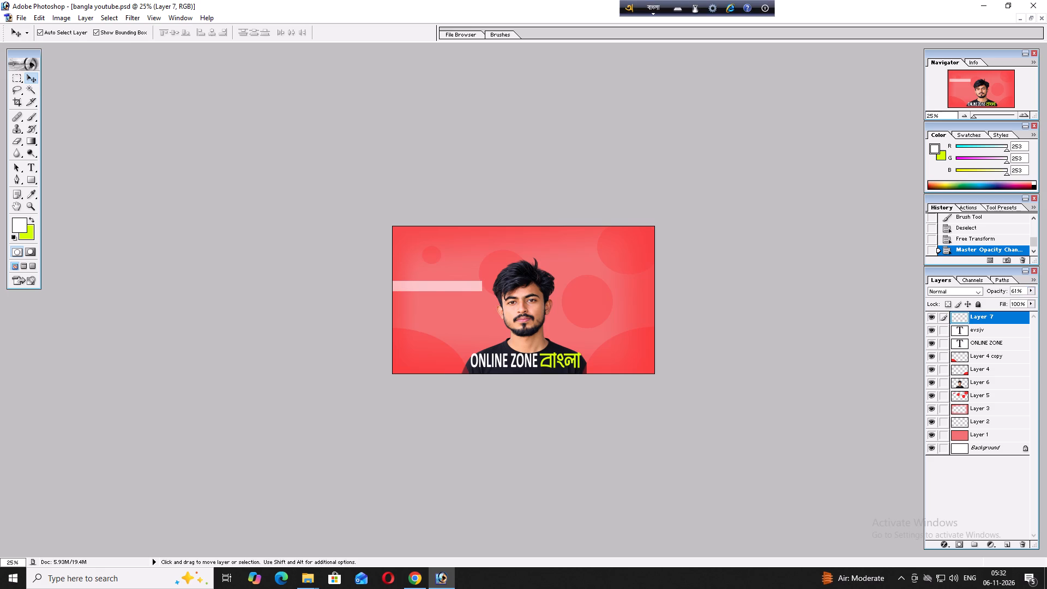
drag(461, 286, 461, 285)
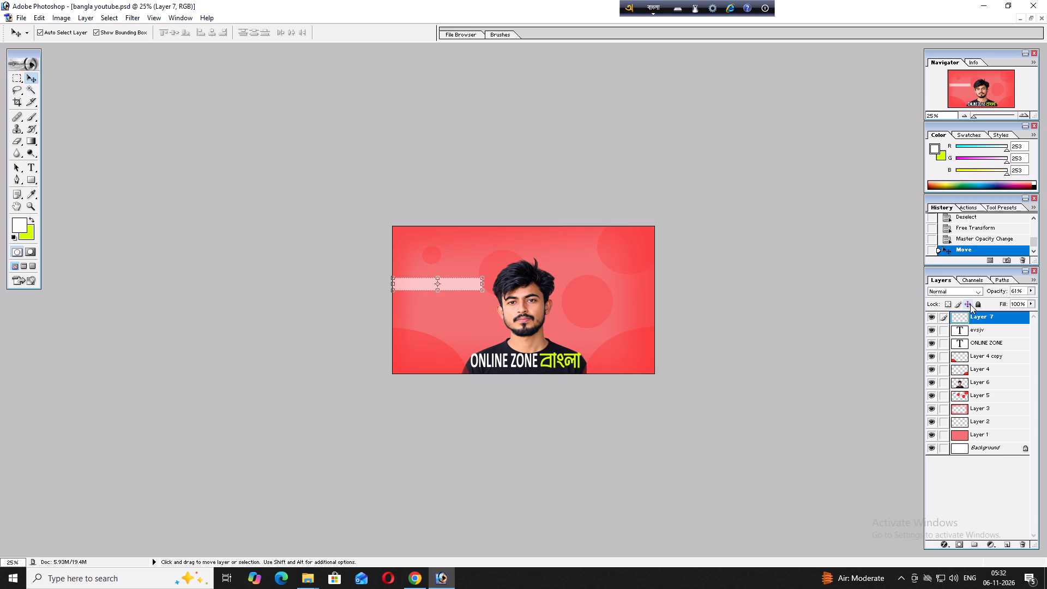
Duplicate the translucent bar layer twice within bangla youtube.psd, keeping the suggested layer names.
right_click(979, 316)
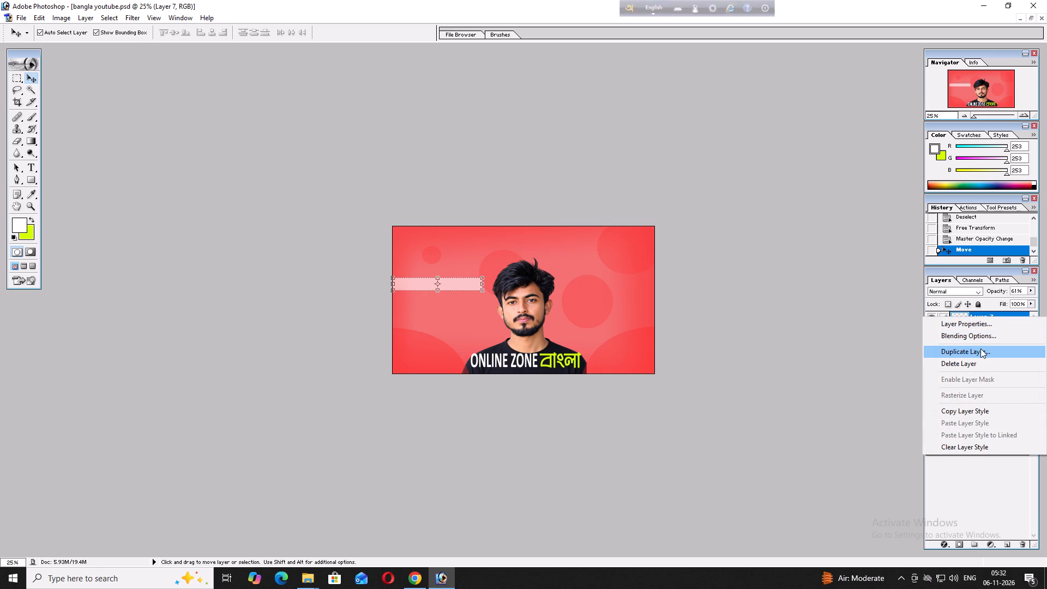
click(980, 348)
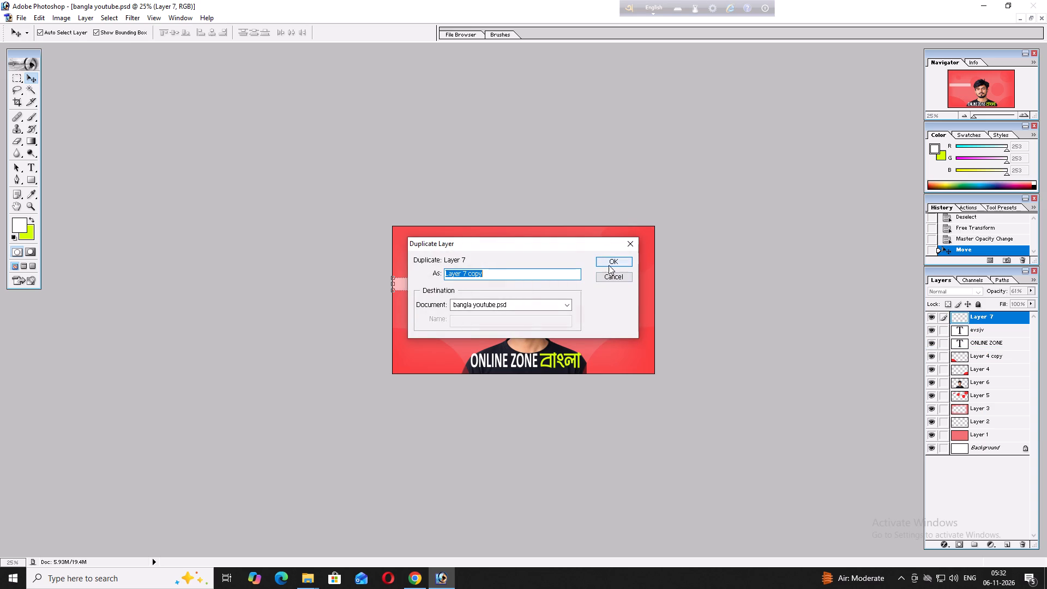
click(610, 264)
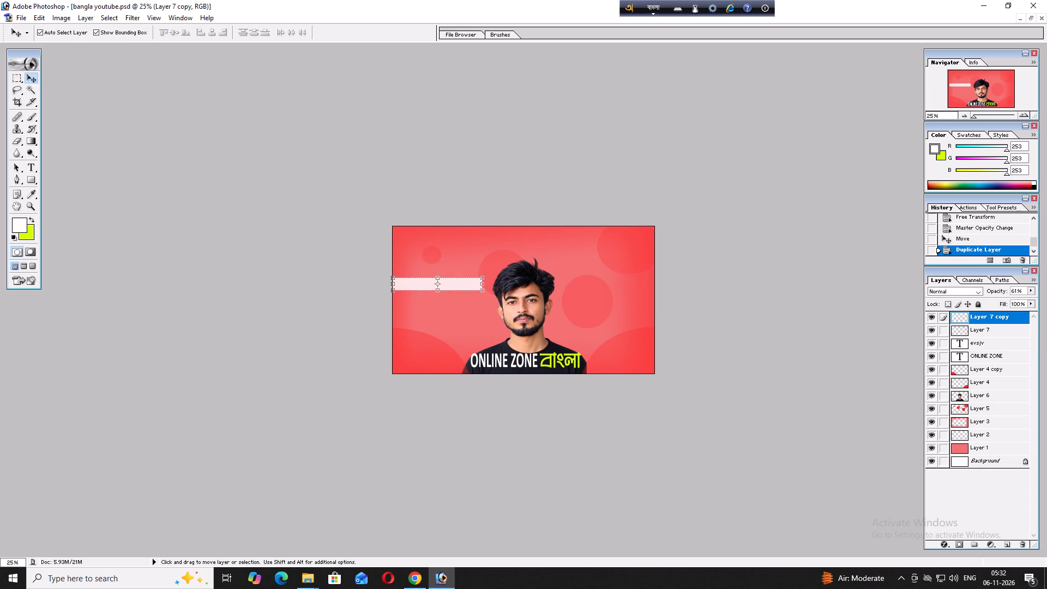
right_click(990, 317)
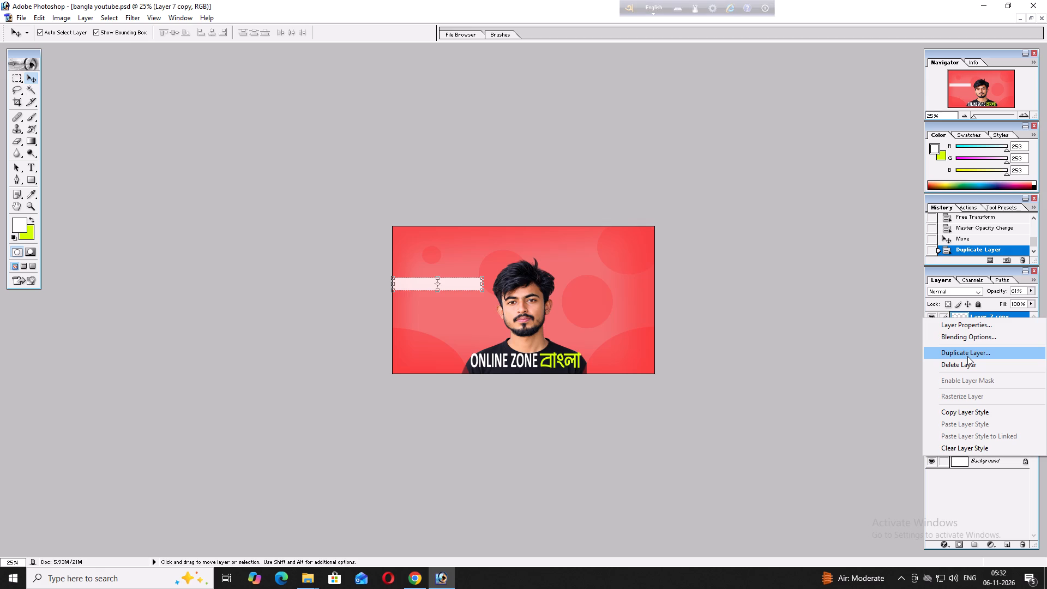
click(974, 349)
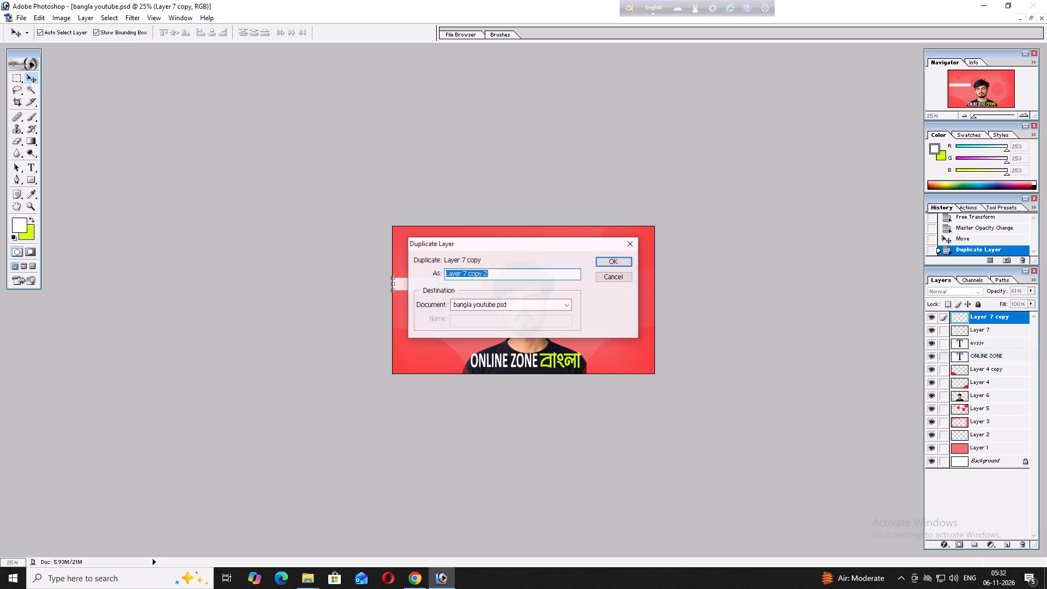
click(613, 262)
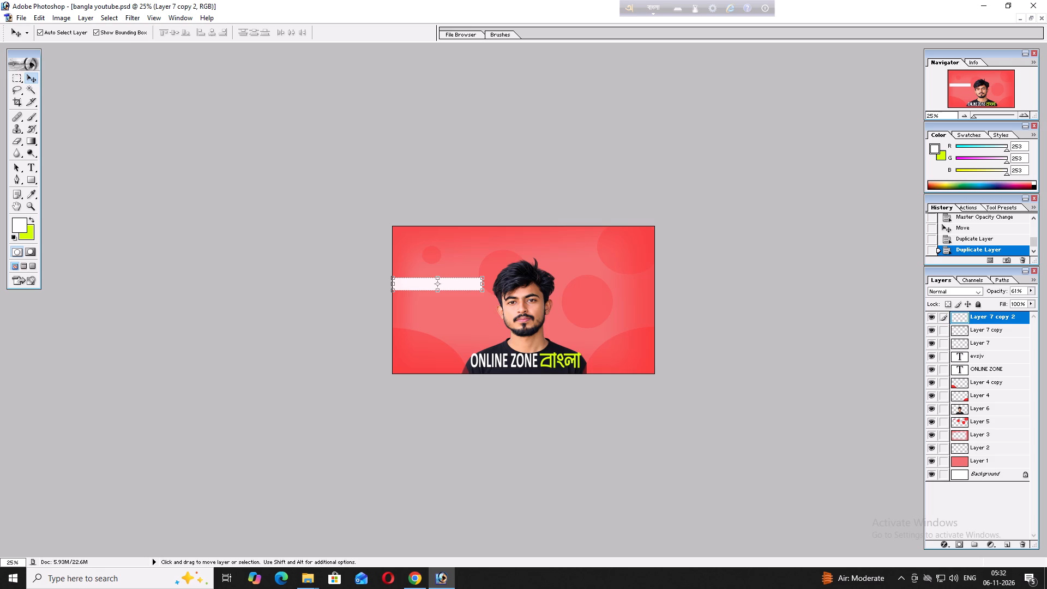
Move the two bar copies below the original to form a stack of three evenly spaced bars.
drag(466, 283, 465, 301)
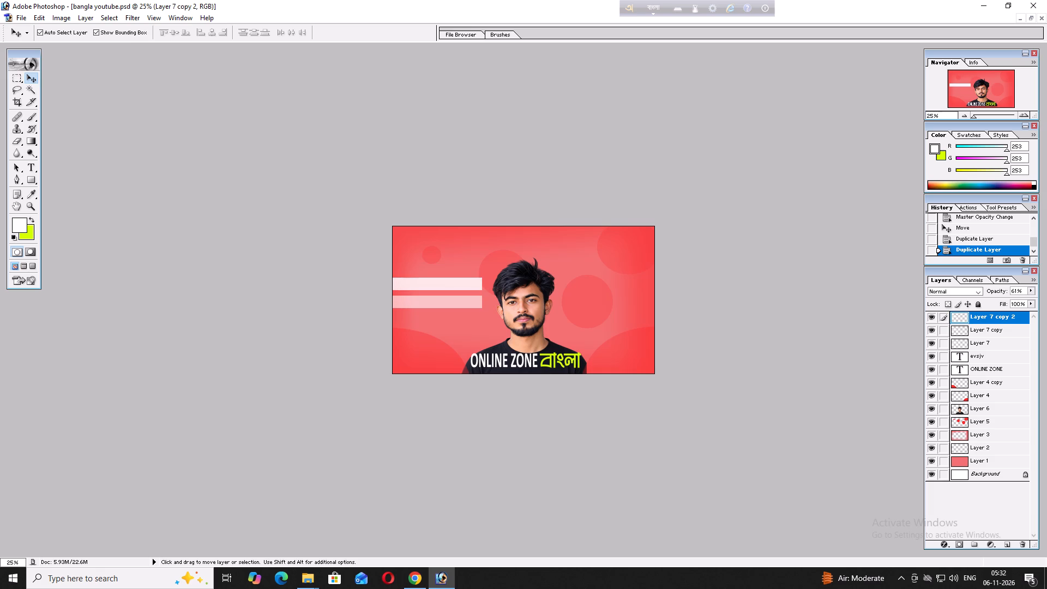
drag(465, 301, 466, 299)
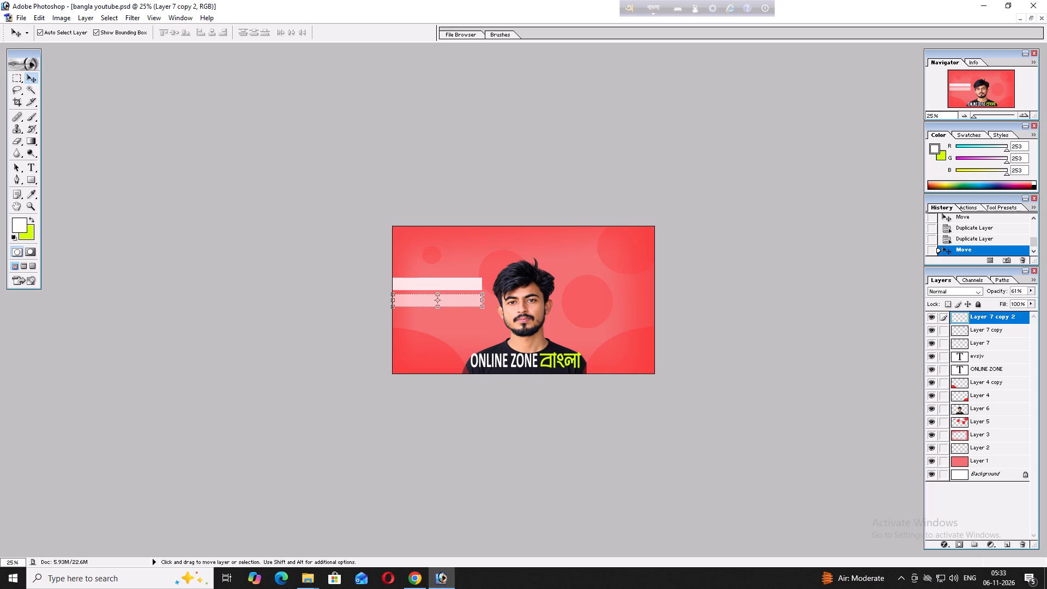
drag(461, 279, 459, 311)
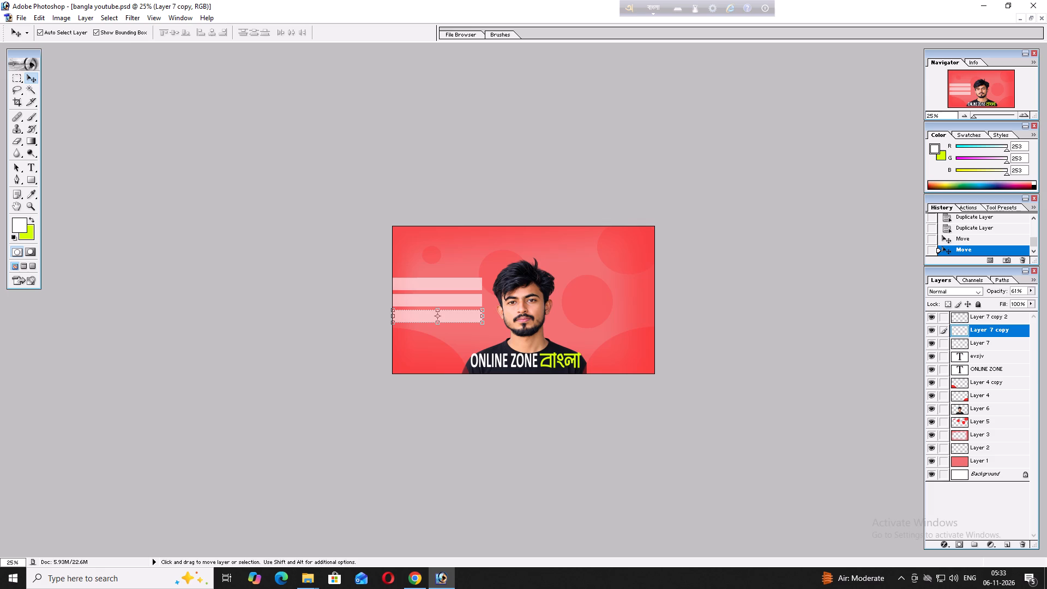
Start a yellow-green text line at 6 pt near the left end of the top bar, just above the Layer 7 layer.
click(33, 167)
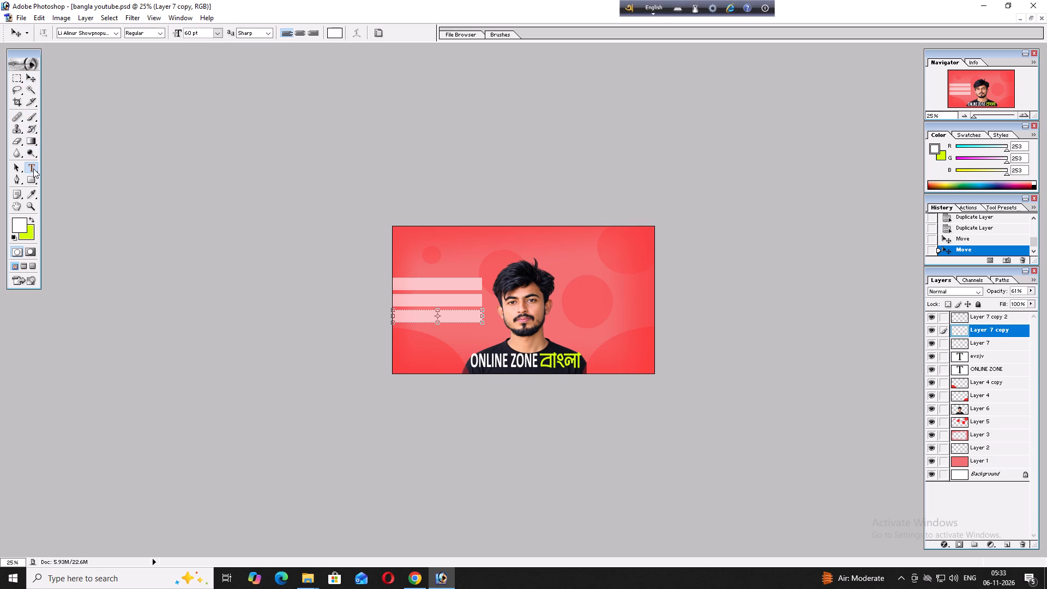
click(32, 218)
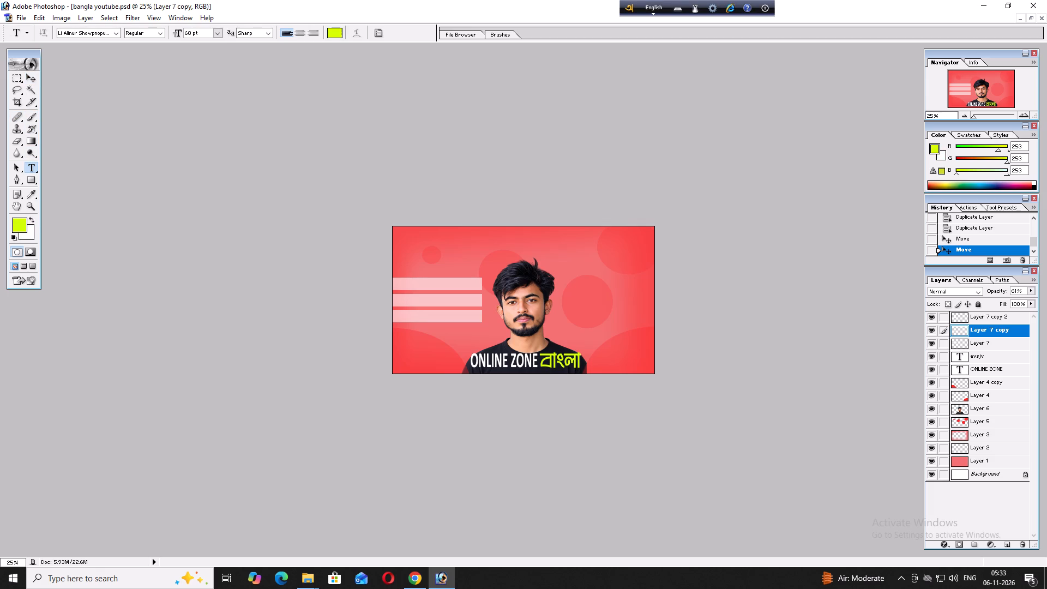
click(984, 340)
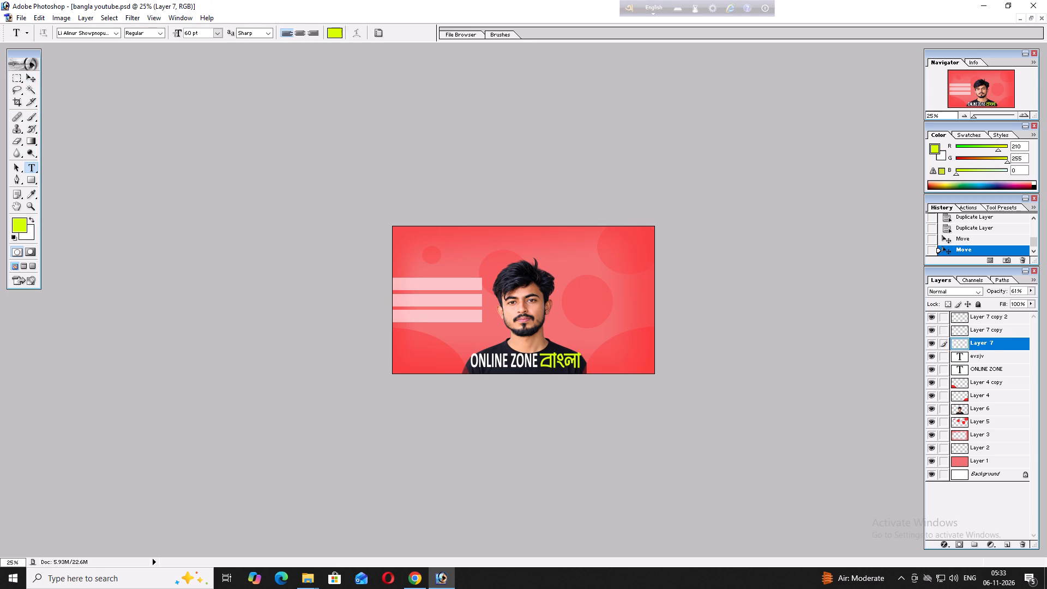
click(402, 285)
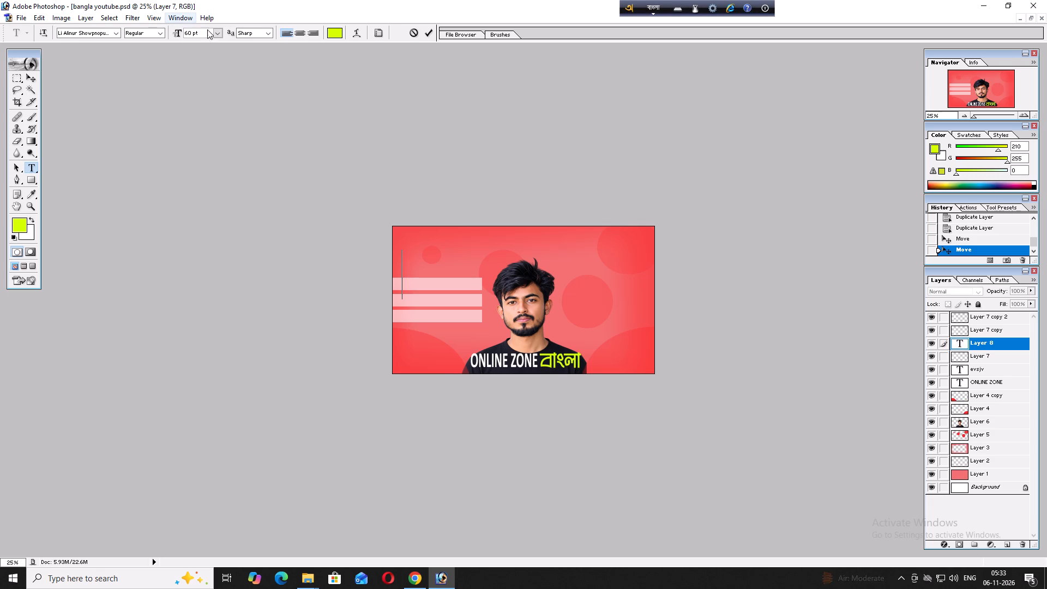
click(215, 33)
click(220, 58)
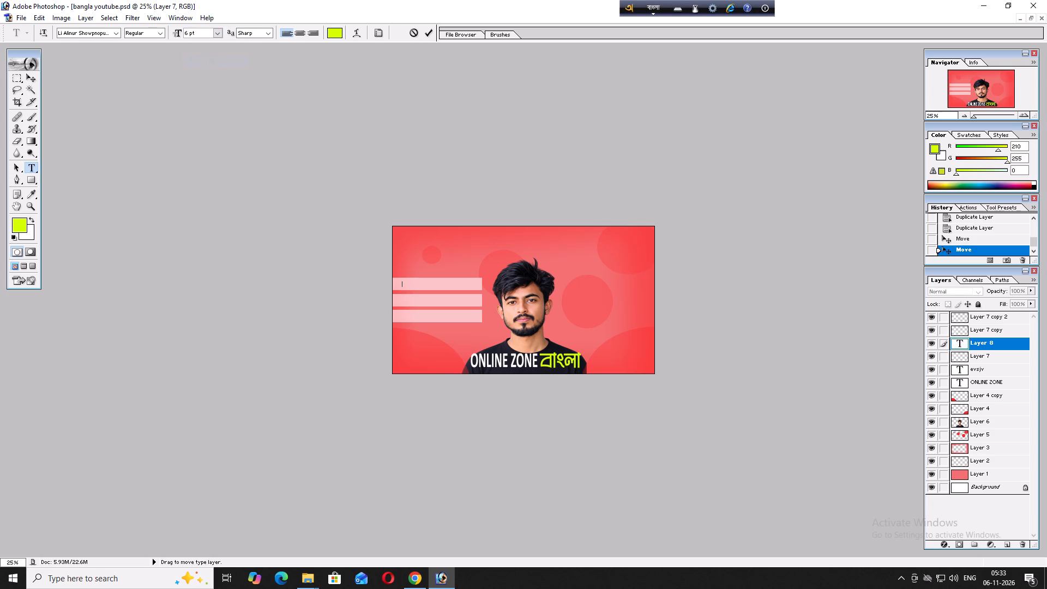
Switch the new text line to the Broadway font and enter SCOLERSHIP on the top translucent bar.
click(115, 34)
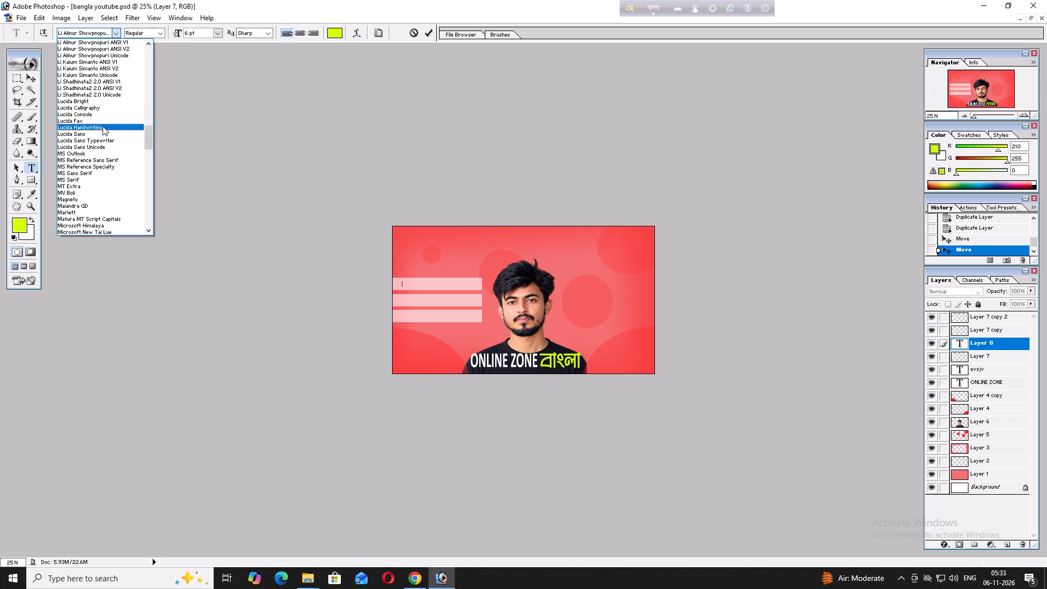
scroll(103, 126, up, 15)
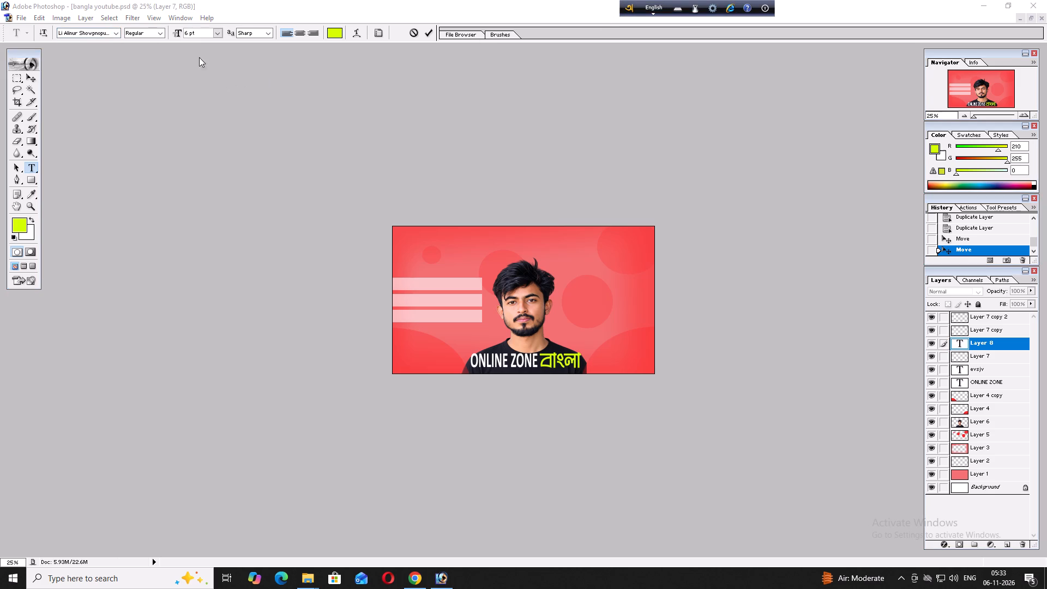
click(103, 35)
click(115, 33)
scroll(113, 75, up, 6)
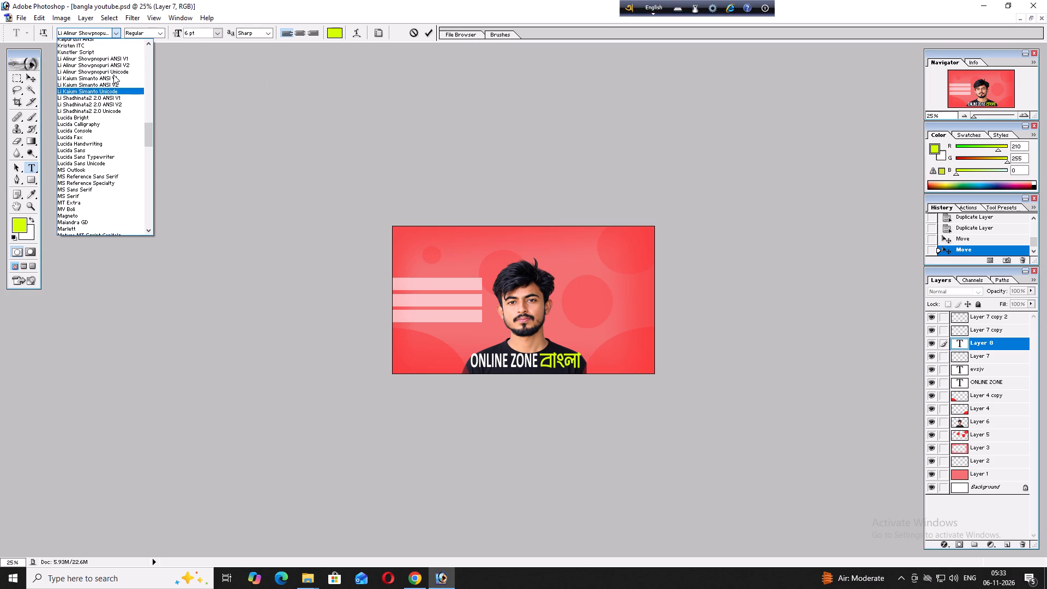
scroll(113, 75, up, 20)
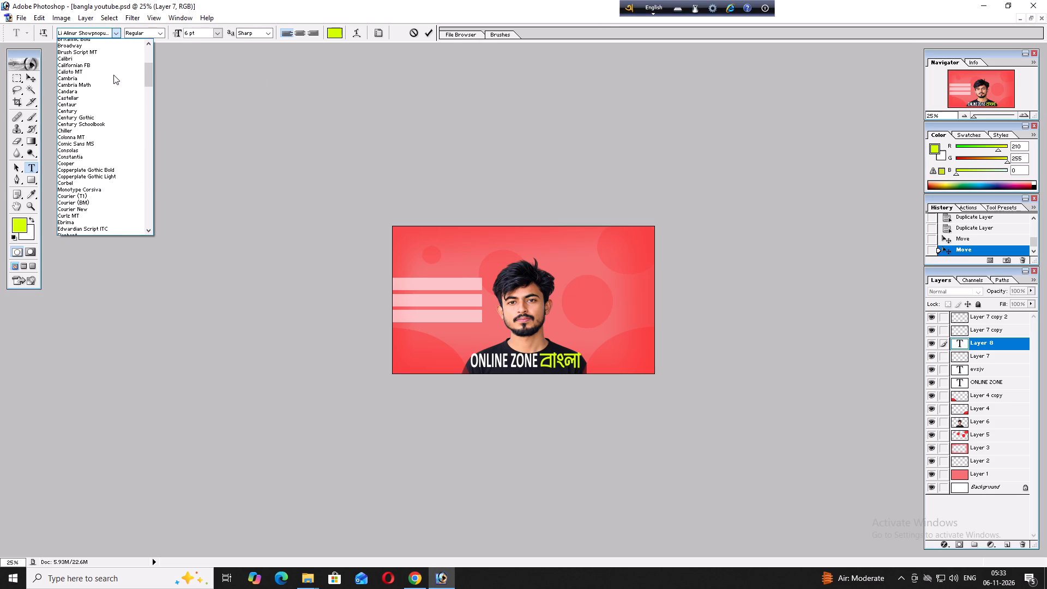
scroll(82, 104, up, 3)
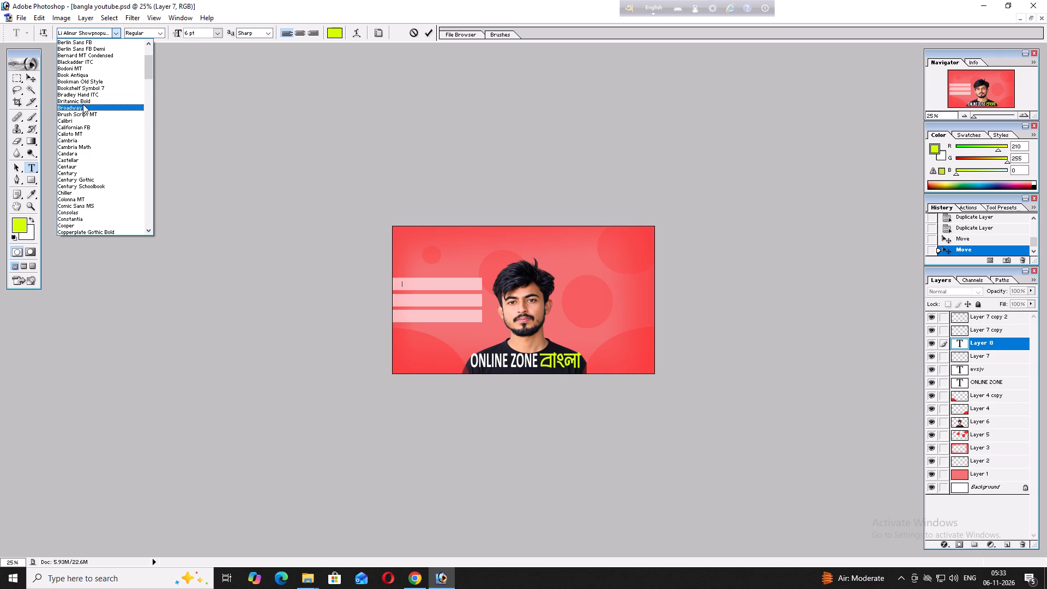
click(83, 104)
click(152, 35)
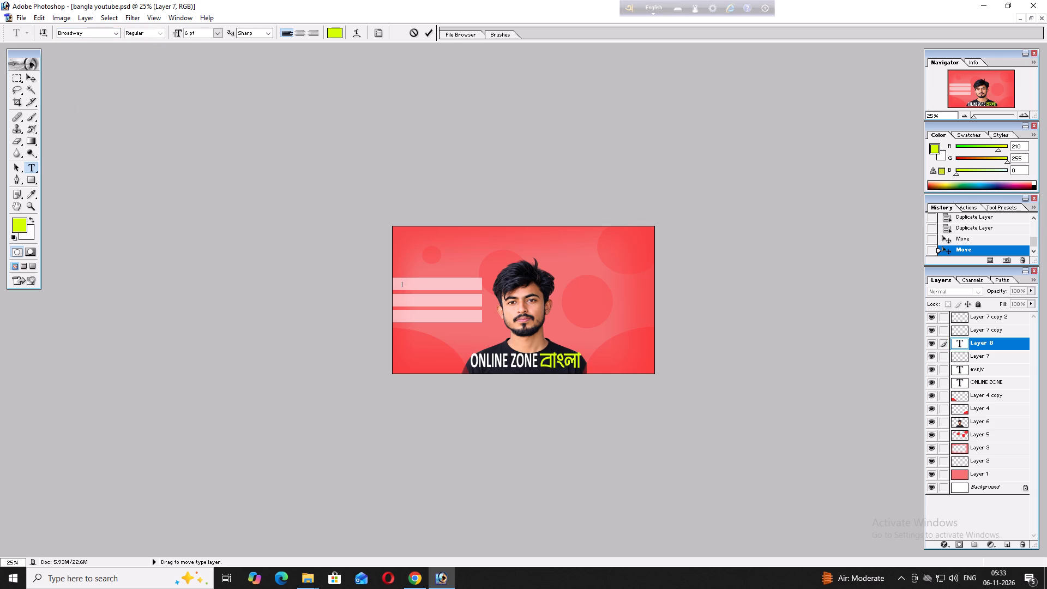
text(sl)
key(BackSpace)
key(BackSpace)
text(SCOLERSHIP)
Enlarge the SCOLERSHIP text to 18 pt, trying 9 pt and 12 pt first.
drag(425, 283, 378, 283)
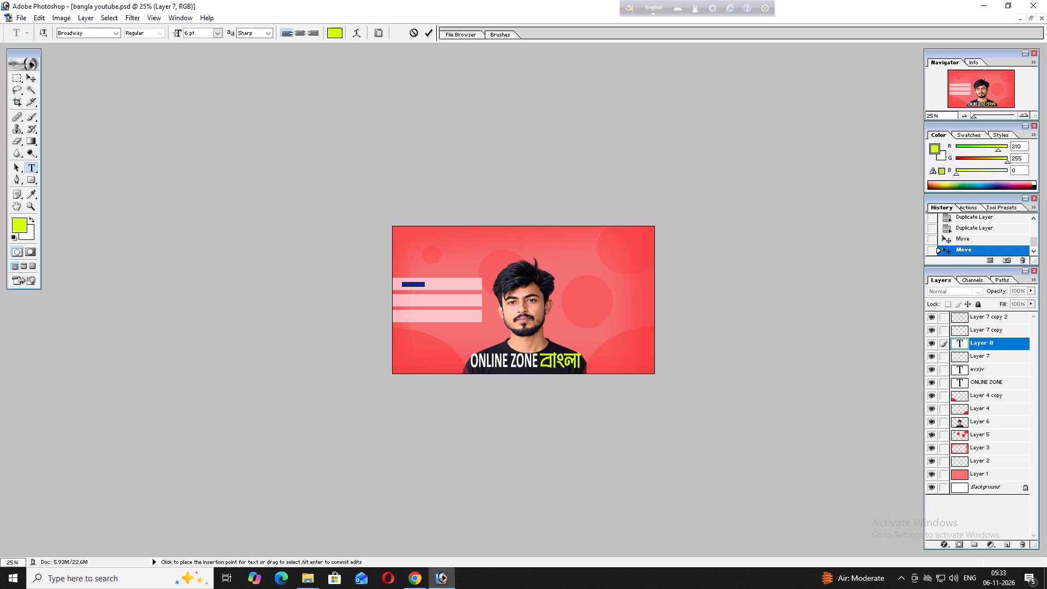
click(219, 33)
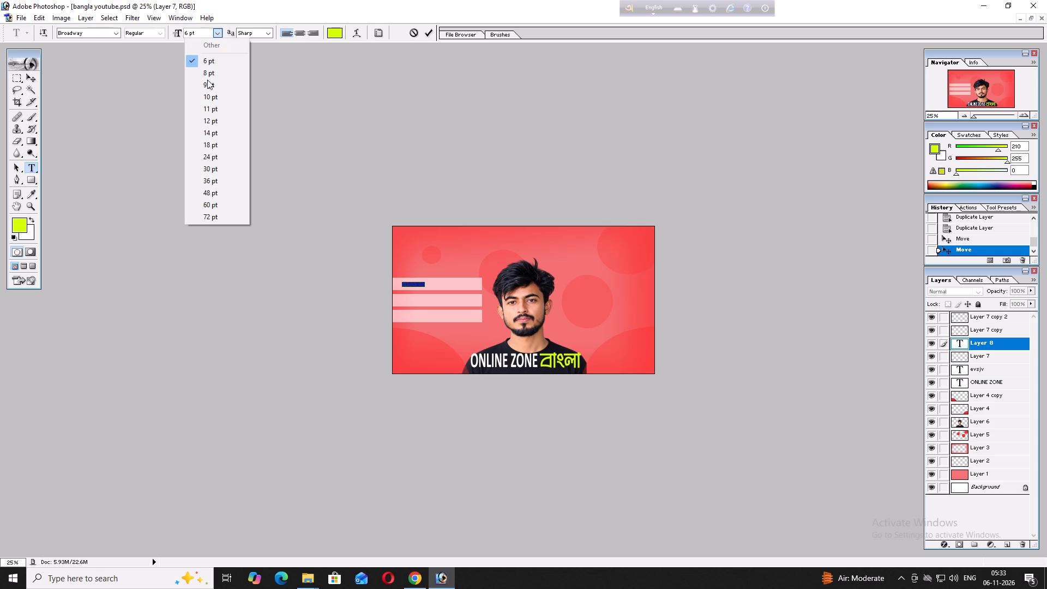
click(207, 84)
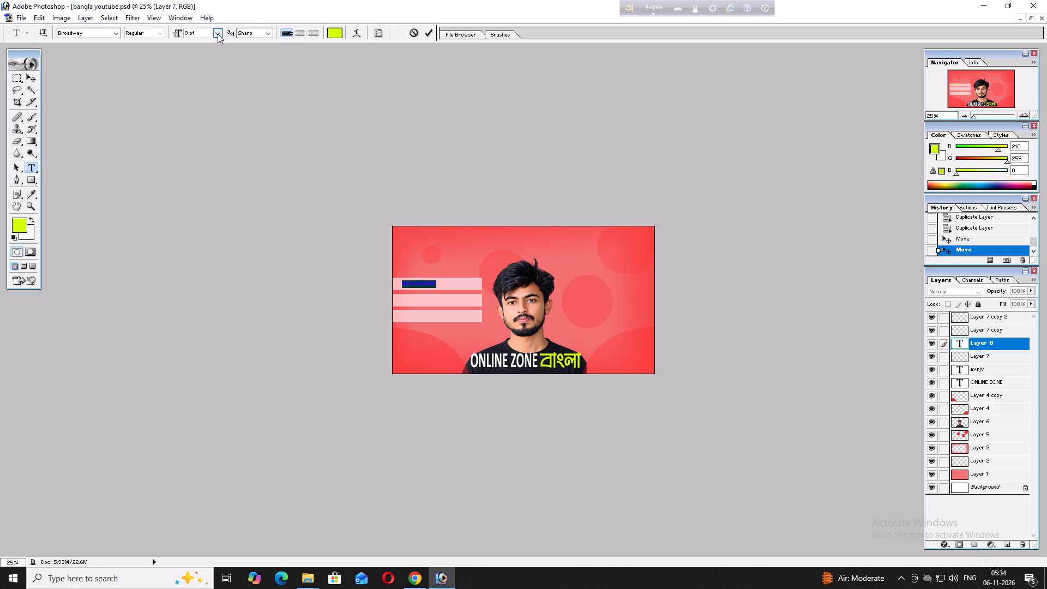
click(218, 34)
click(213, 122)
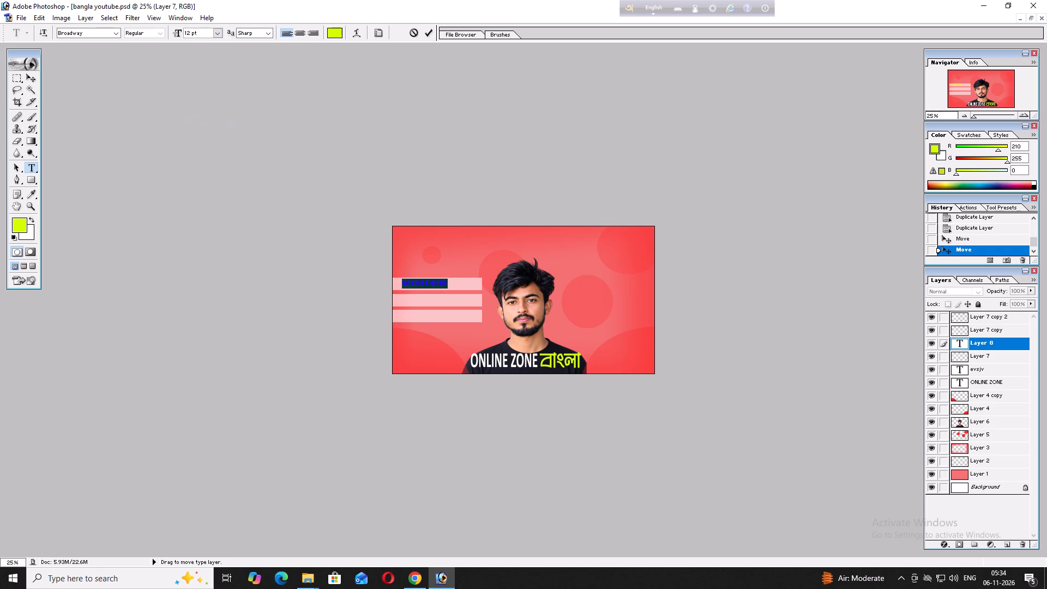
click(218, 31)
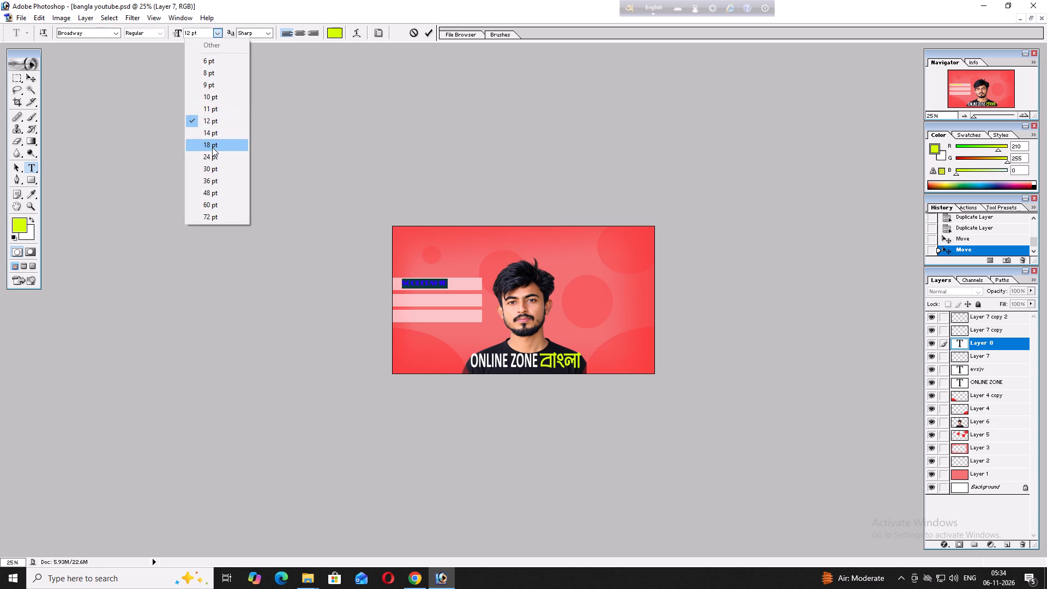
click(212, 148)
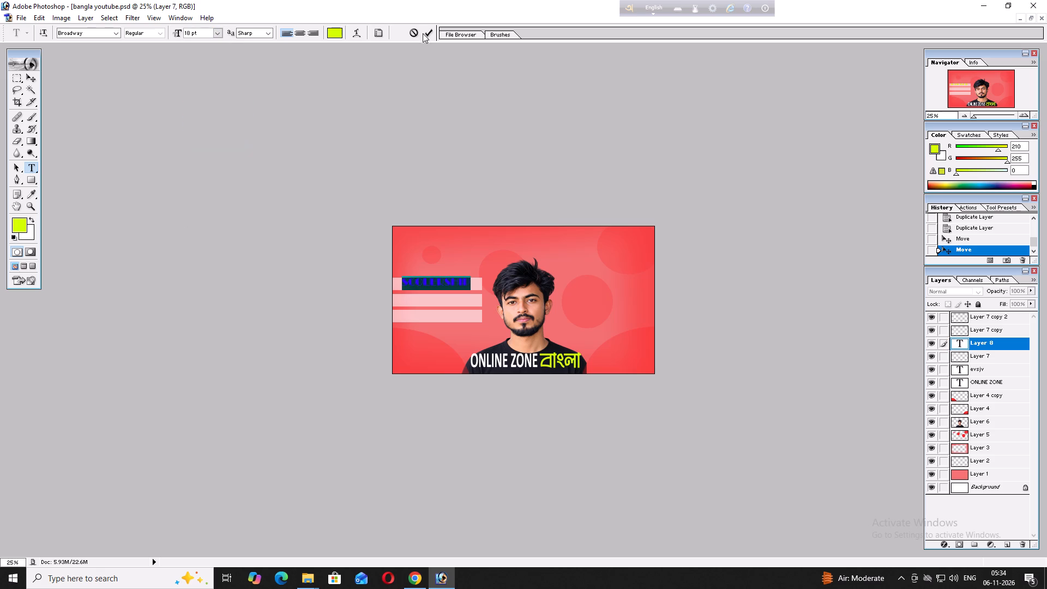
click(424, 31)
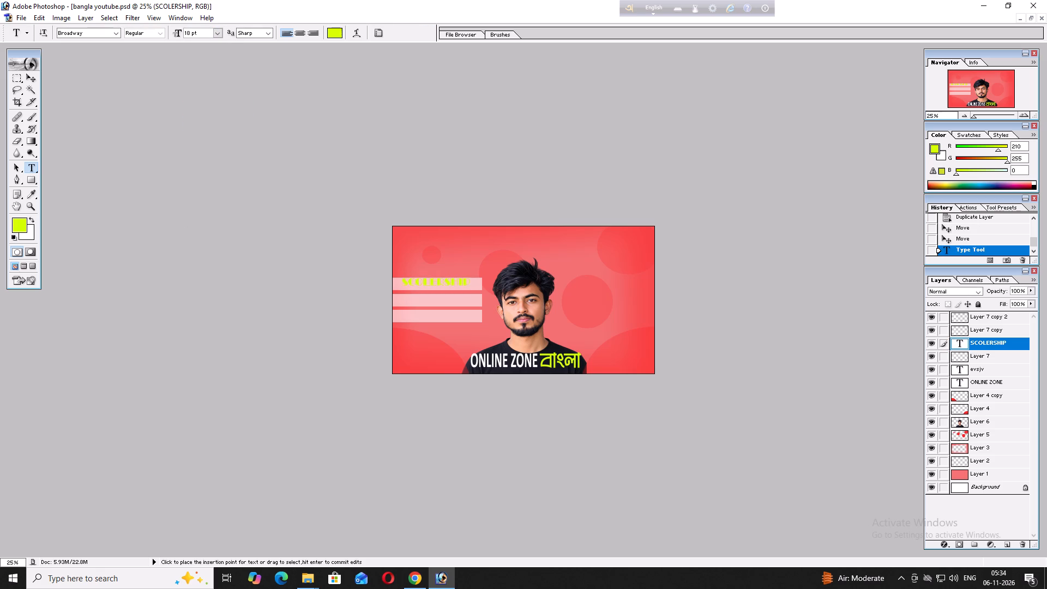
Change the font of the whole SCOLERSHIP text to Cooper Black, trying Century first.
drag(470, 280, 380, 277)
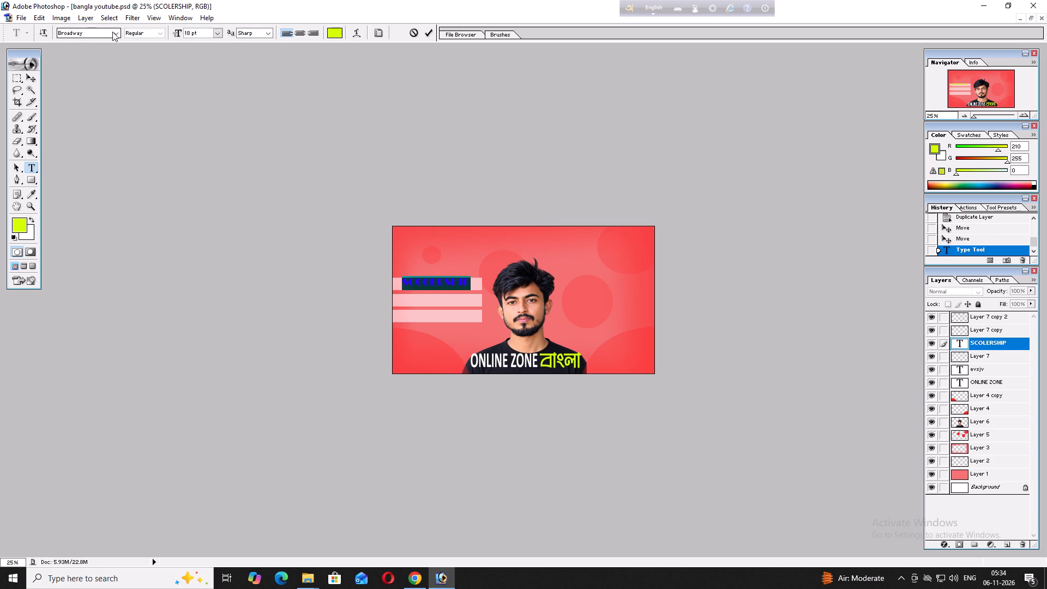
click(114, 32)
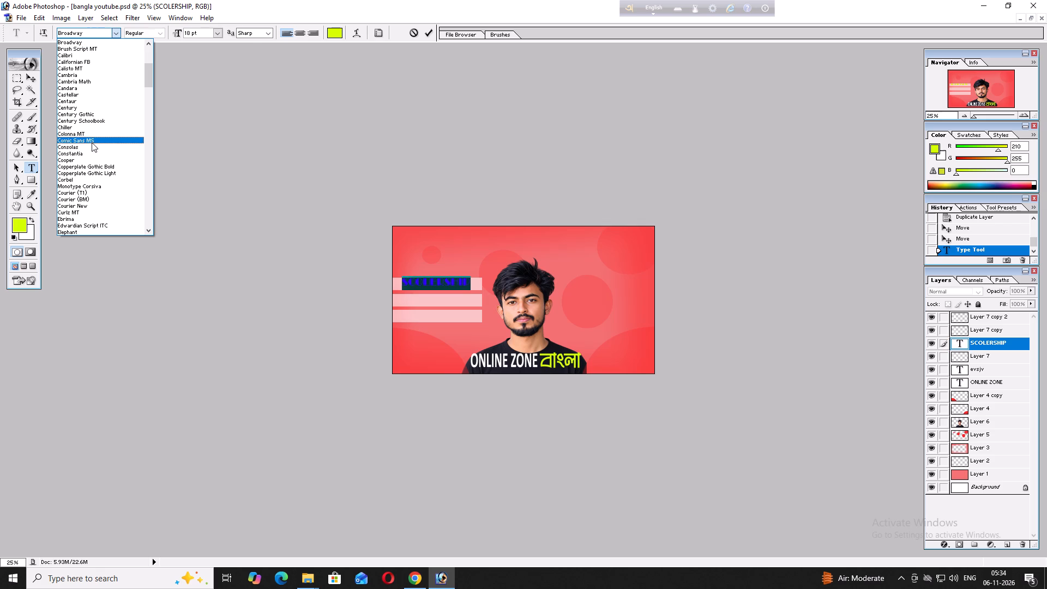
click(91, 110)
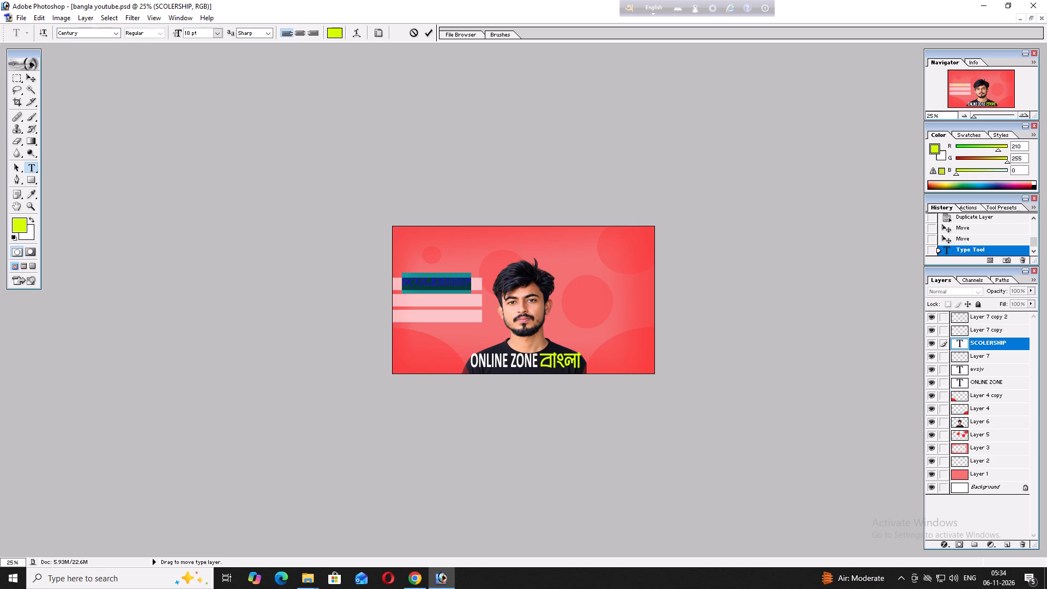
click(117, 32)
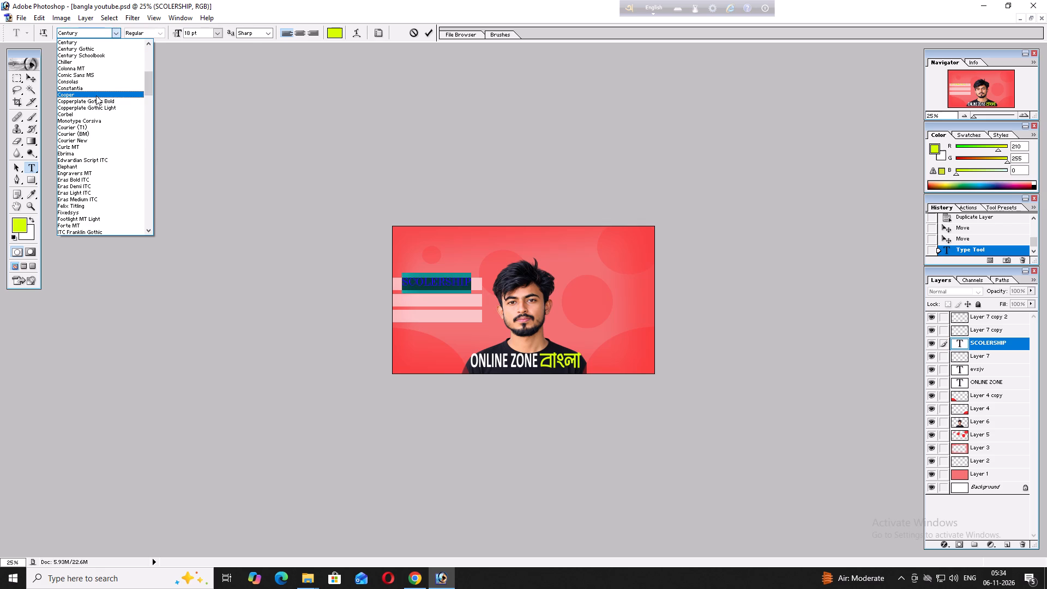
click(96, 95)
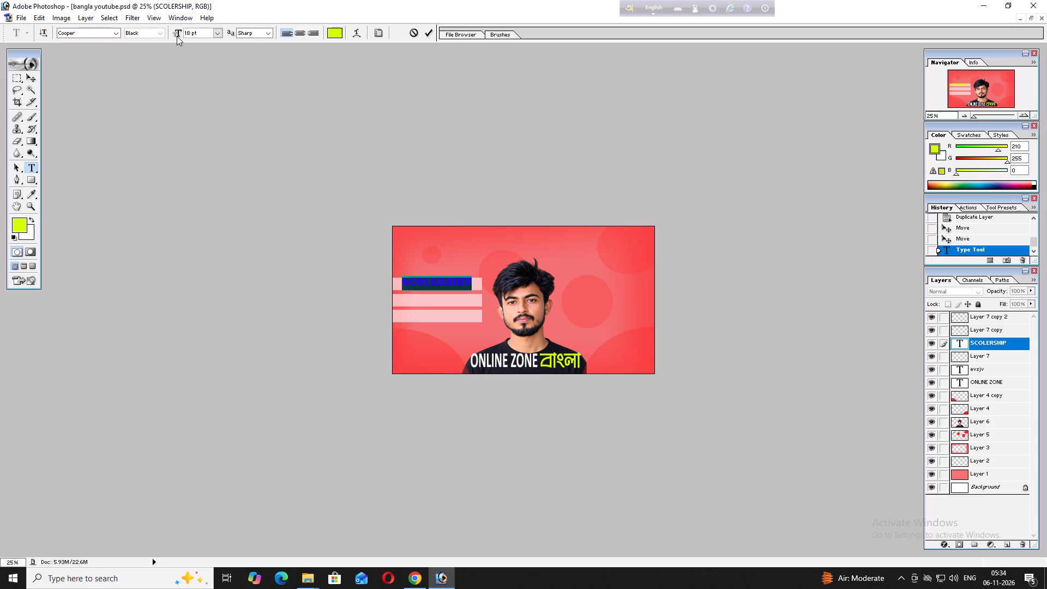
Recolour the SCOLERSHIP text red F84242, sampled from the banner's background near its lower corner.
click(333, 35)
drag(603, 199, 508, 229)
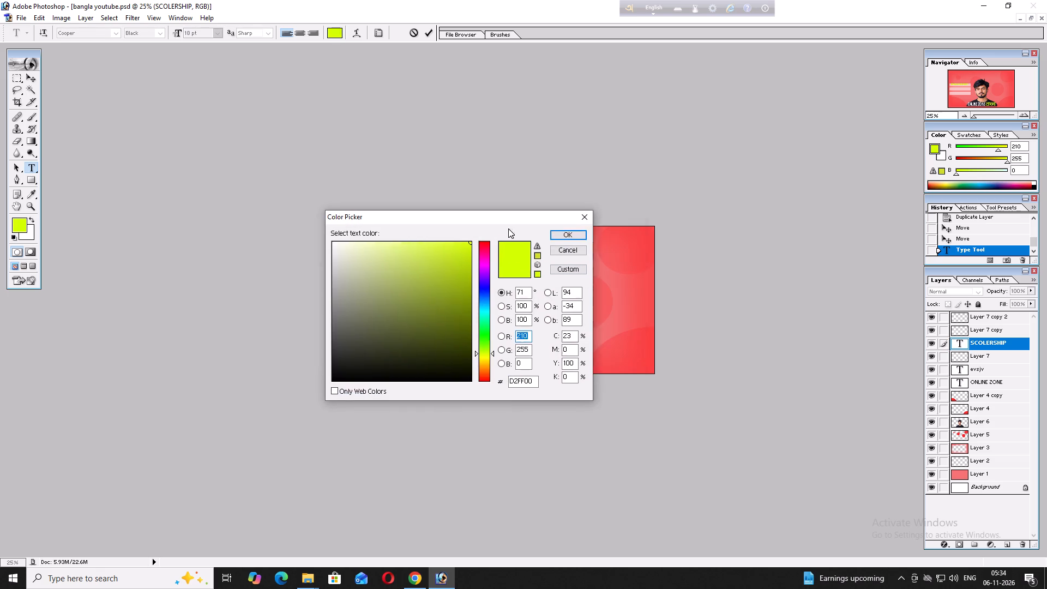
drag(508, 229, 364, 261)
click(644, 354)
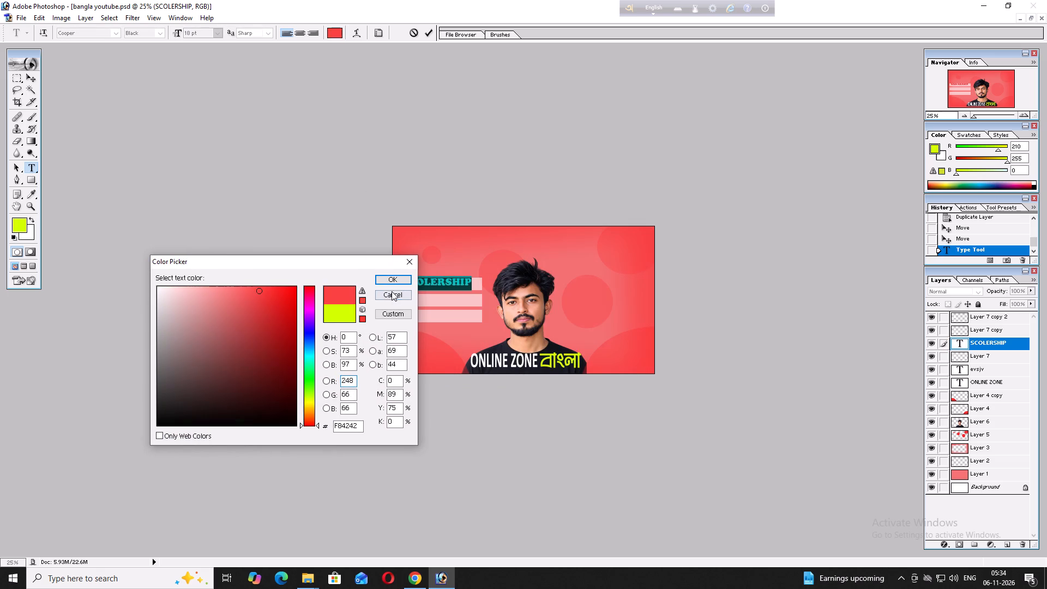
click(393, 280)
click(428, 35)
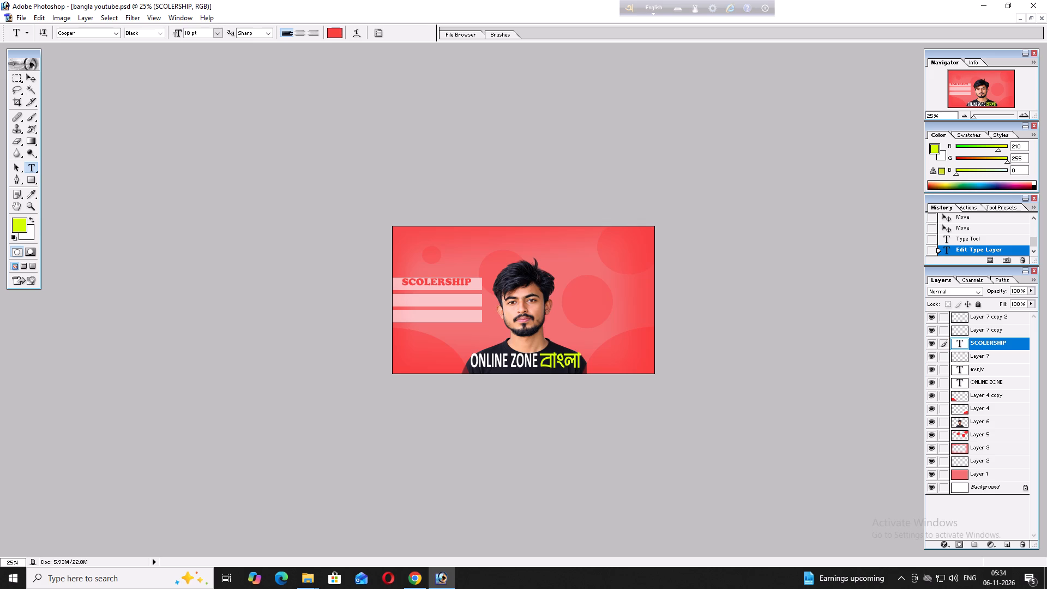
Nudge the red text slightly down and toward the canvas edge so it sits inside the top bar.
click(32, 74)
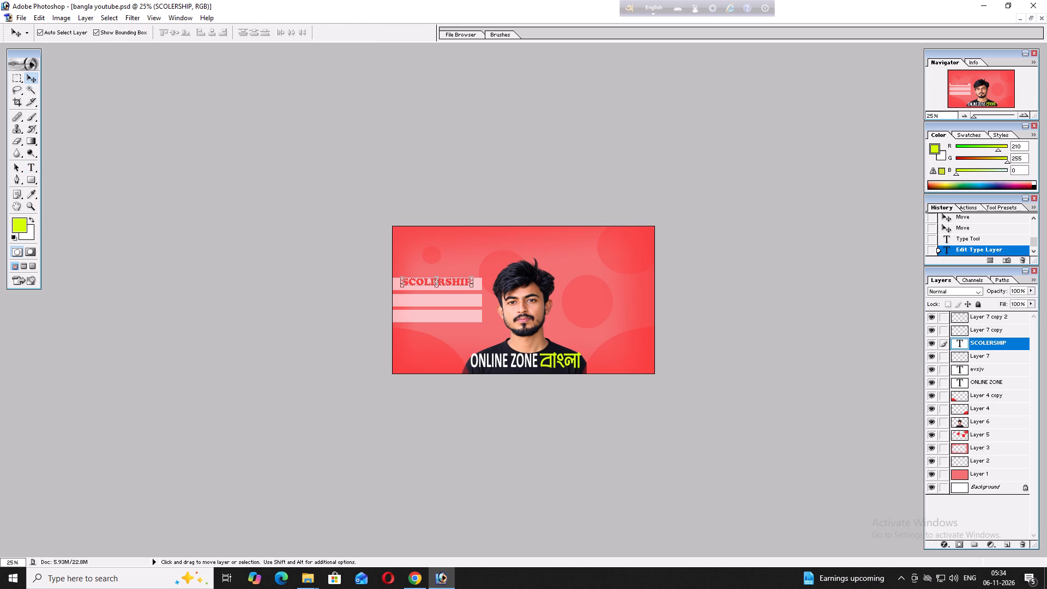
drag(454, 279, 454, 280)
drag(454, 280, 449, 281)
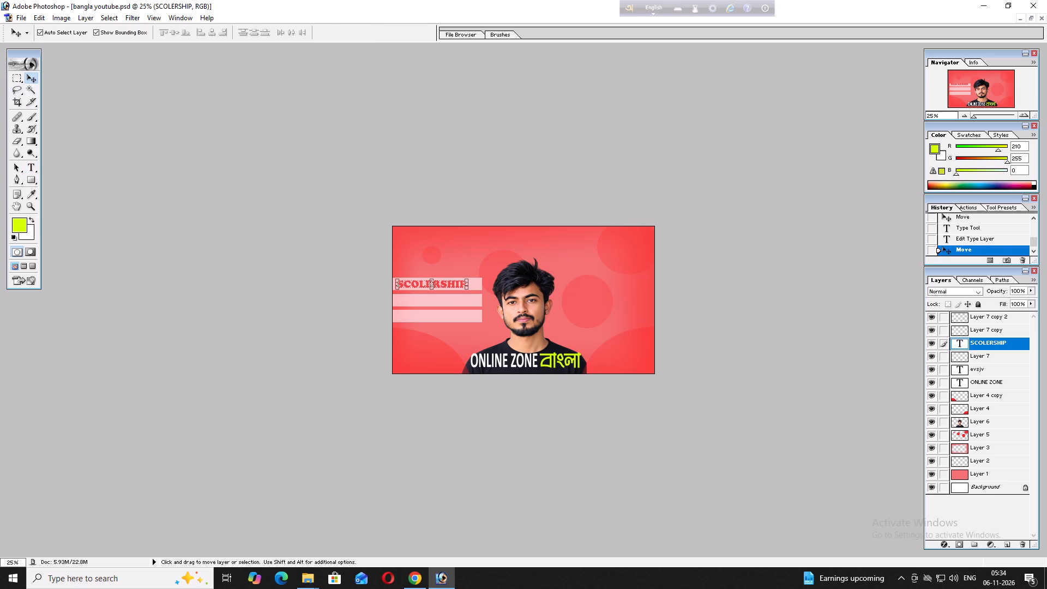
Insert an H after SC in the top bar's text, making it read SCHOLERSHIP.
click(553, 239)
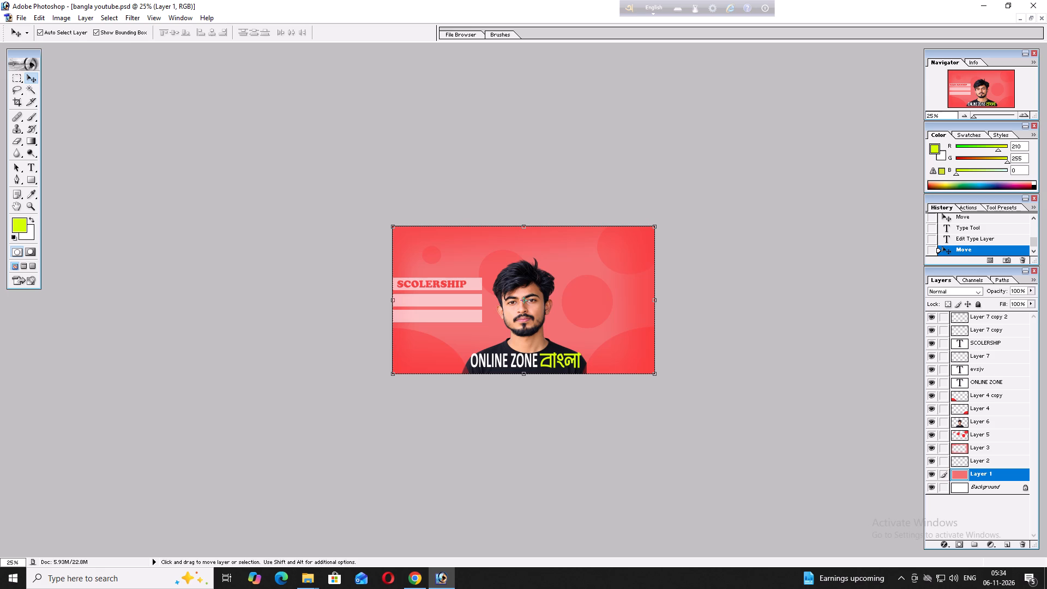
click(30, 166)
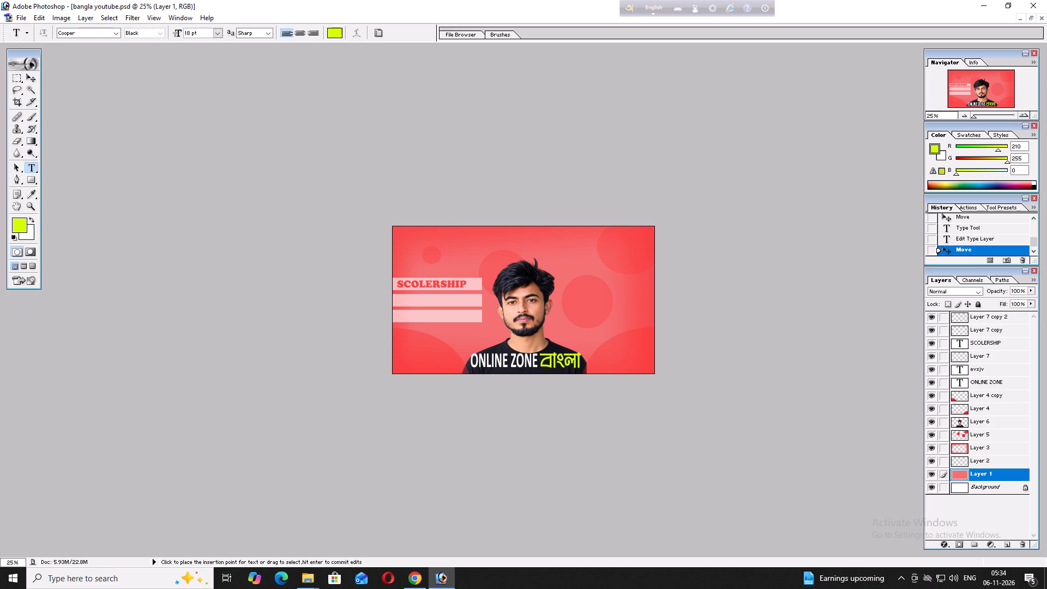
click(413, 286)
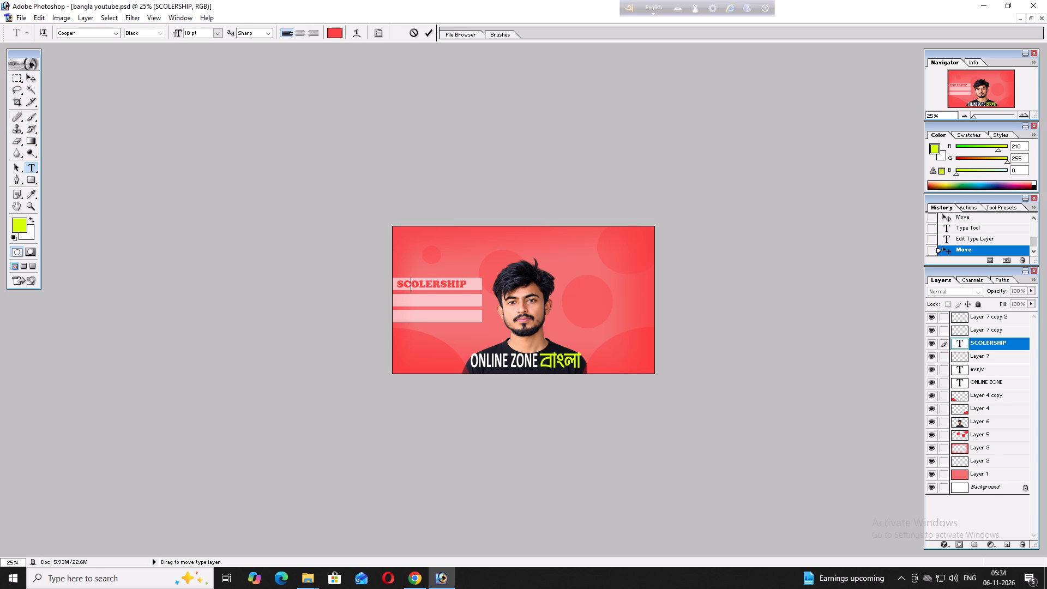
key(h)
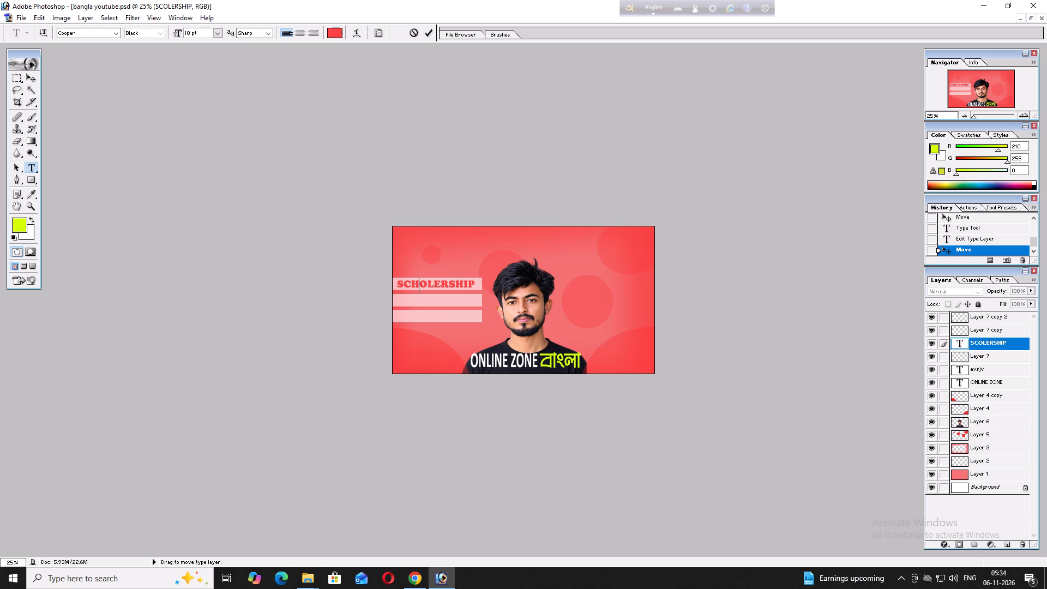
click(431, 33)
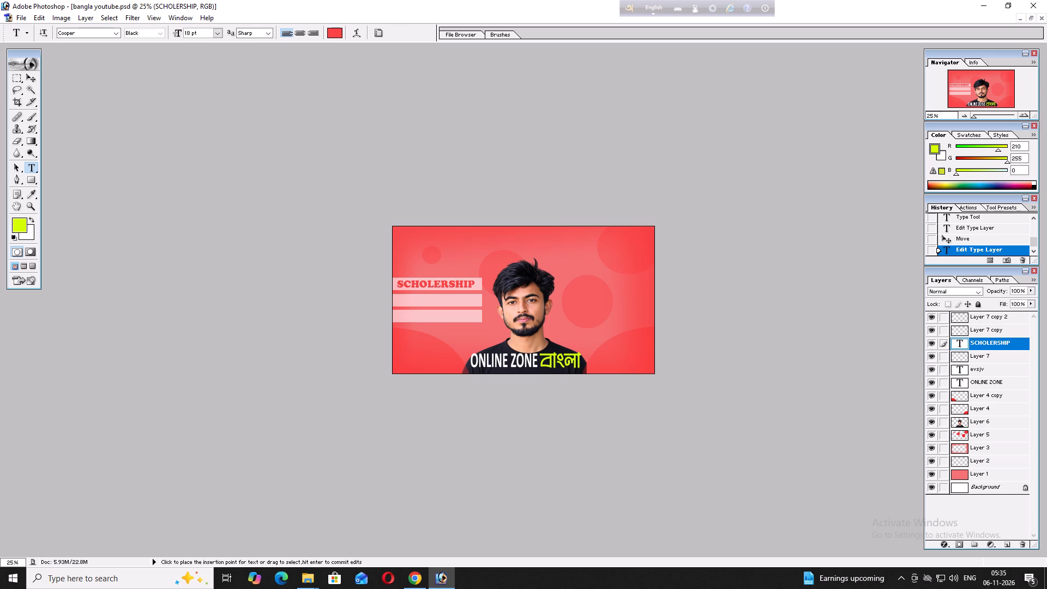
Move the SCHOLERSHIP text down from the top bar onto the third bar.
click(32, 76)
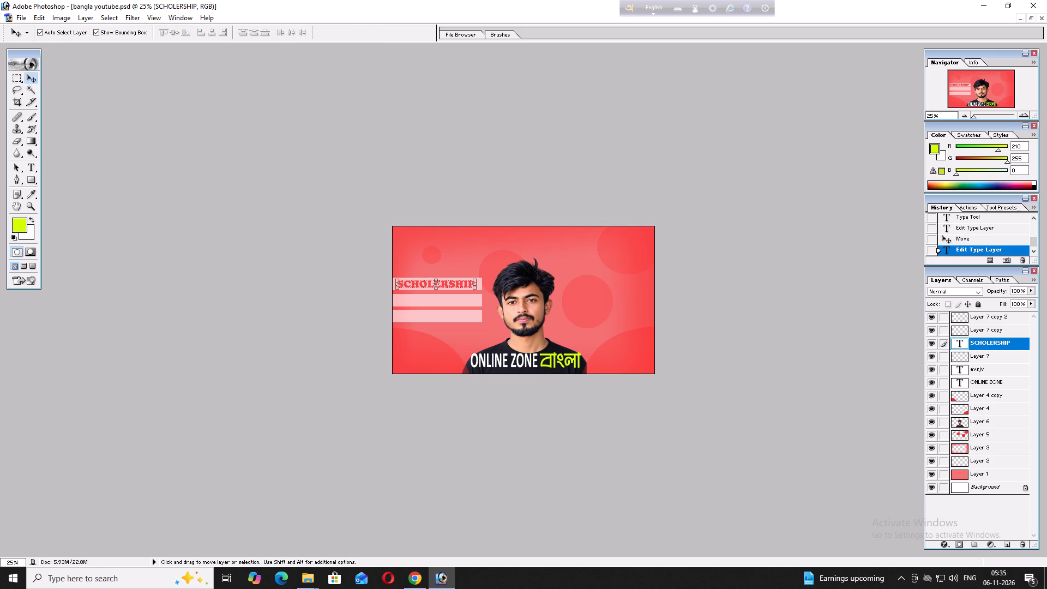
drag(456, 286, 450, 316)
Reorder the SCHOLERSHIP text layer to sit directly beneath Layer 7.
drag(998, 344, 998, 354)
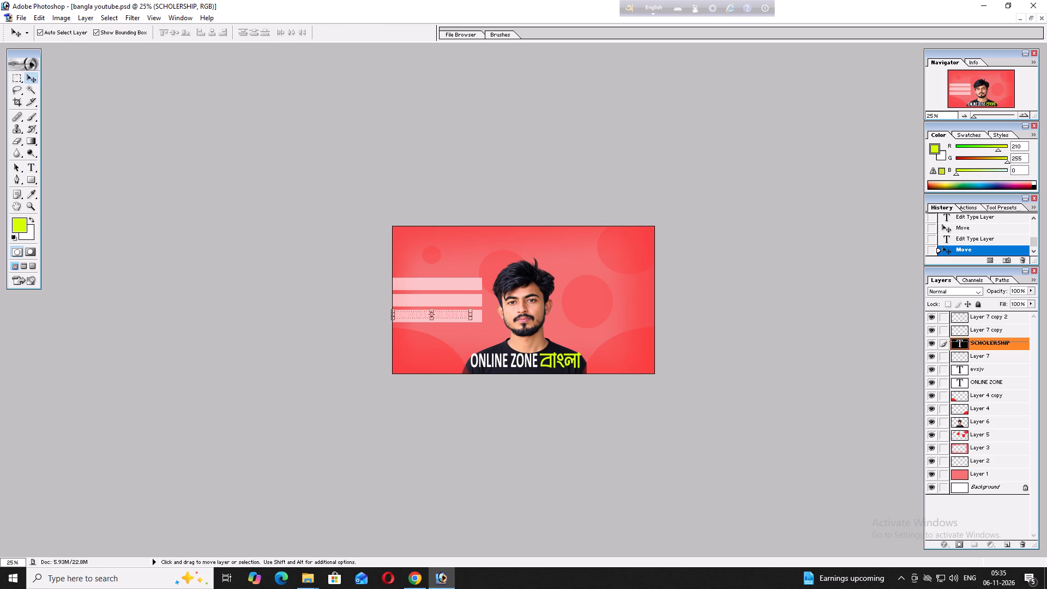
drag(998, 354, 998, 359)
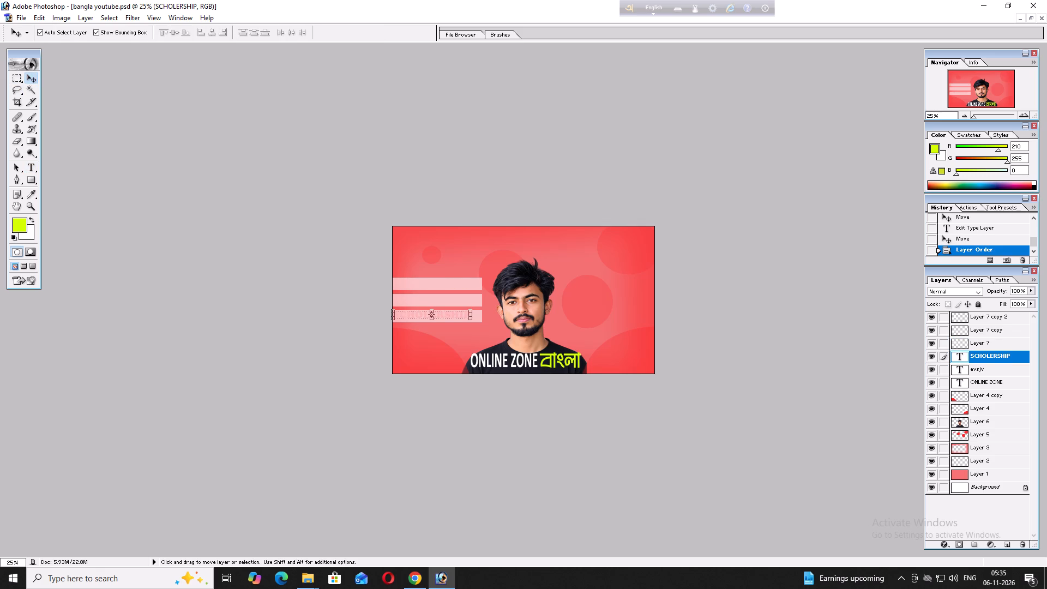
Hide and reshow Layer 2 to check what it contributes to the design.
click(1003, 344)
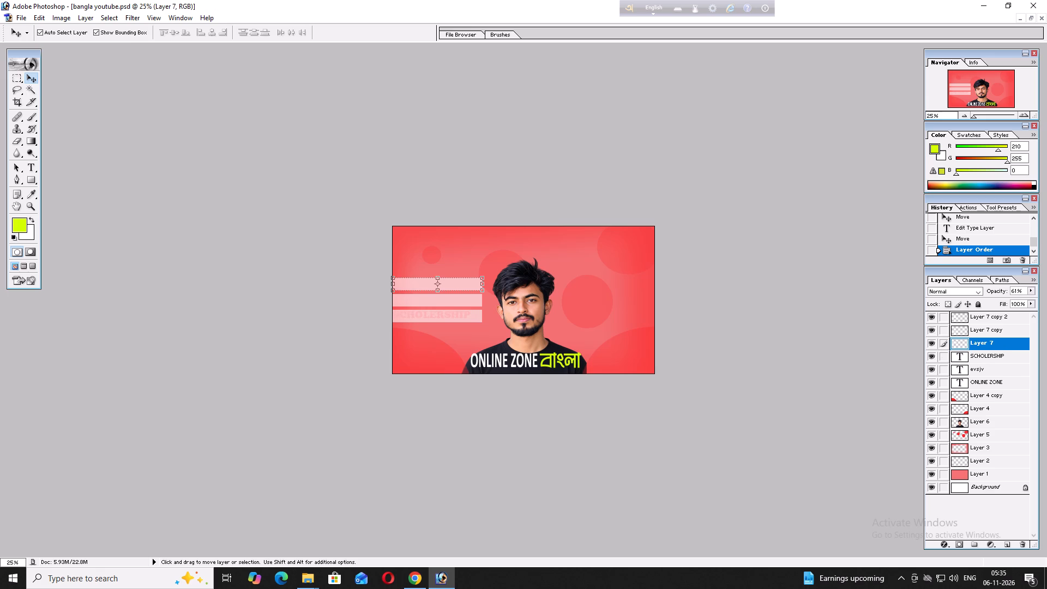
click(930, 461)
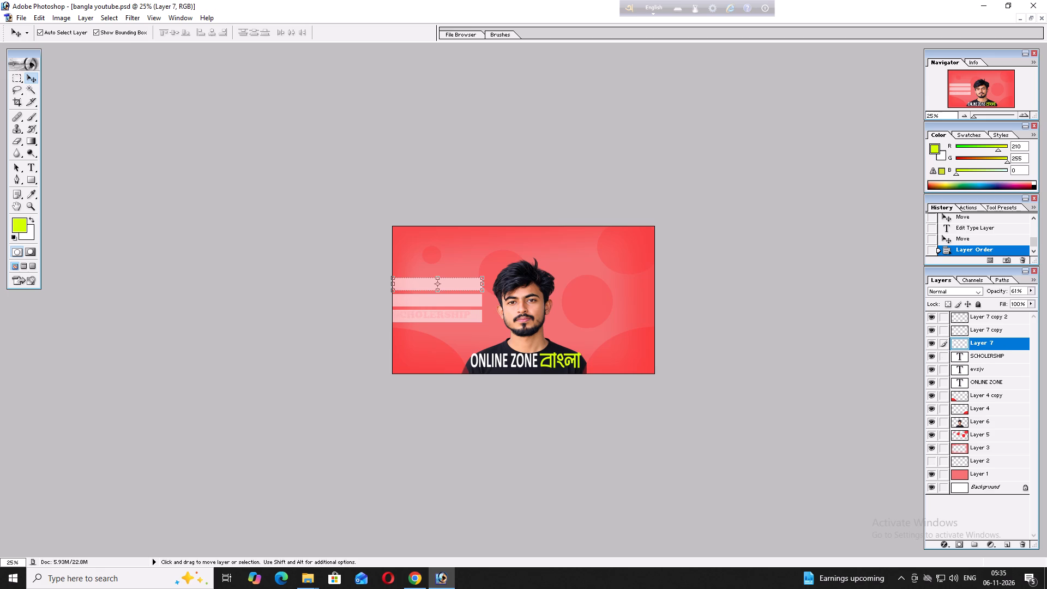
click(930, 461)
Reorder the SCHOLERSHIP text layer to the top of the stack, above Layer 7 and its two copies.
click(995, 355)
drag(995, 355, 995, 344)
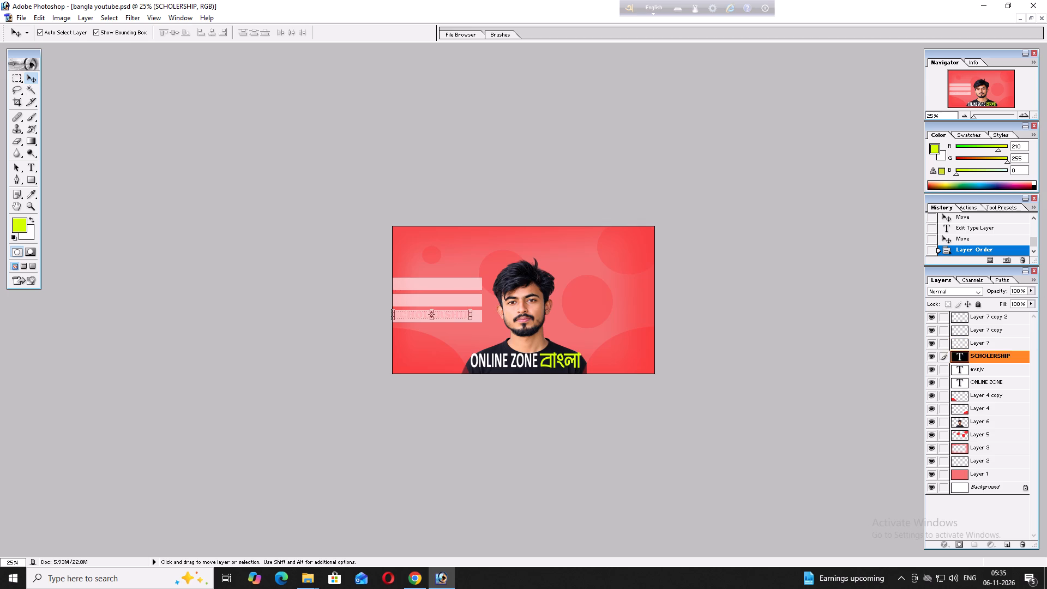
drag(995, 344, 995, 337)
drag(995, 337, 994, 326)
drag(1009, 328, 1008, 309)
drag(1006, 328, 1006, 345)
drag(1000, 316, 1000, 338)
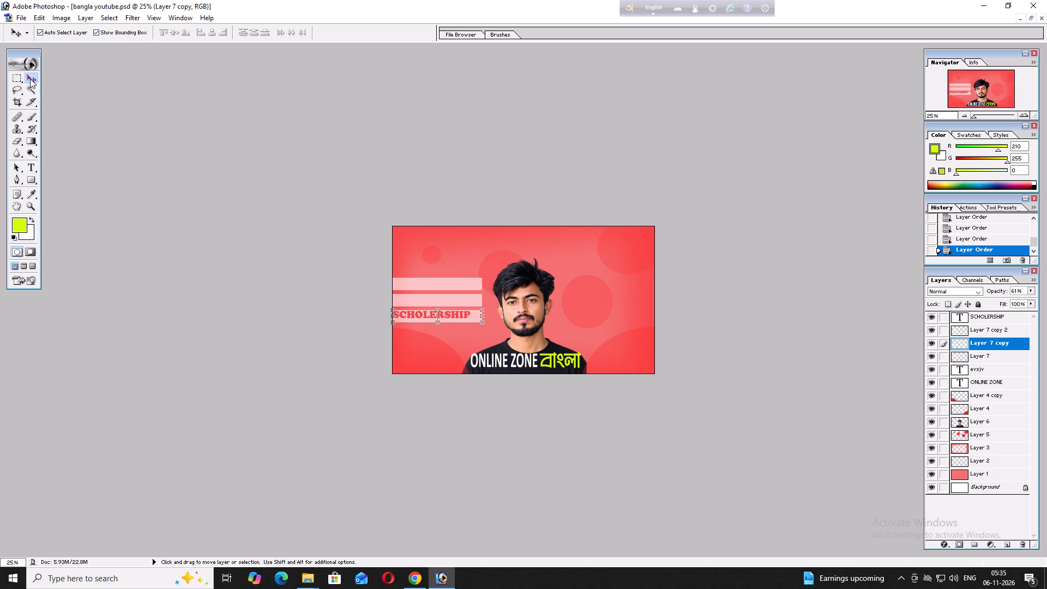
Nudge the SCHOLERSHIP text slightly right and down inside the third bar.
click(457, 318)
click(458, 317)
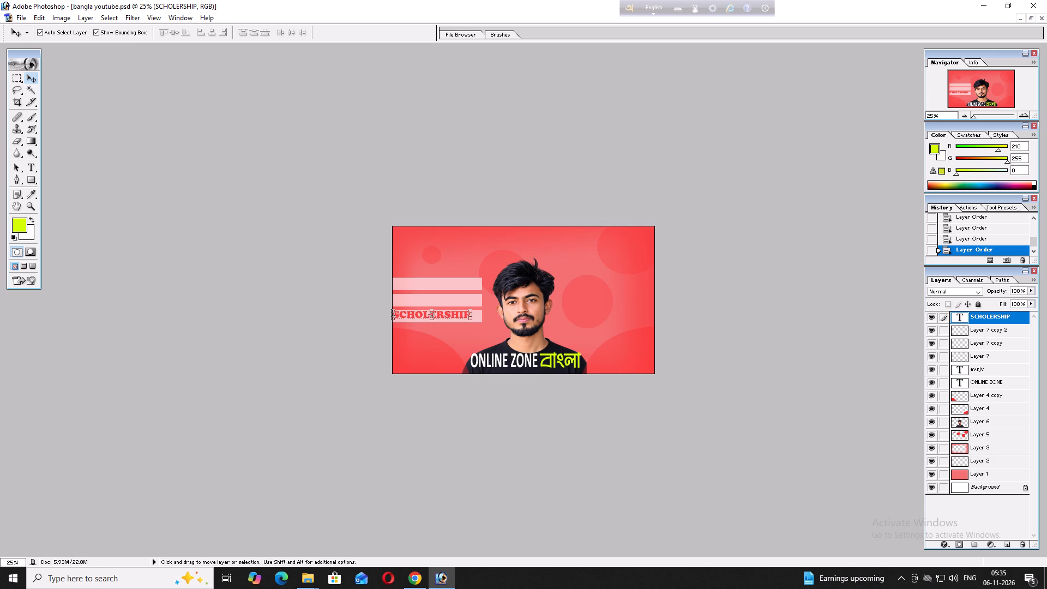
key(Right)
key(Right)
key(Down)
key(Down)
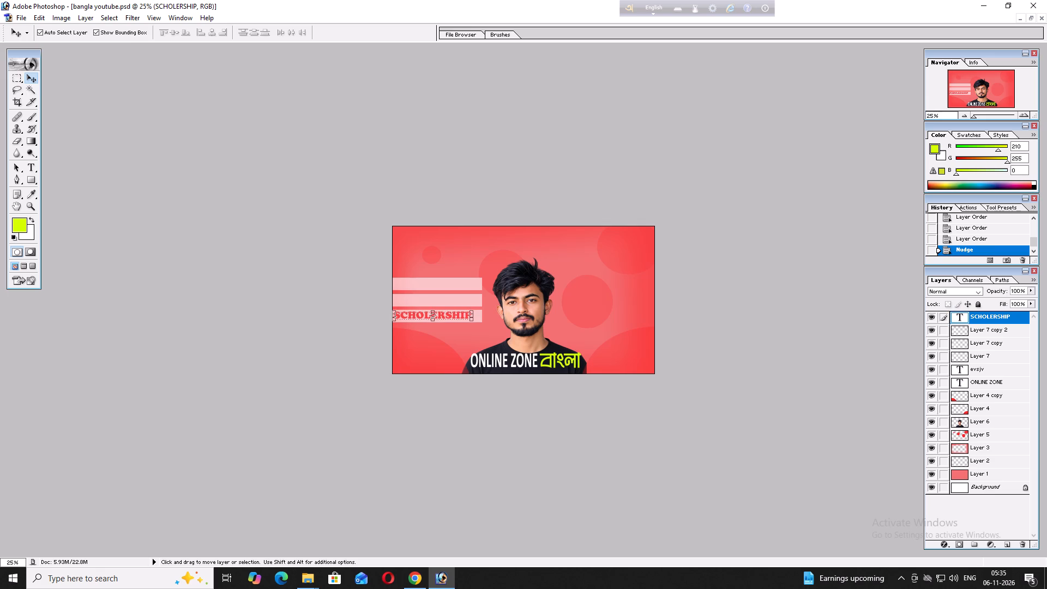
key(Right)
Add the red text EDUCATION on the top bar and nudge it down to sit inside the bar.
click(15, 78)
click(184, 181)
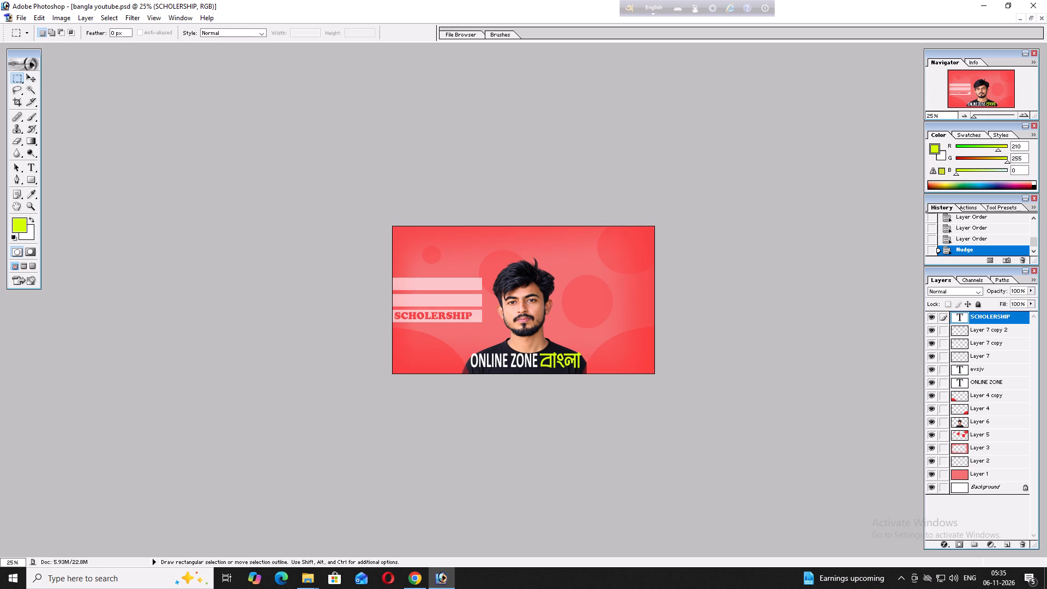
click(31, 168)
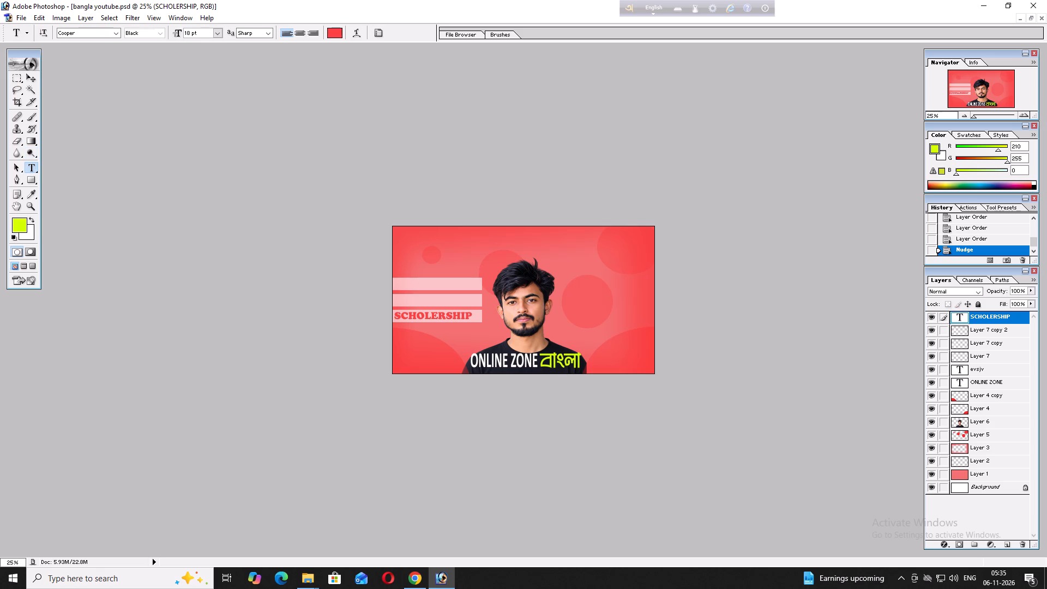
click(396, 285)
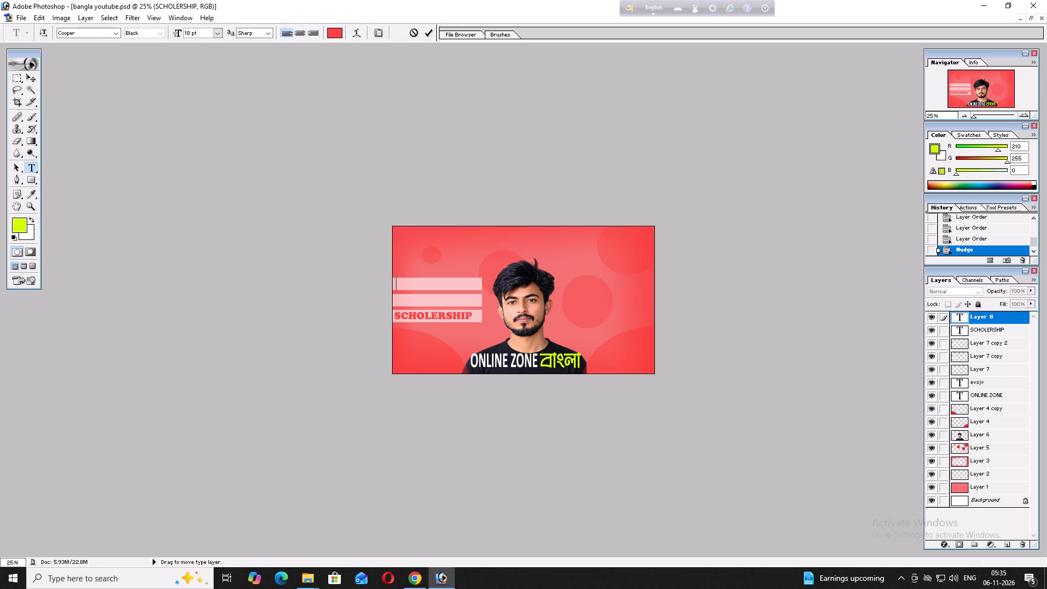
text(EDU)
text(CAR)
key(BackSpace)
text(TIO)
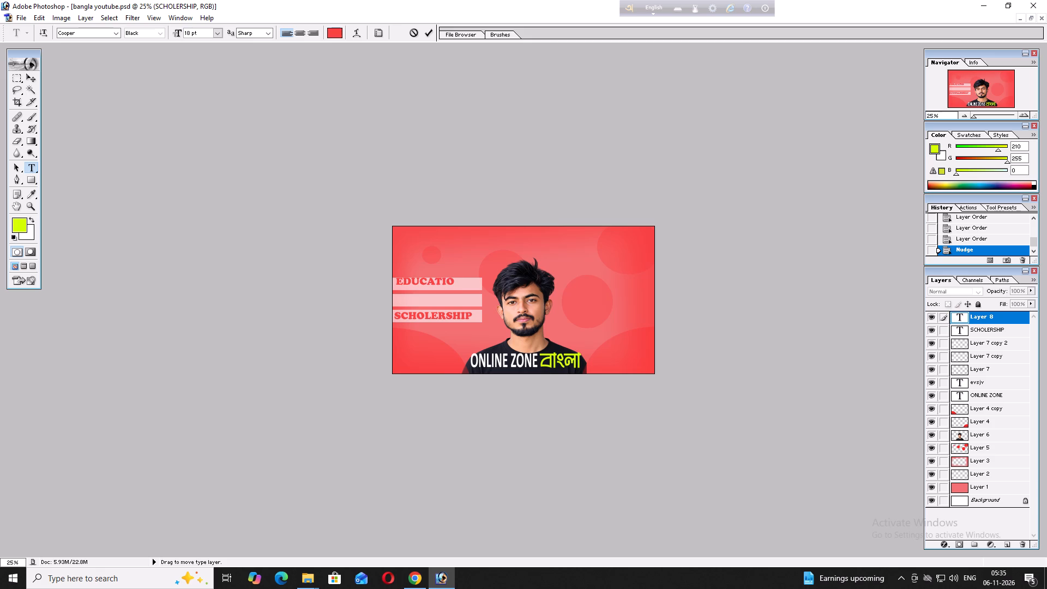
key(n)
click(425, 29)
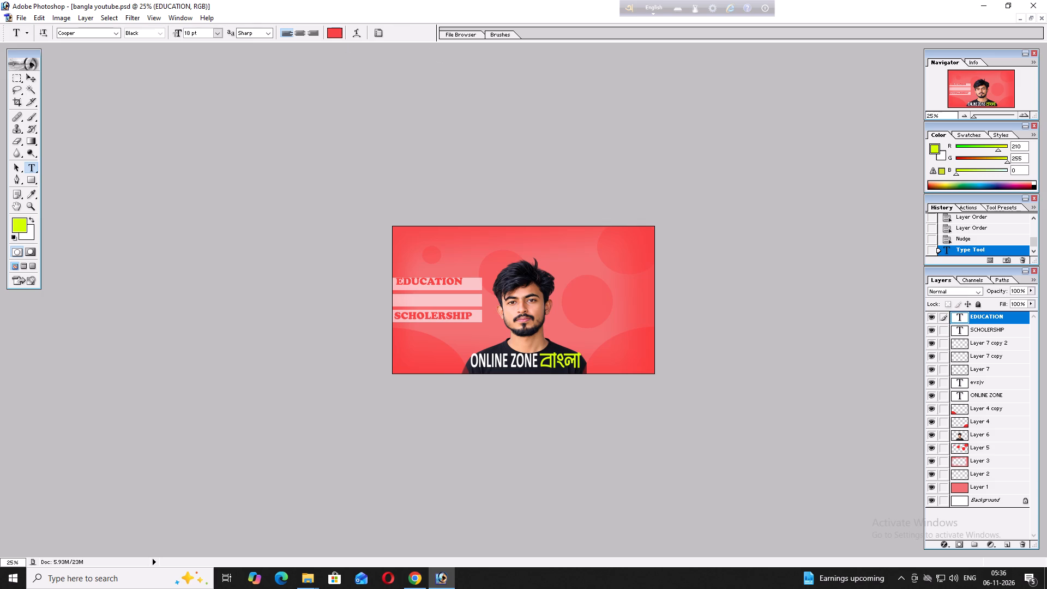
click(26, 75)
key(Down)
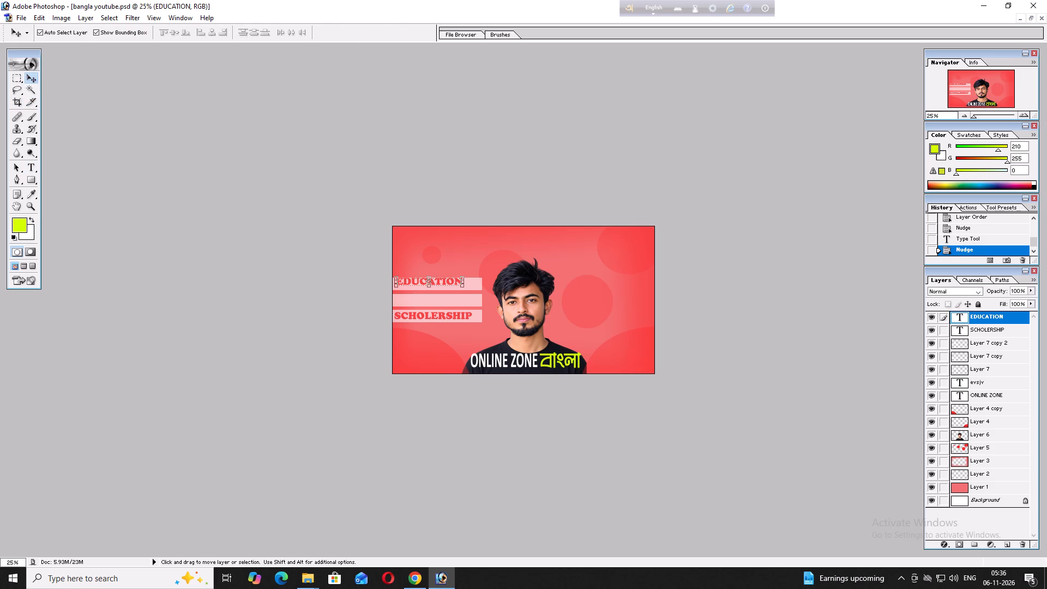
key(Down)
key(Down)
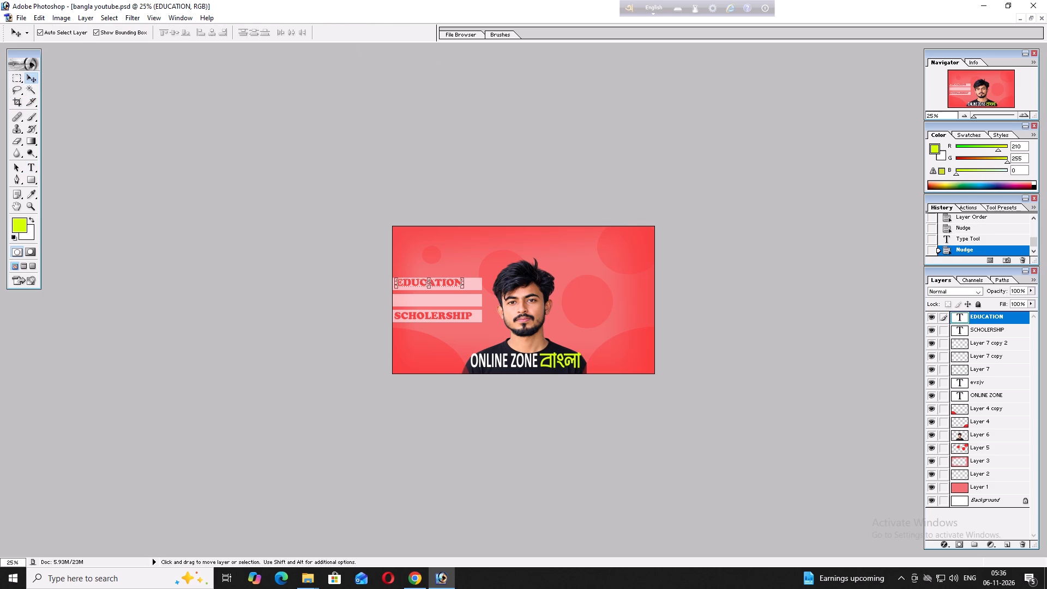
Add the red text EARNING on the middle bar and nudge it slightly down and left.
click(26, 164)
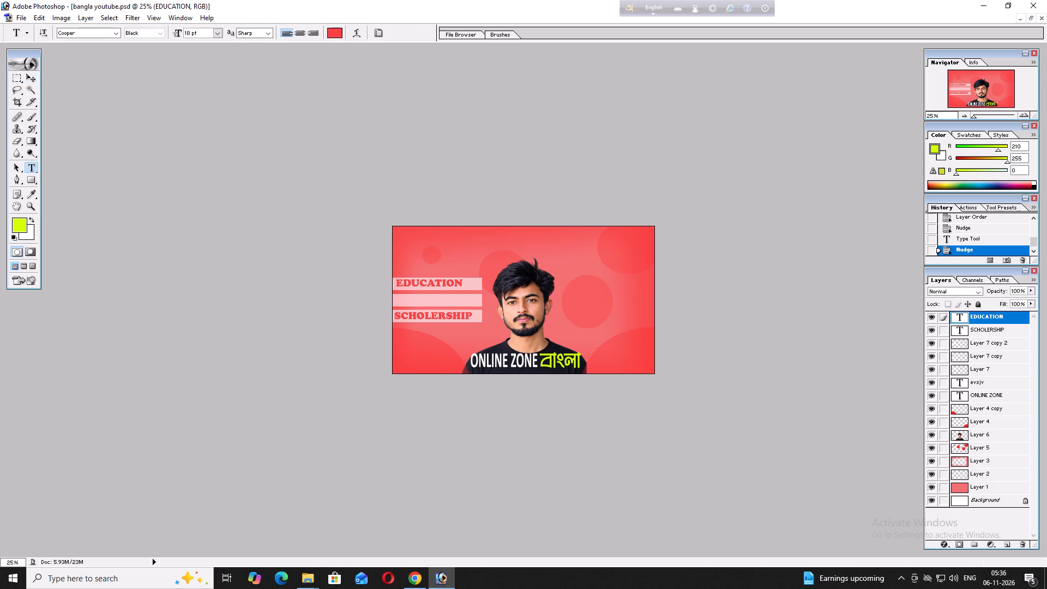
click(398, 302)
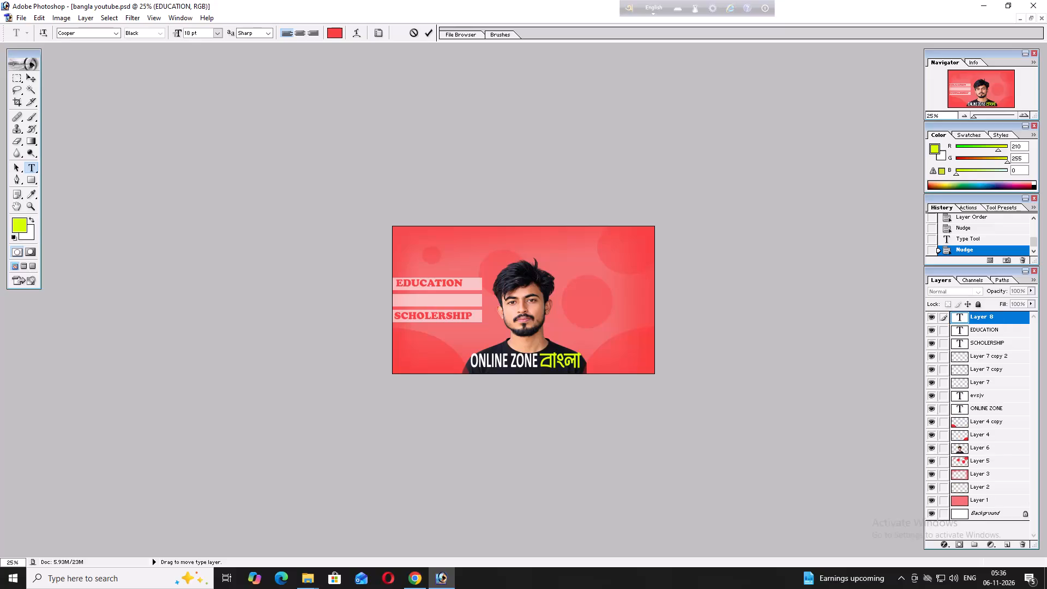
text(EARNING)
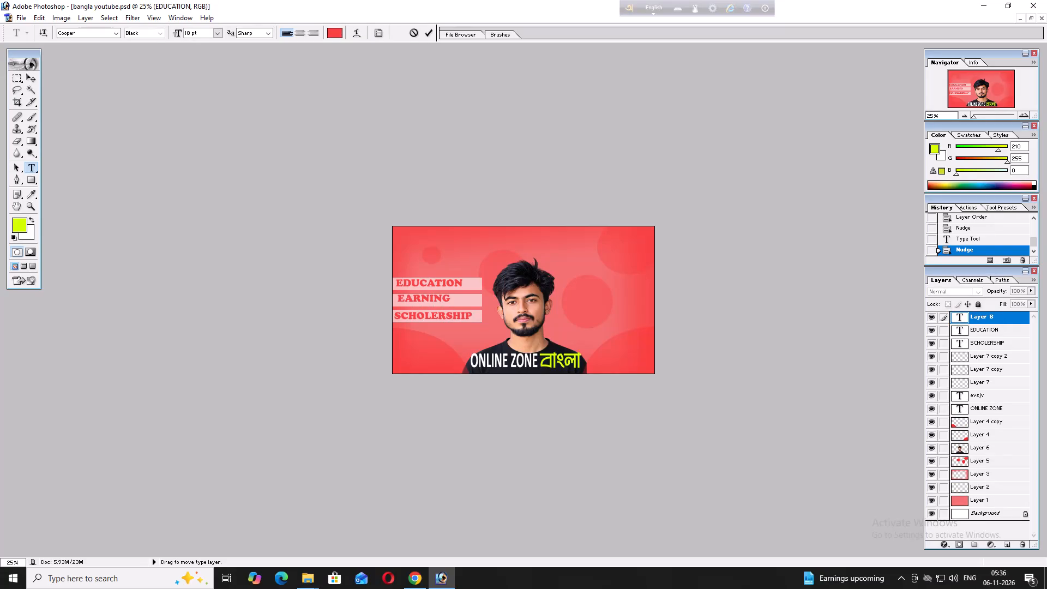
click(425, 31)
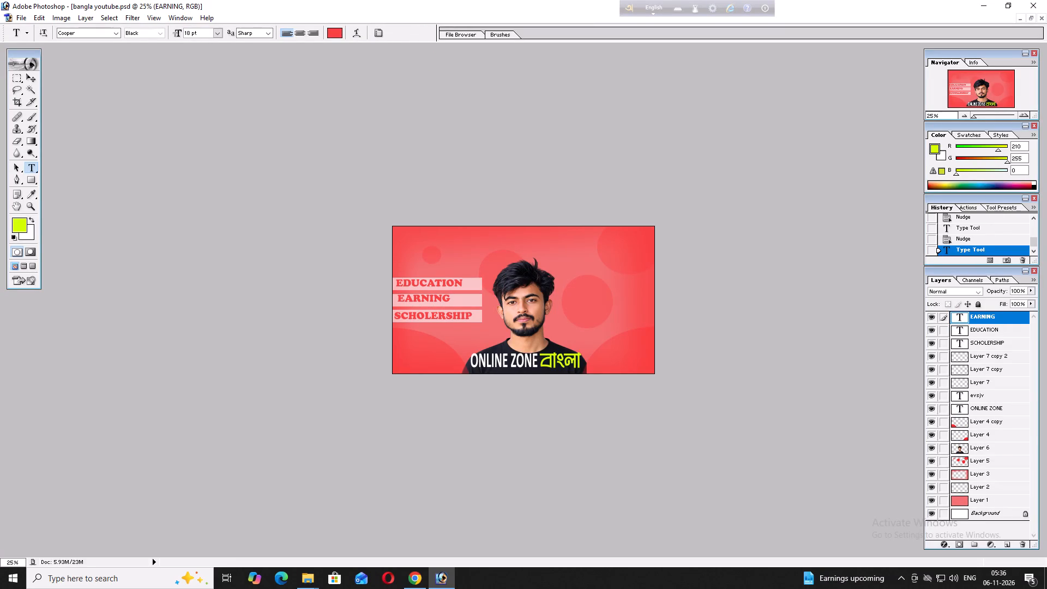
click(33, 76)
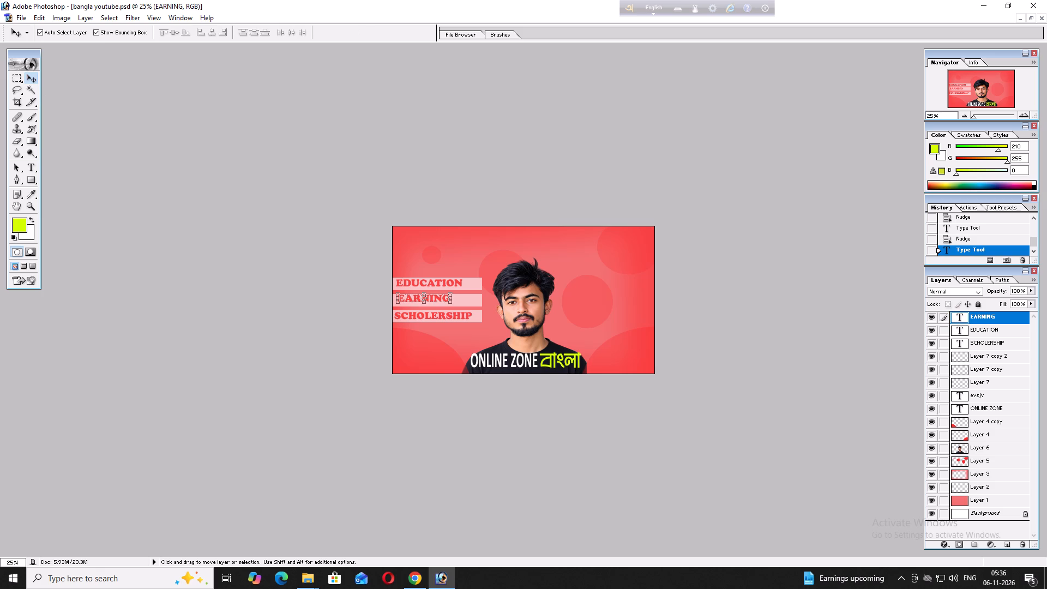
key(Down)
key(Down)
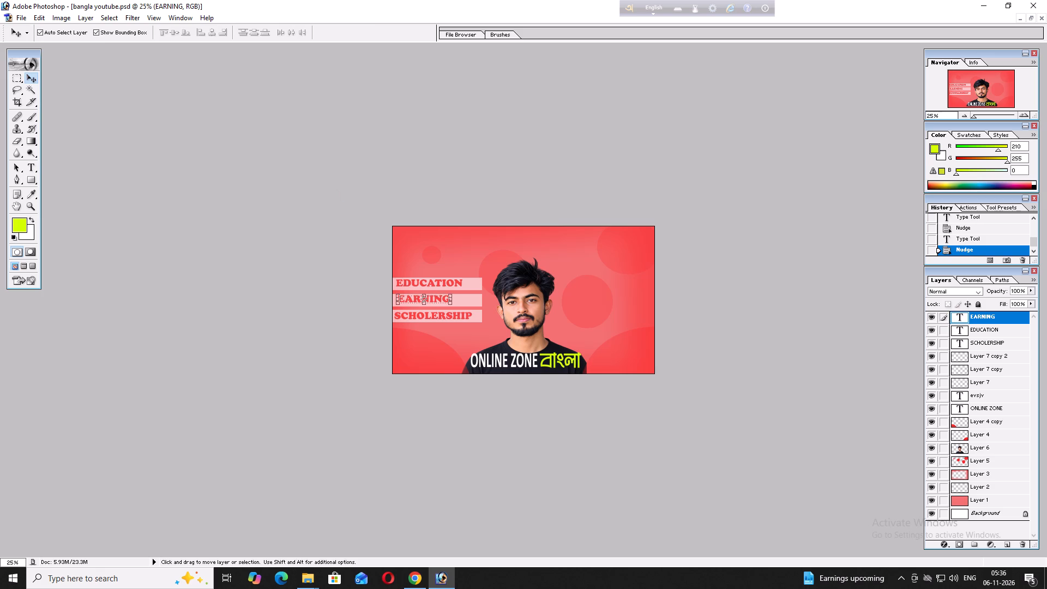
key(Left)
key(Left)
Replace the SCHOLERSHIP text on the third bar with TIPS & TRICKS.
click(31, 161)
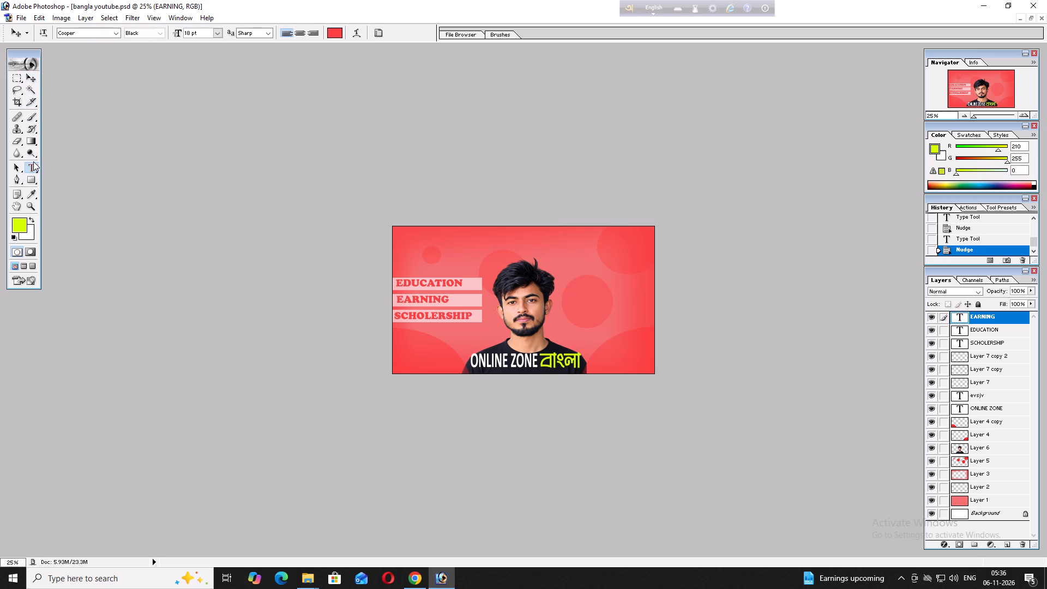
click(470, 317)
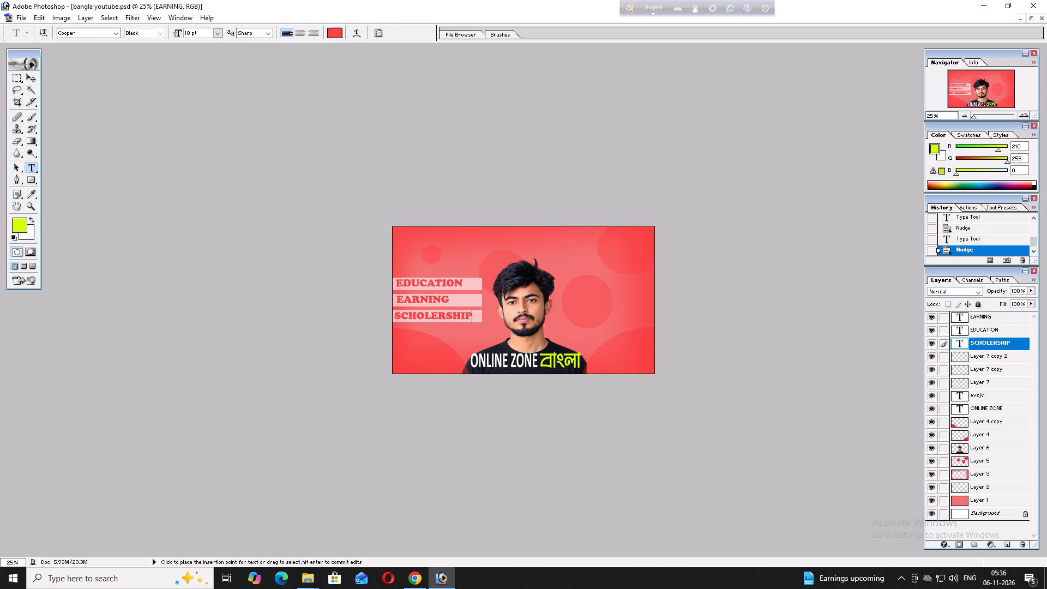
key(BackSpace)
key(BackSpace)
key(BackSpace)
key(BackSpace)
key(BackSpace)
key(BackSpace)
key(BackSpace)
key(BackSpace)
key(BackSpace)
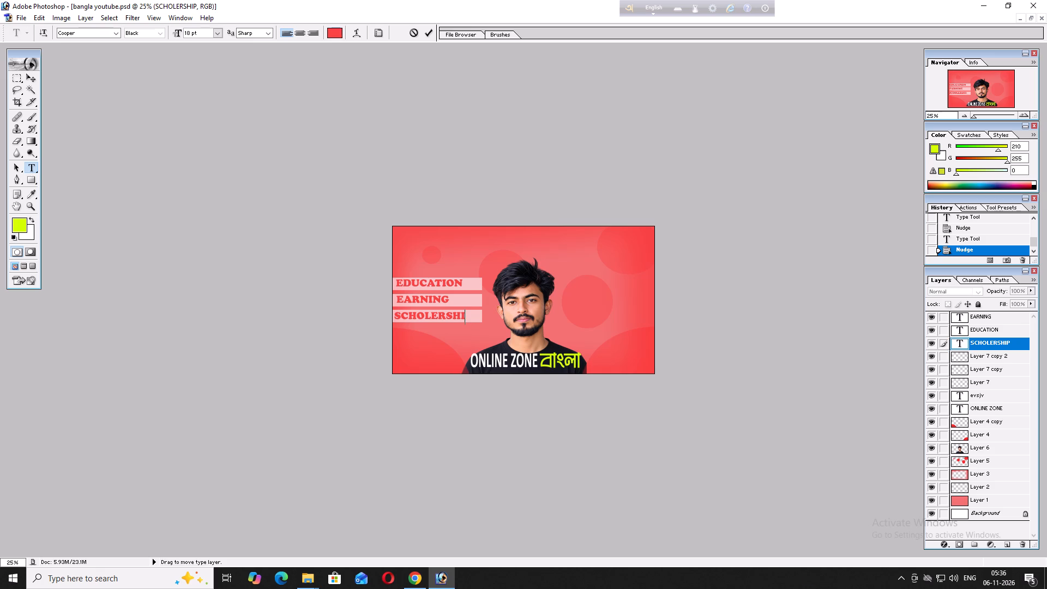
key(BackSpace)
key(BackSpace)
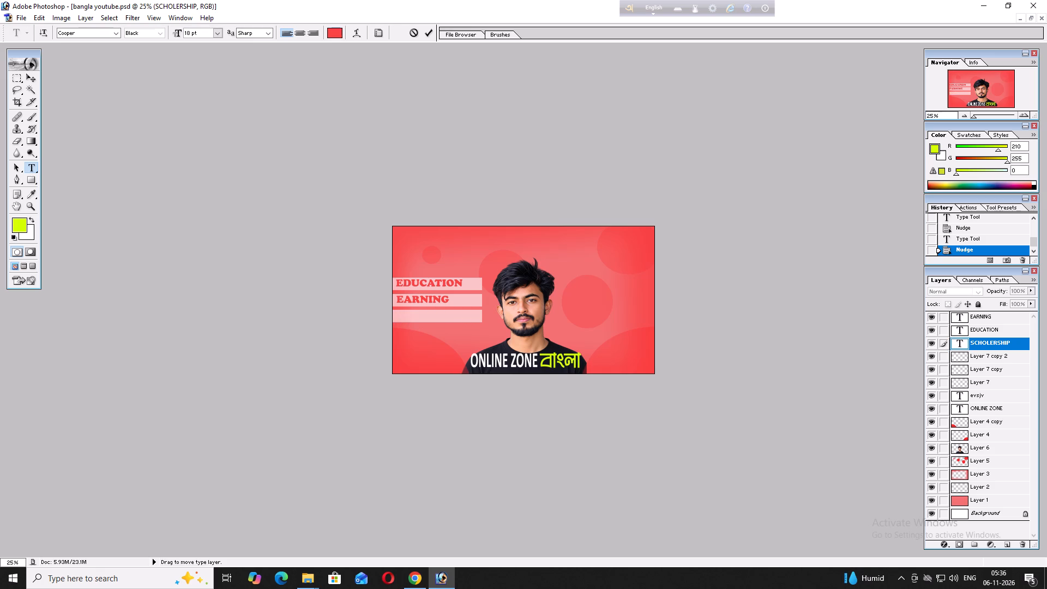
text(TIPS)
key(shift+at)
key(BackSpace)
key(space)
key(shift+ampersand)
key(space)
text(TRICKS)
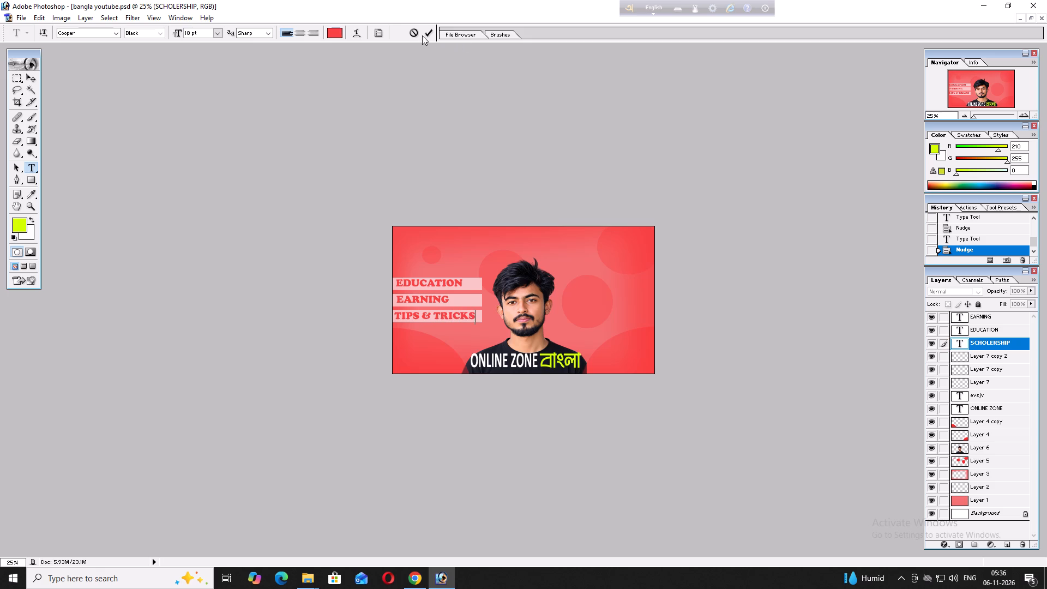
click(425, 33)
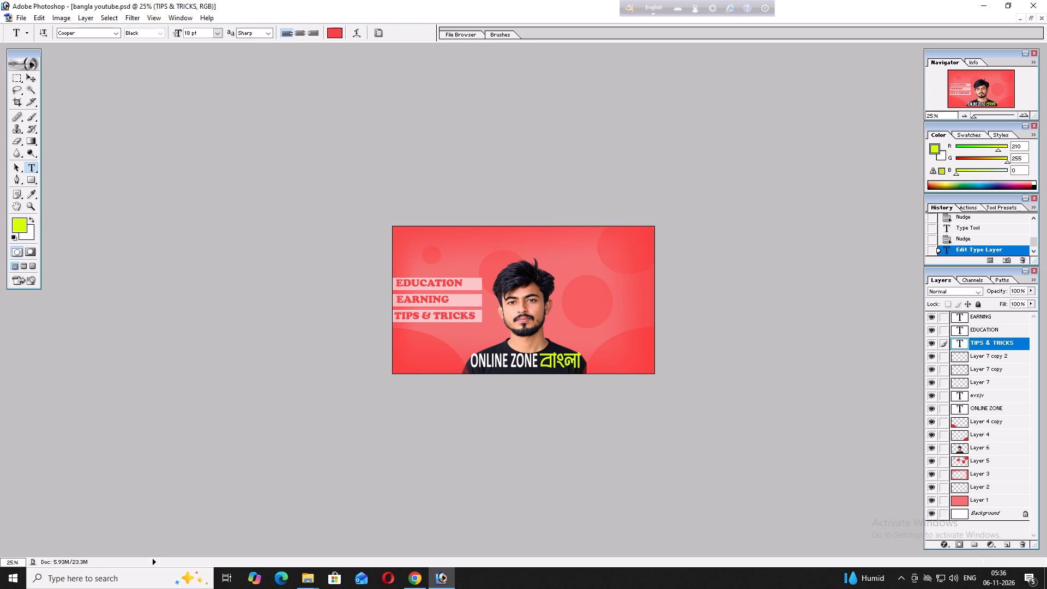
Move the TIPS & TRICKS text up from the third bar onto the top bar.
click(34, 79)
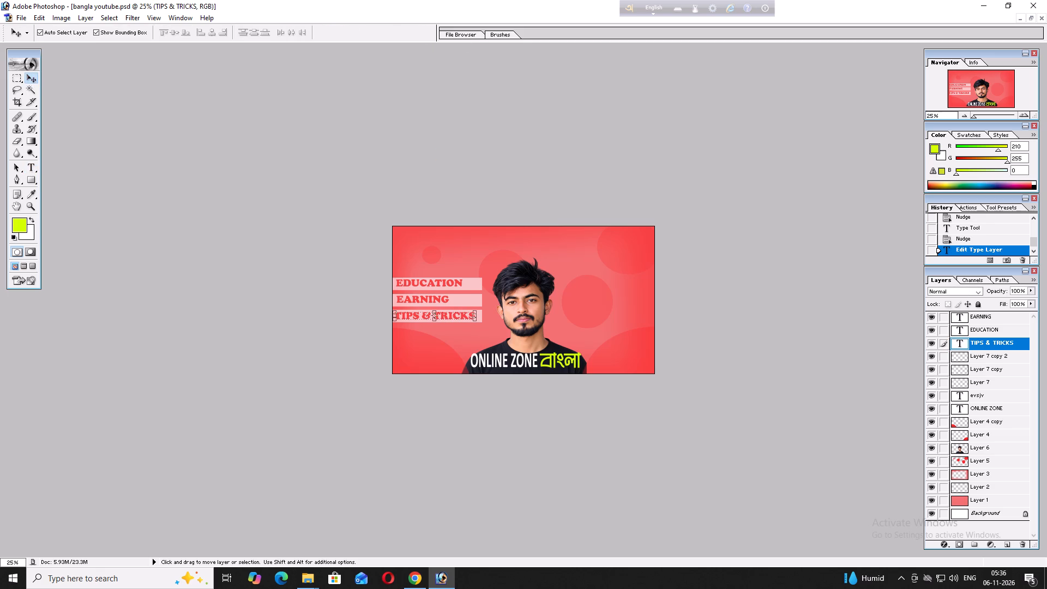
drag(464, 318, 464, 285)
Move the EDUCATION text down from the top bar onto the middle bar.
click(994, 330)
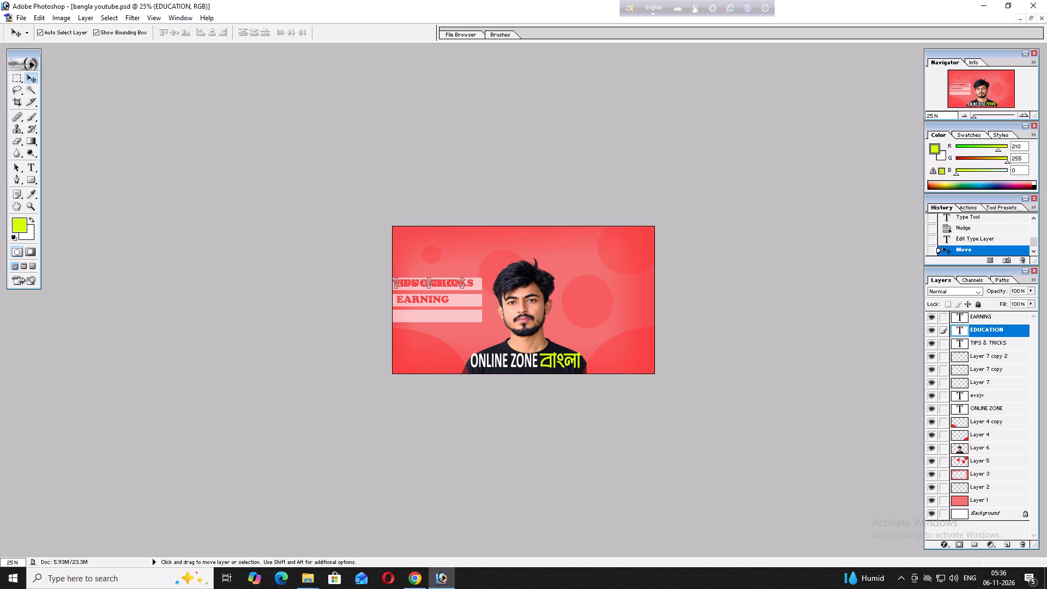
drag(446, 284, 448, 297)
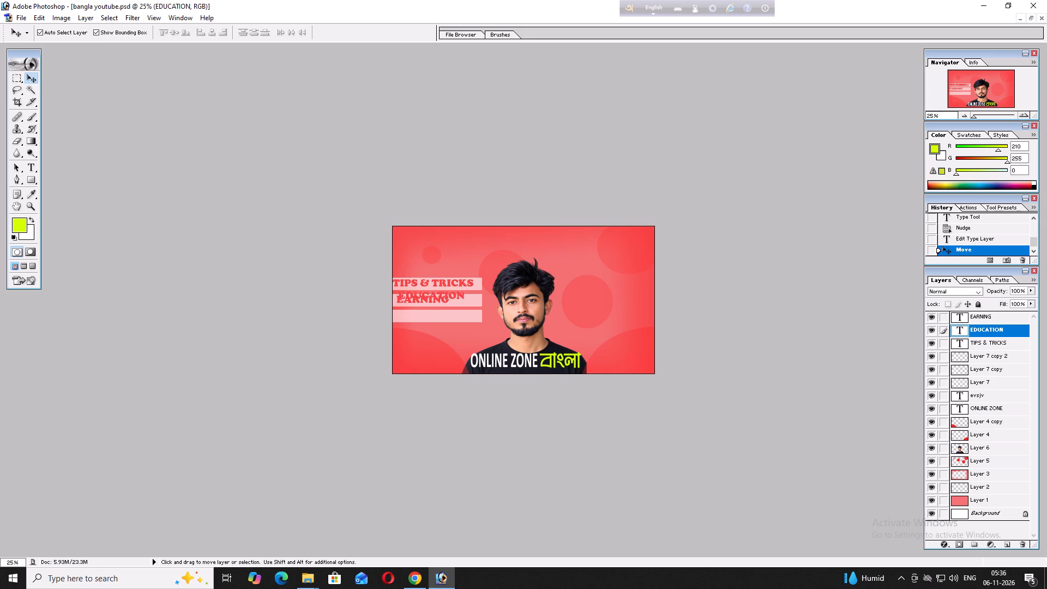
drag(448, 297, 445, 300)
Move the EARNING text down from the middle bar onto the third bar, slightly inset from the bar's left end.
click(998, 314)
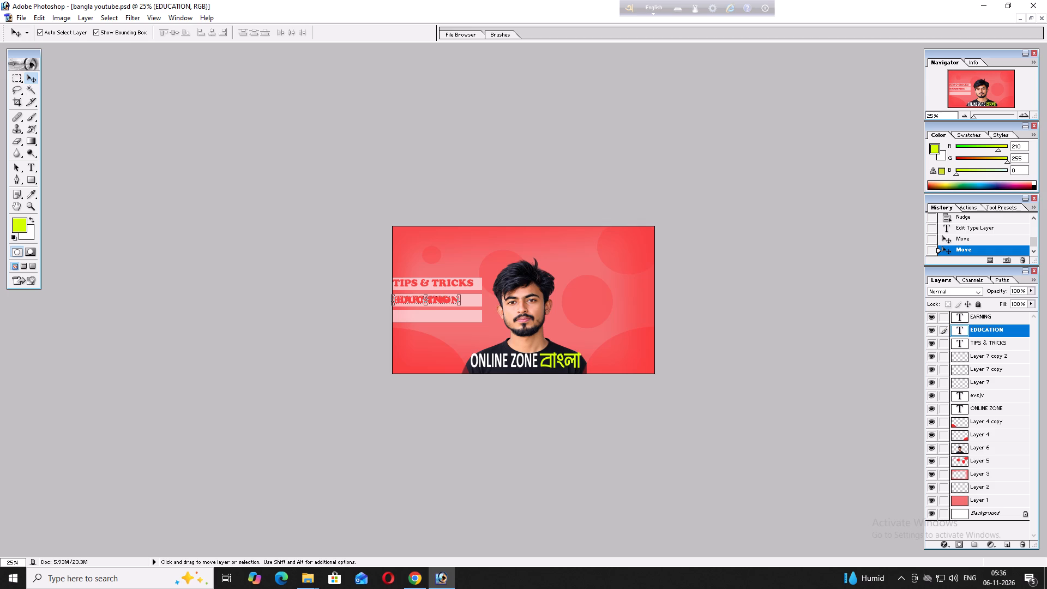
drag(434, 301, 442, 317)
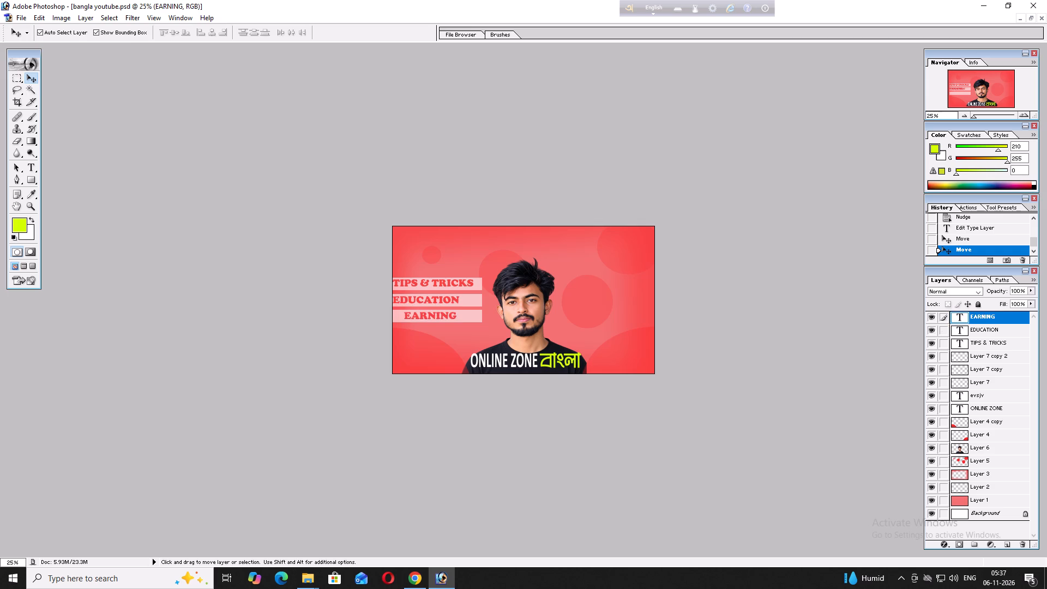
drag(442, 317, 437, 318)
drag(437, 318, 436, 318)
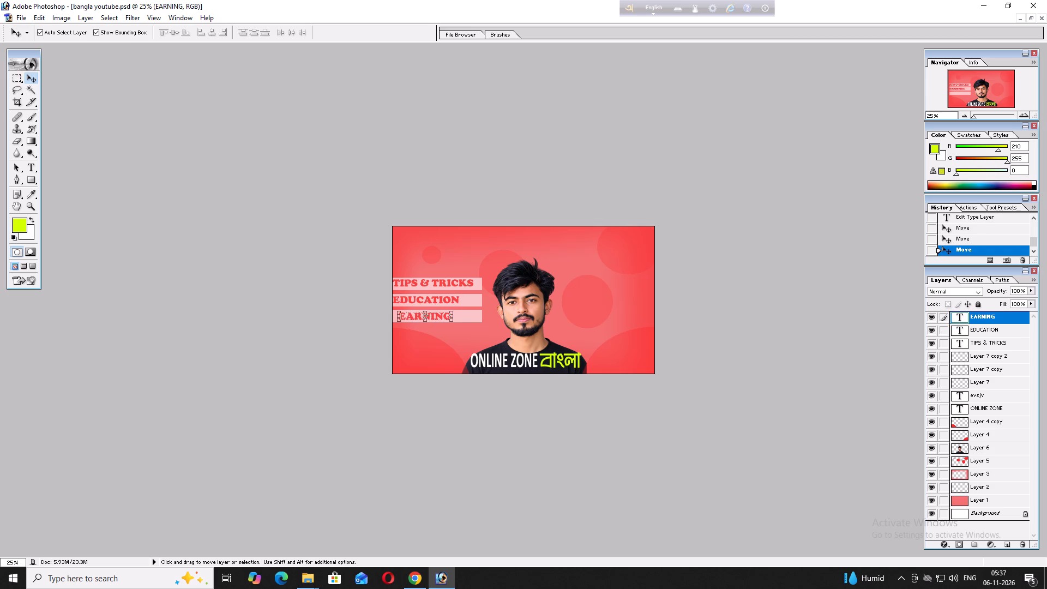
Nudge the EDUCATION text right along the middle bar to line up its left edge with EARNING.
click(1004, 333)
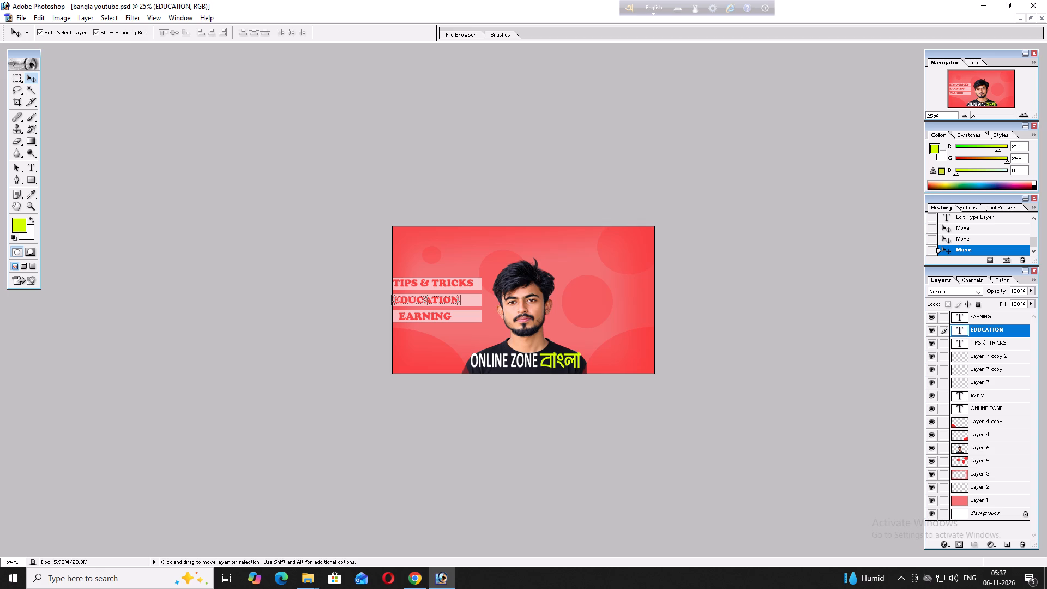
key(Right)
key(Right)
key(Right)
key(Right)
key(Right)
key(Right)
key(Right)
key(Right)
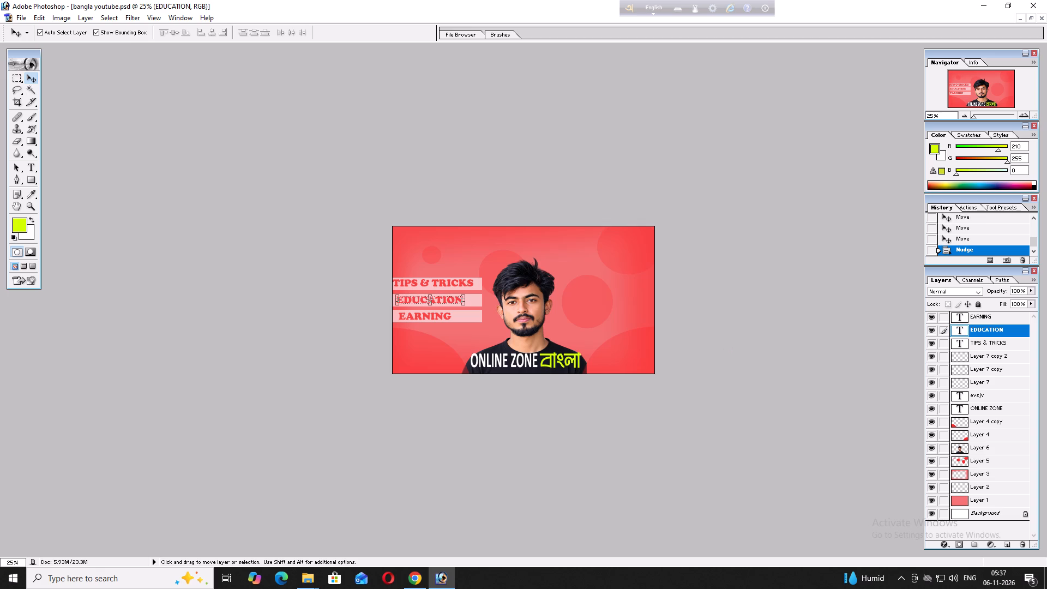
key(Right)
key(Right)
key(Right)
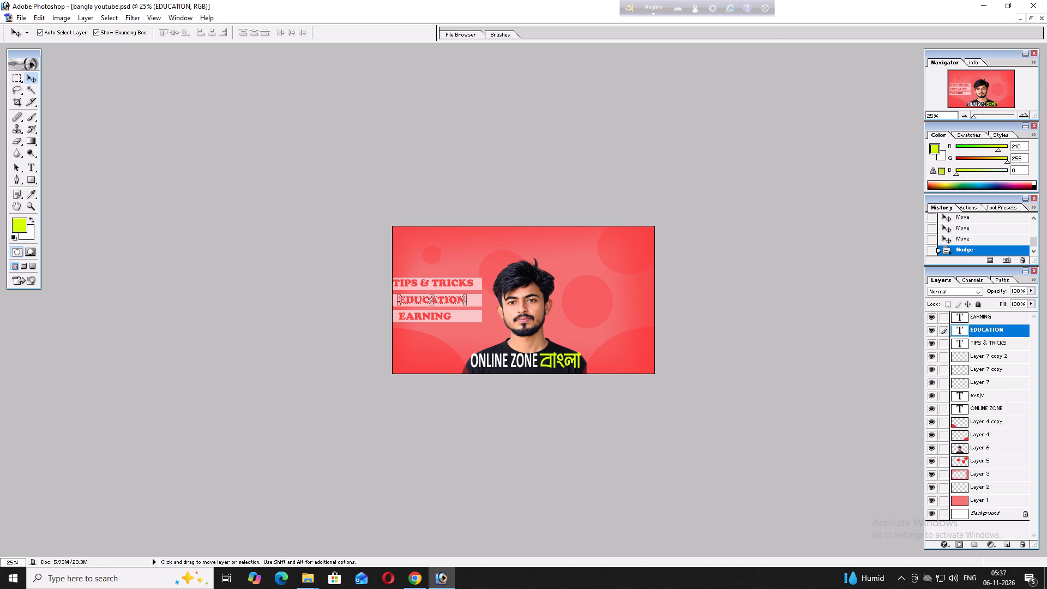
Nudge the TIPS & TRICKS text right along the top bar to line up its left edge with EDUCATION and EARNING.
click(996, 344)
key(Right)
key(Right)
key(Right)
key(Right)
key(Right)
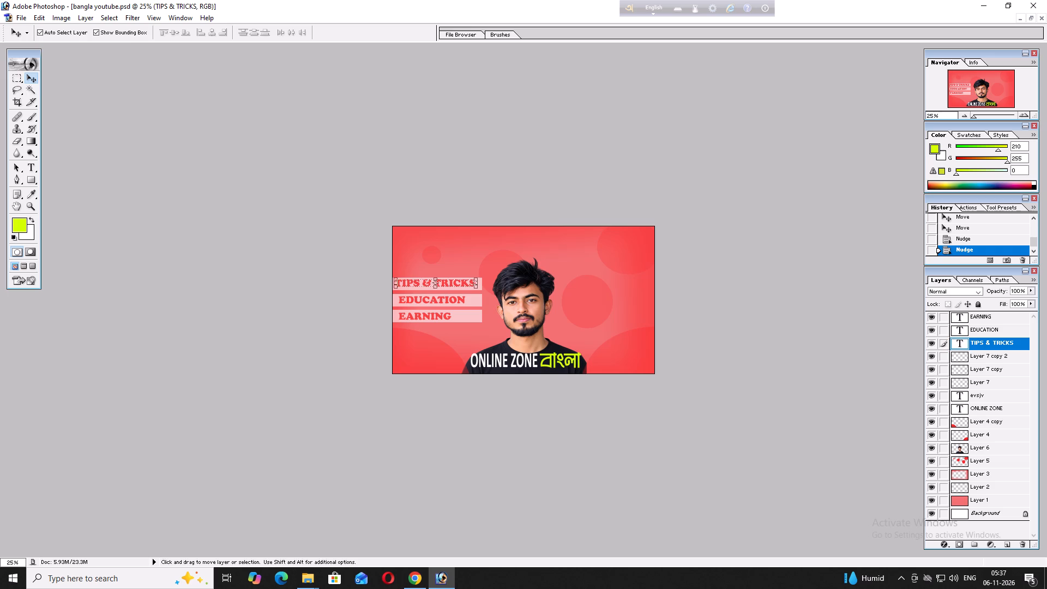
key(Right)
key(Right)
key(Right)
key(Right)
key(Right)
key(Right)
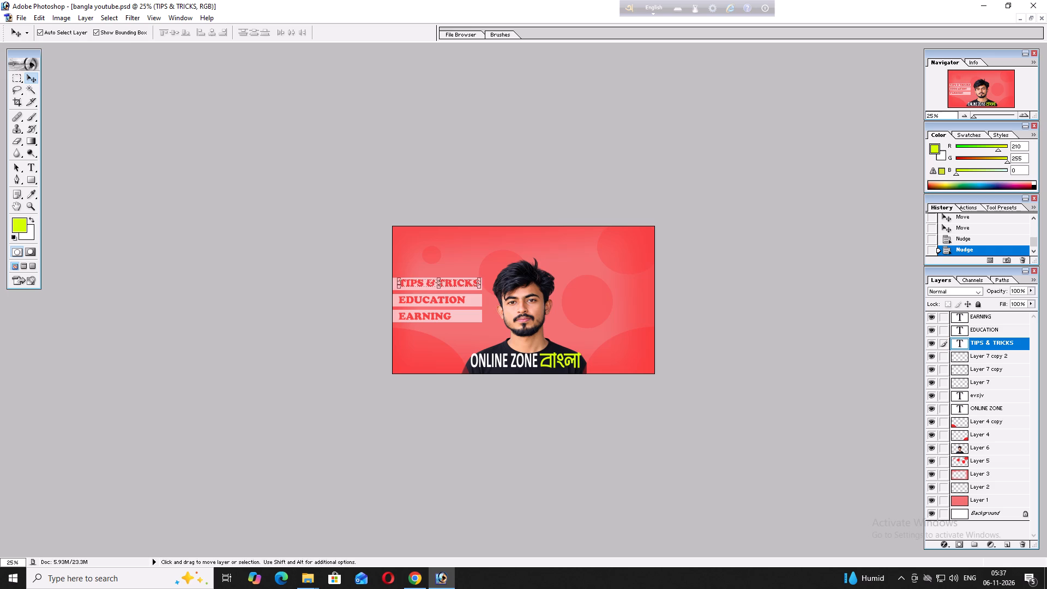
key(Right)
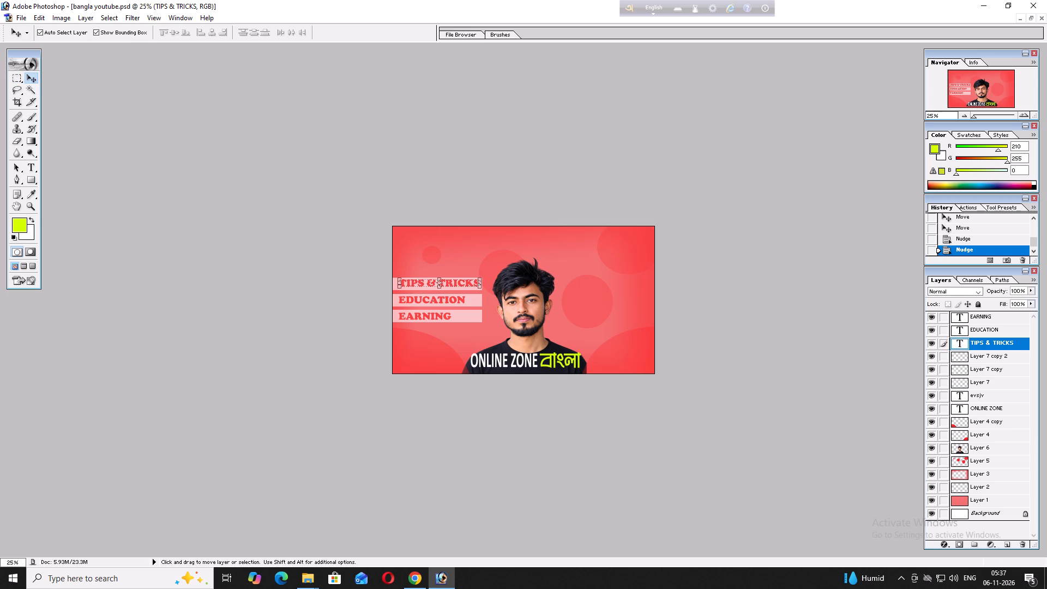
Reposition the TIPS & TRICKS text slightly left and lower to centre it within the top bar.
click(455, 282)
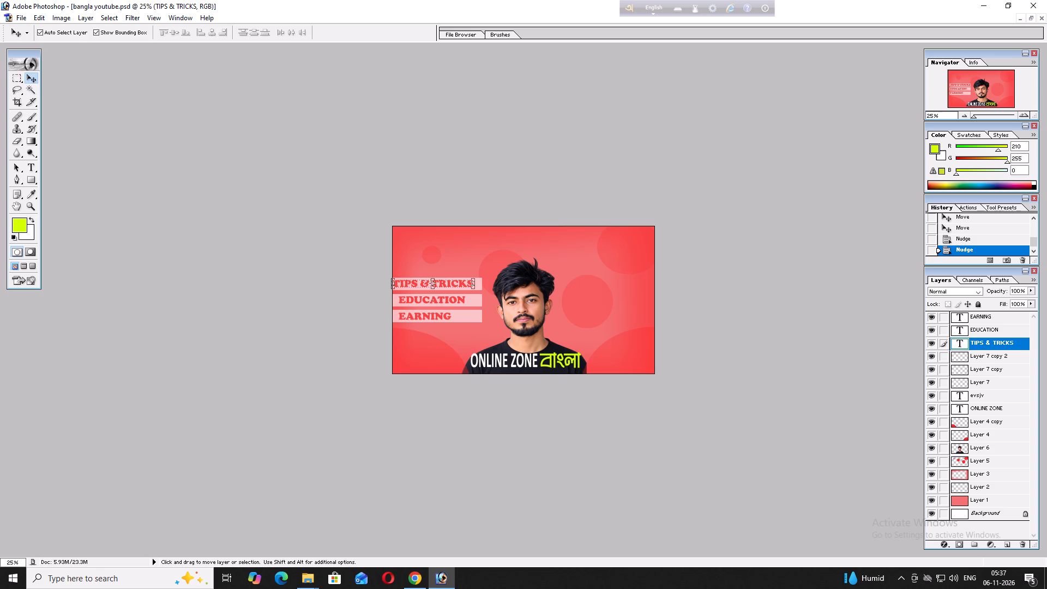
key(Right)
key(Right)
key(Right)
key(Right)
key(Right)
key(Down)
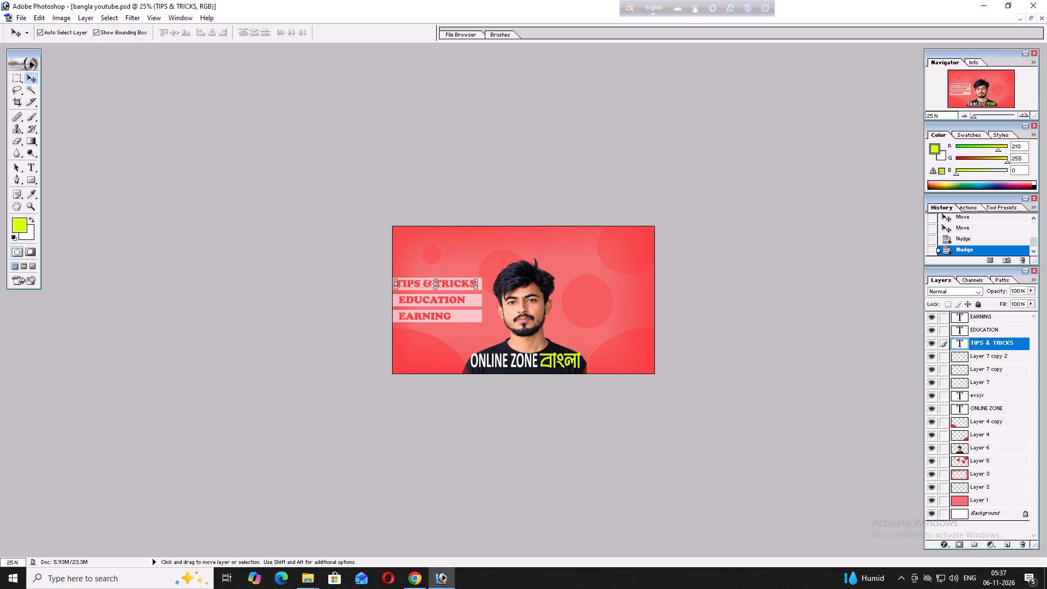
key(Right)
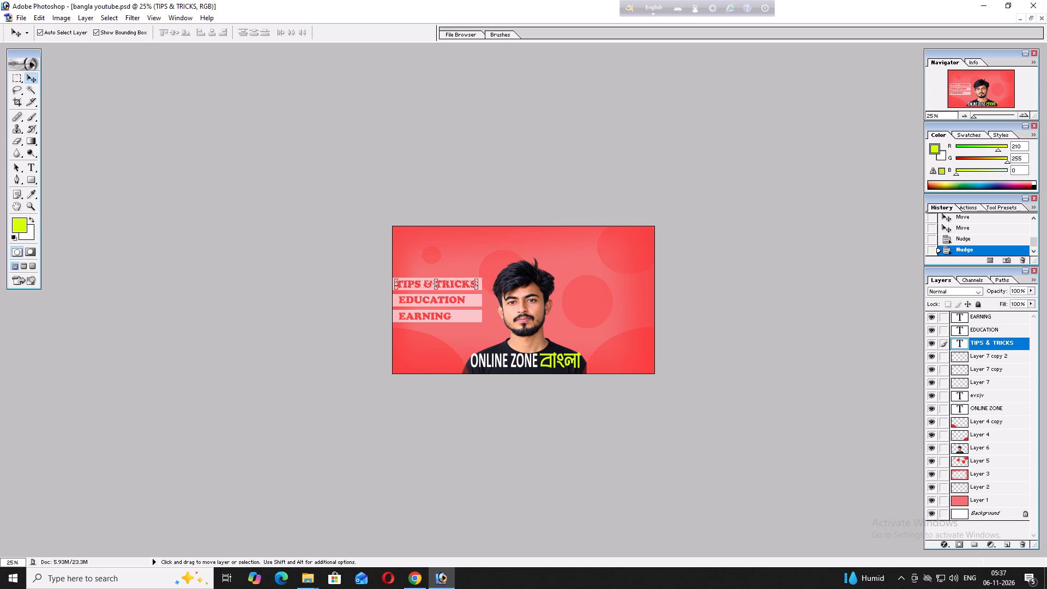
Nudge the EDUCATION text slightly left to align its left edge with TIPS & TRICKS.
click(1002, 324)
key(Left)
key(Left)
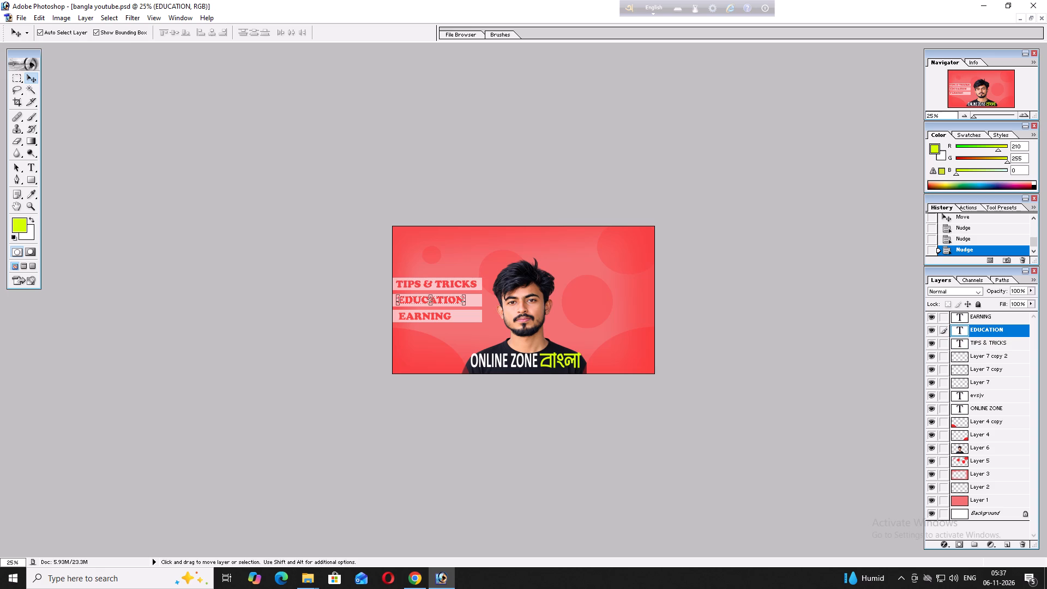
key(Left)
key(Left)
key(Left)
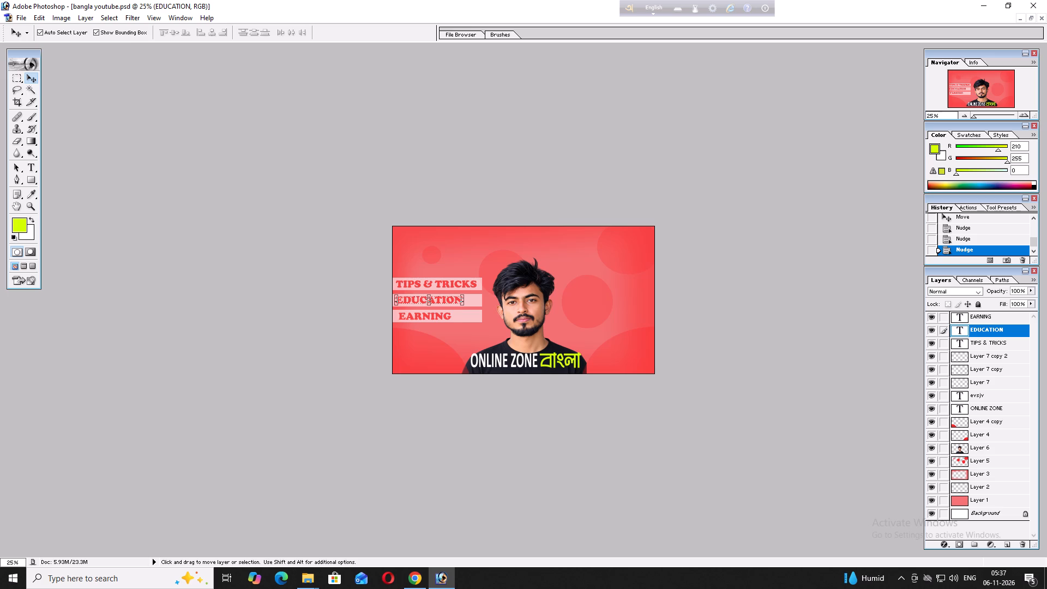
Nudge the EARNING text slightly left to align its left edge with the two lines above.
click(1008, 316)
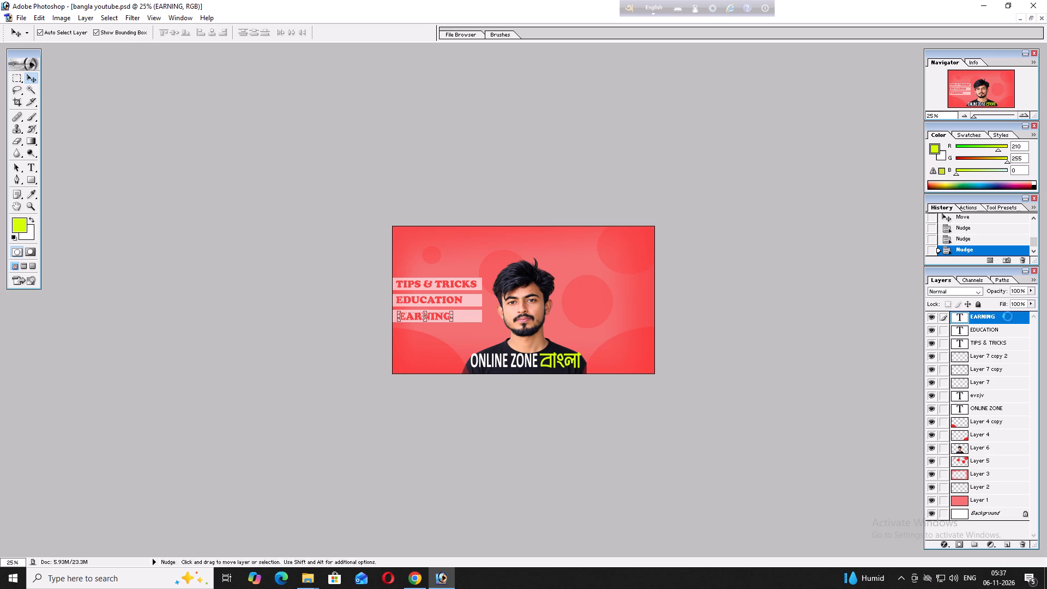
key(Left)
key(Left)
key(Left)
key(Left)
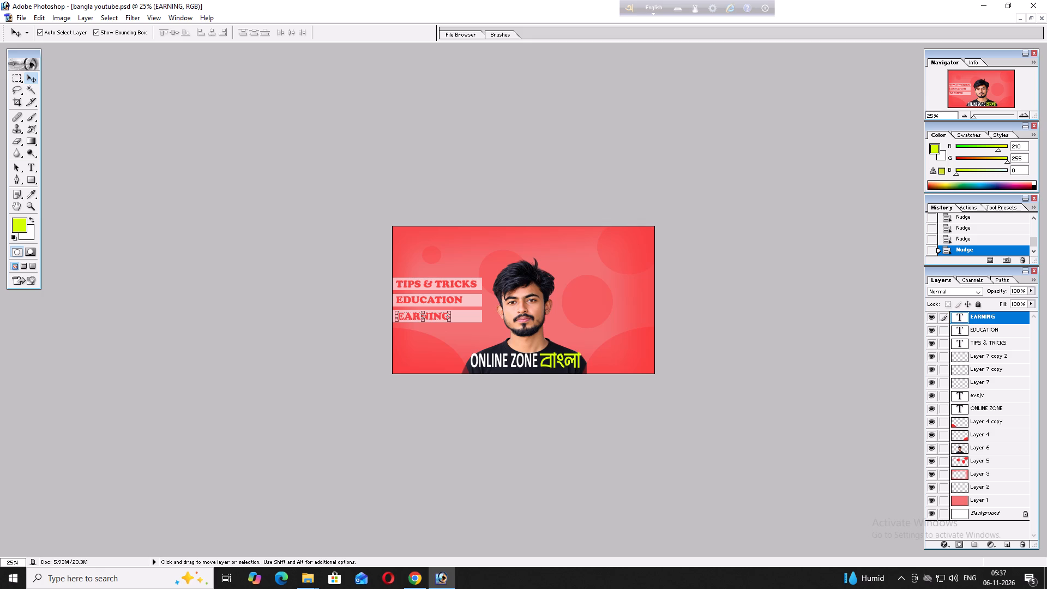
Shorten the third bar from its right end to about 70.7% width to fit the EARNING text.
click(990, 370)
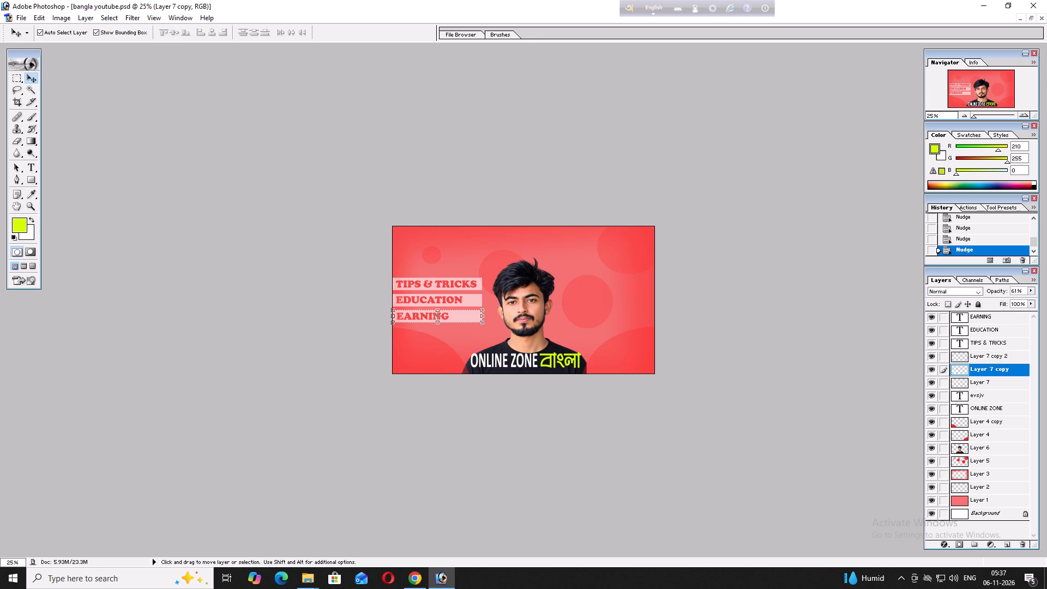
drag(484, 316, 458, 316)
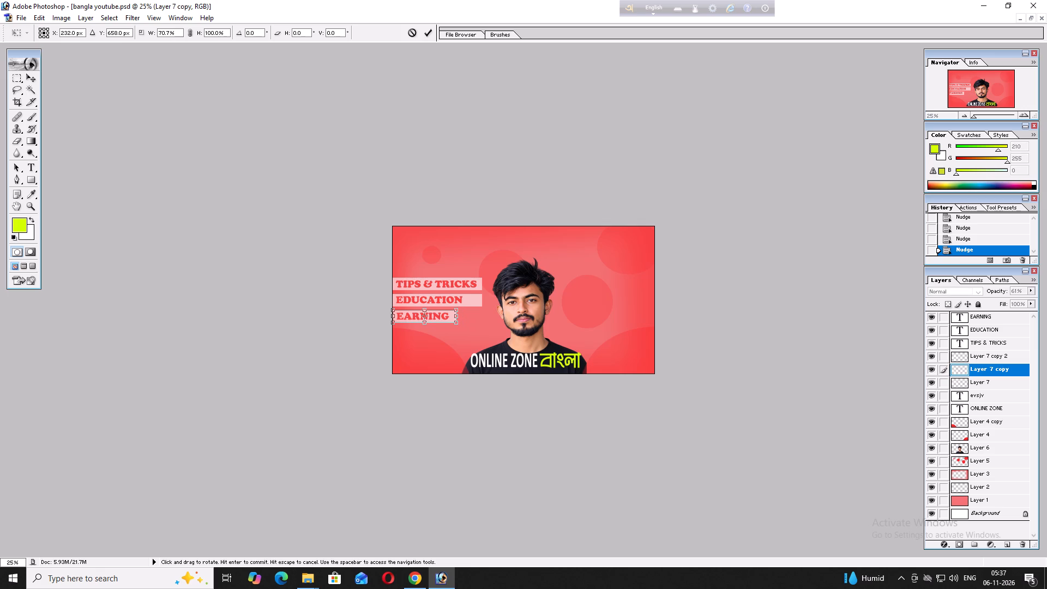
click(423, 33)
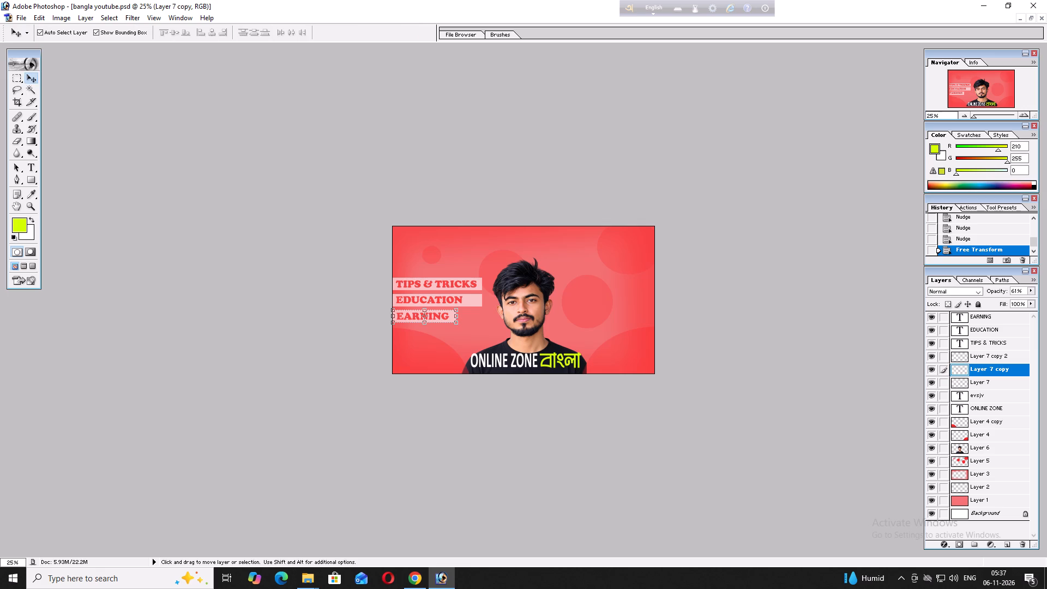
Shorten the middle bar from its right end to about 83.5% width to fit the EDUCATION text.
click(988, 328)
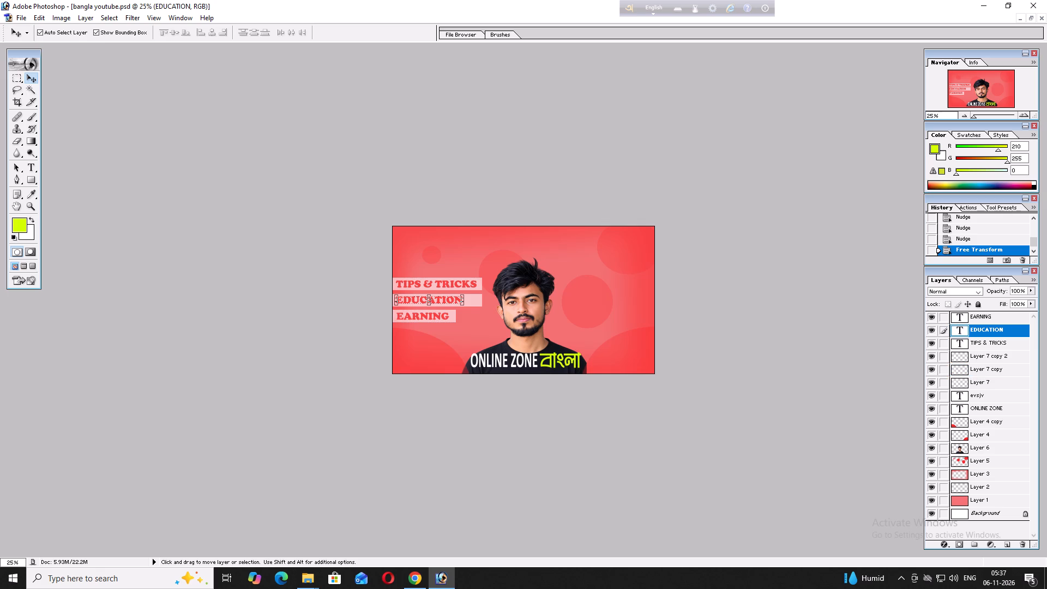
click(989, 370)
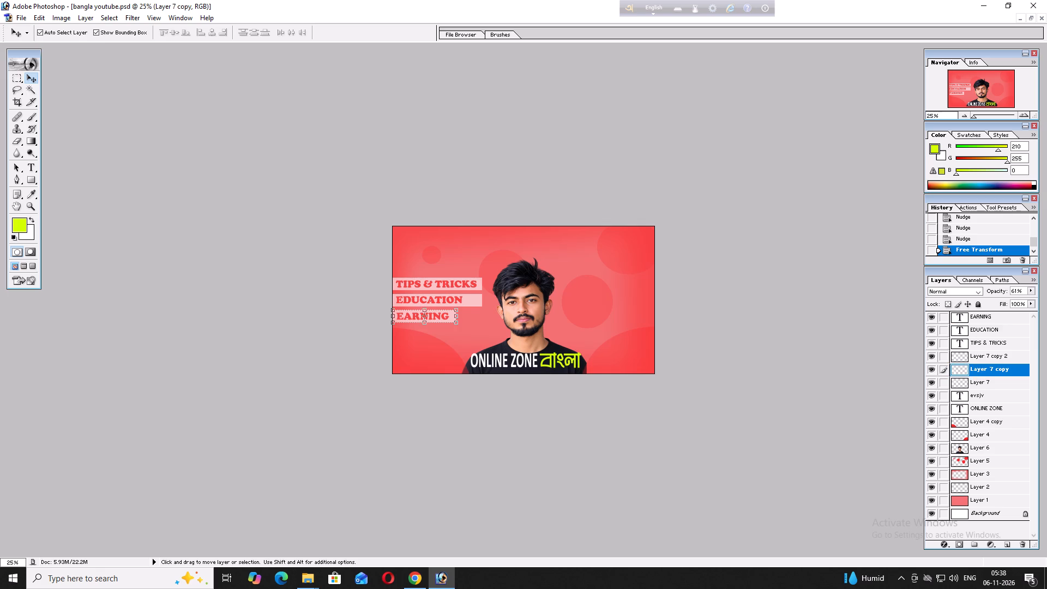
click(989, 353)
drag(483, 300, 468, 297)
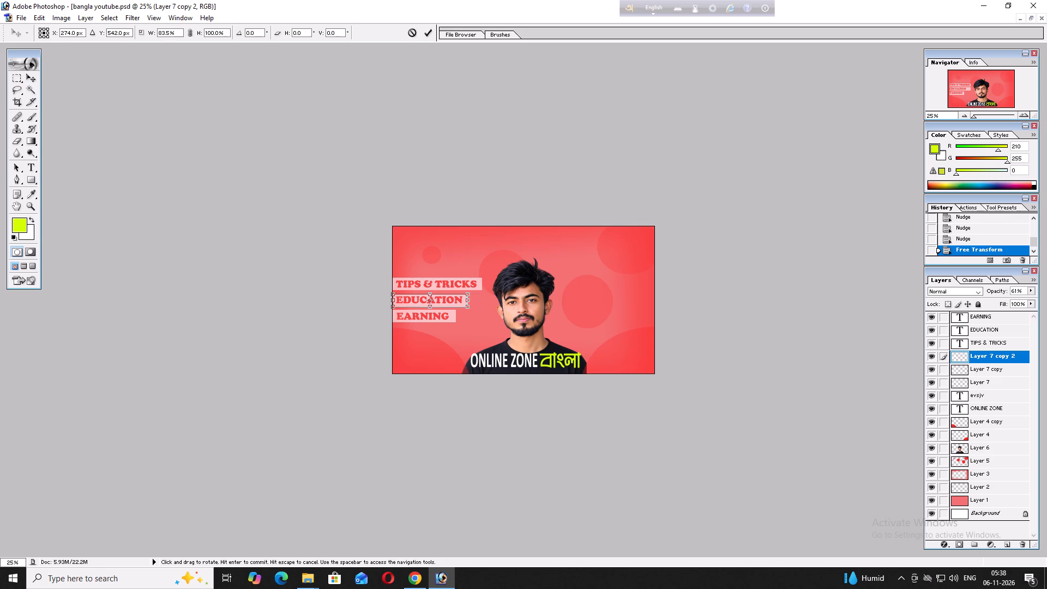
drag(468, 297, 466, 300)
drag(466, 300, 471, 301)
drag(471, 301, 468, 301)
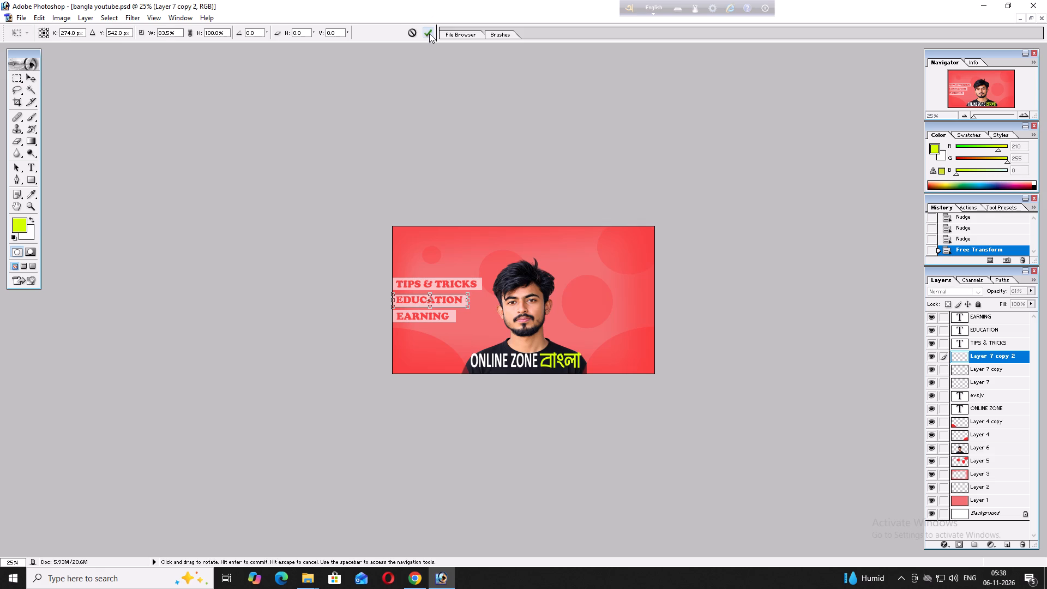
click(429, 34)
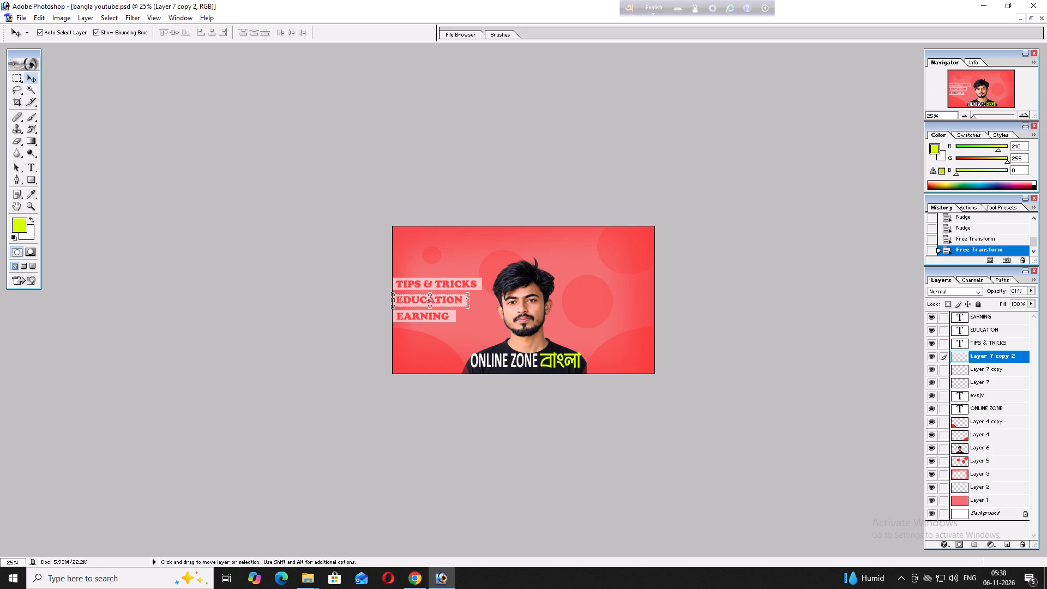
Set the opacity of the top bar behind TIPS & TRICKS to 100%.
click(994, 380)
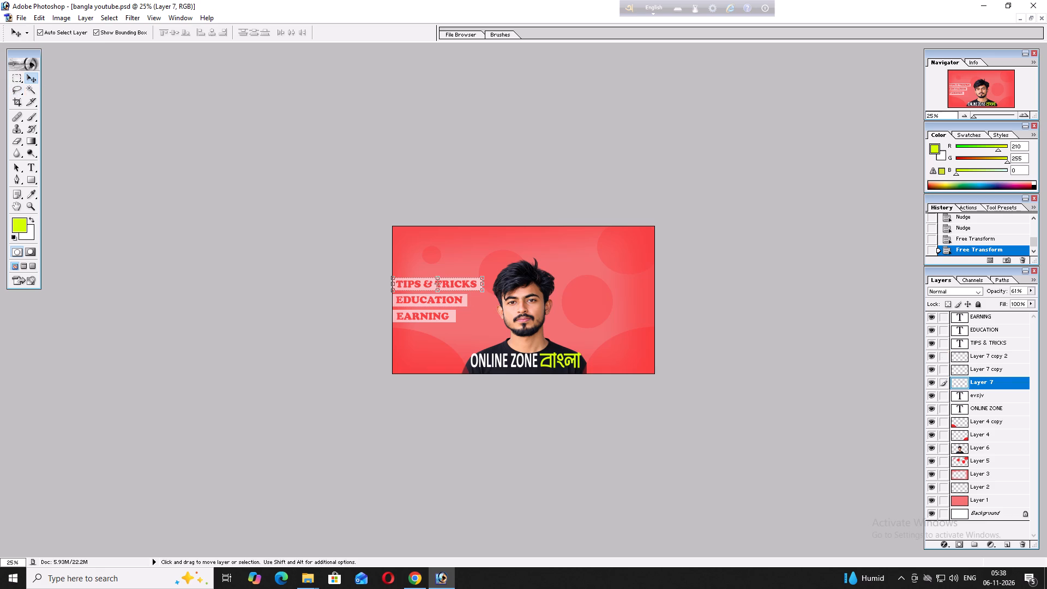
click(1029, 291)
drag(1012, 302, 1001, 300)
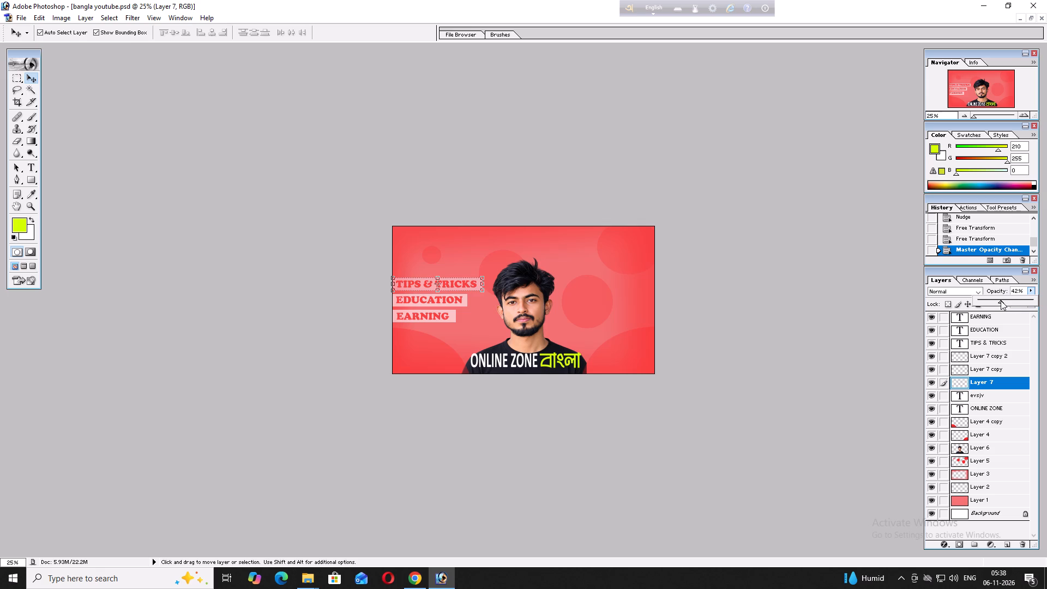
drag(1001, 300, 1030, 304)
drag(1030, 304, 1046, 305)
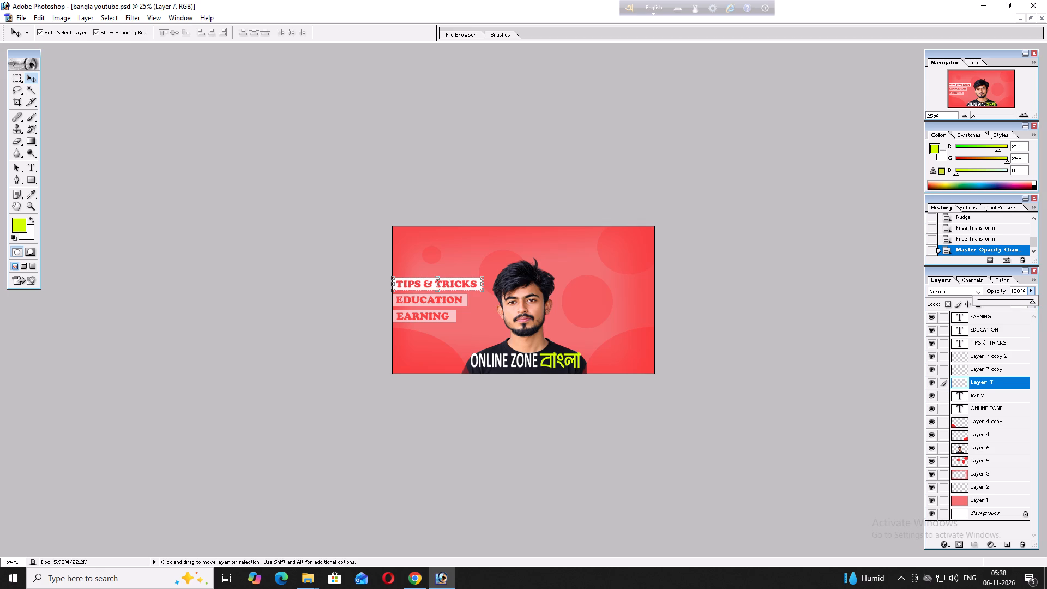
Set the opacity of the third bar behind EARNING to 100%.
click(1000, 371)
click(1028, 290)
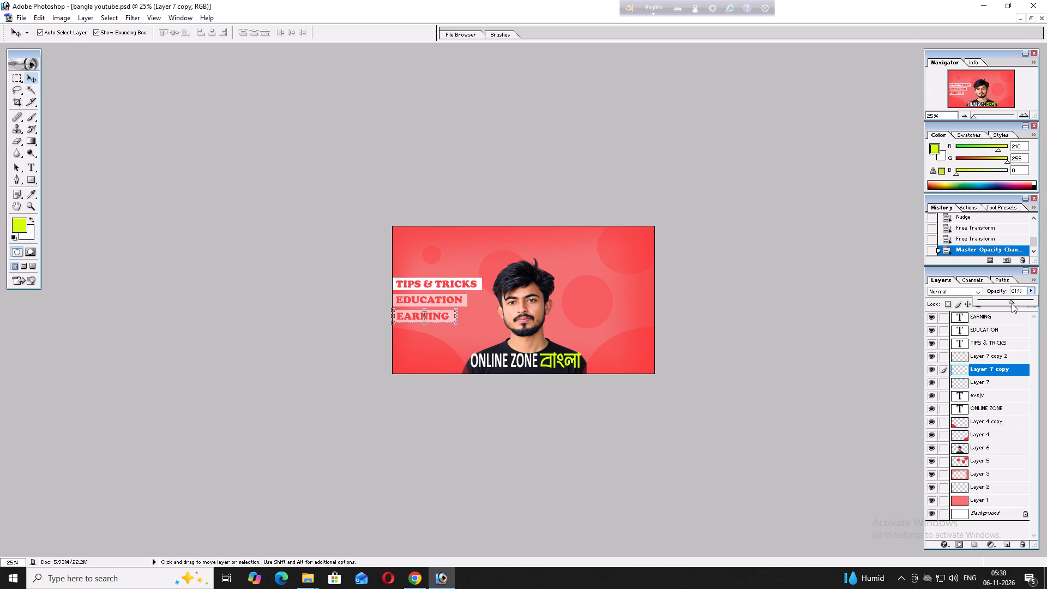
drag(1012, 303, 1043, 299)
Set the opacity of the middle bar behind EDUCATION to 100%.
click(1006, 383)
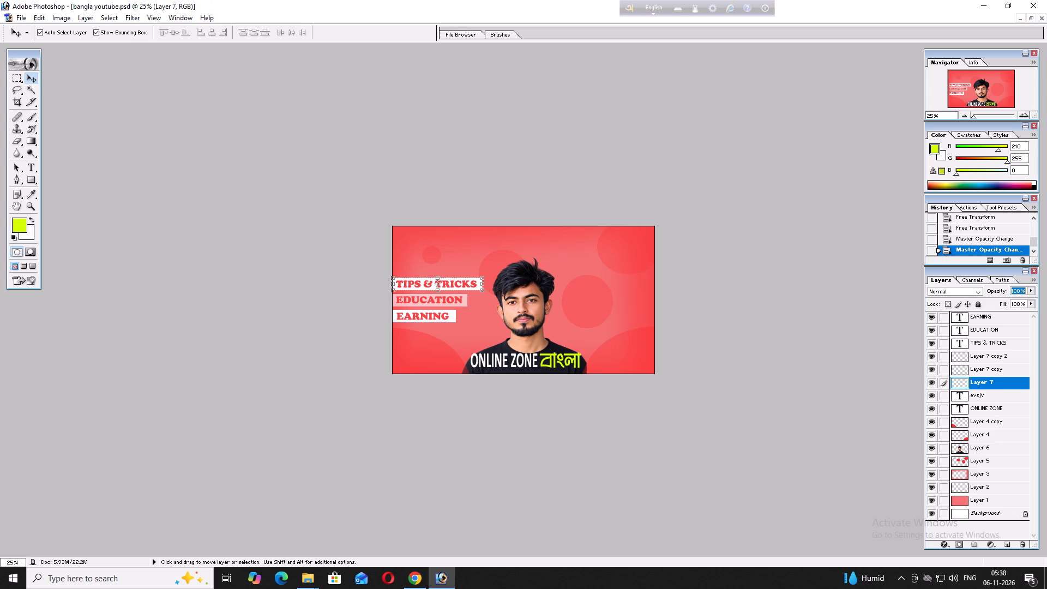
click(1030, 290)
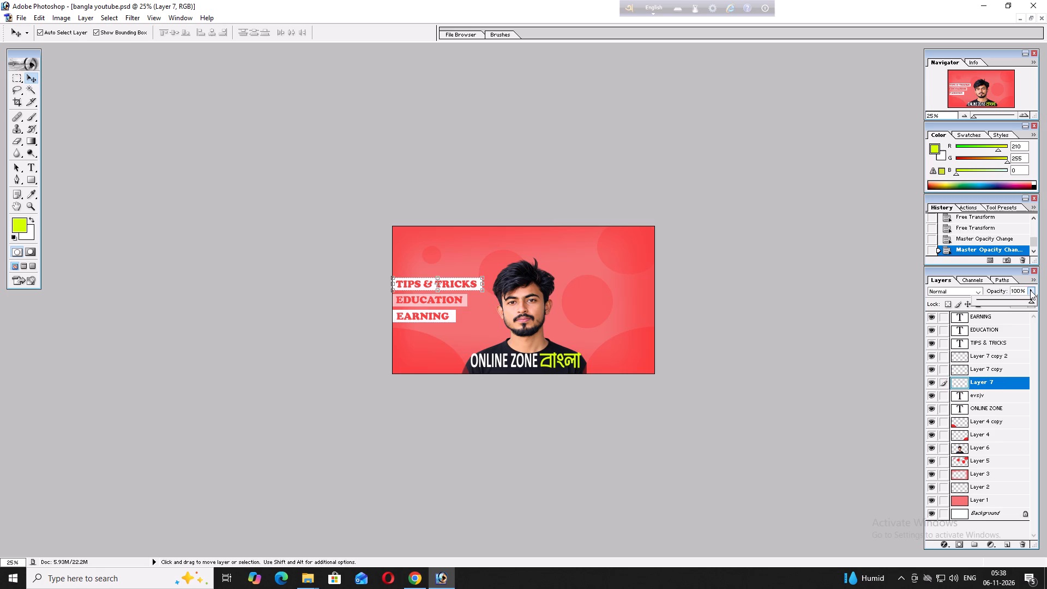
click(1006, 368)
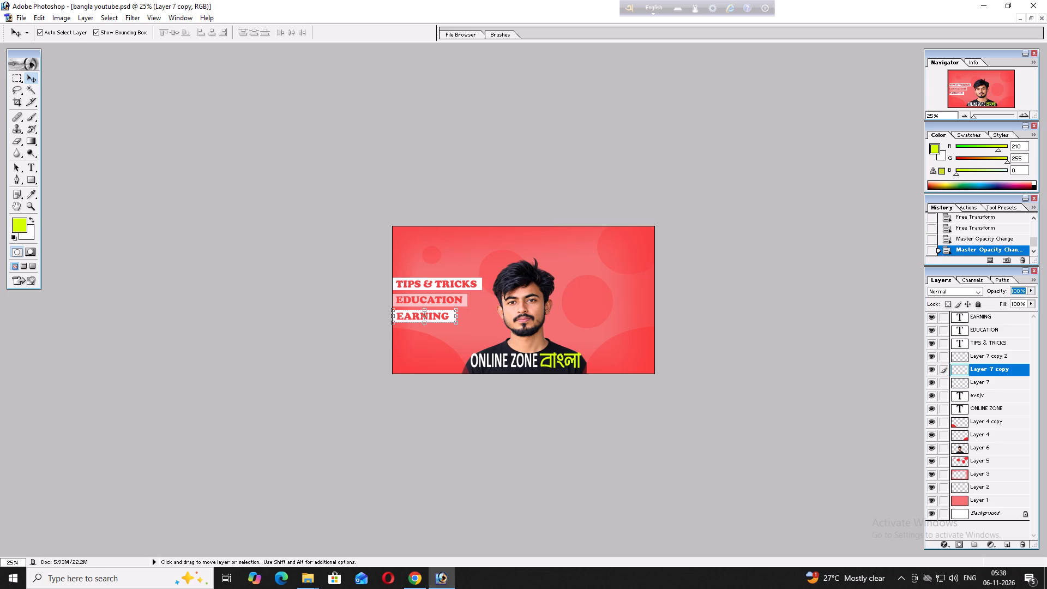
click(1001, 350)
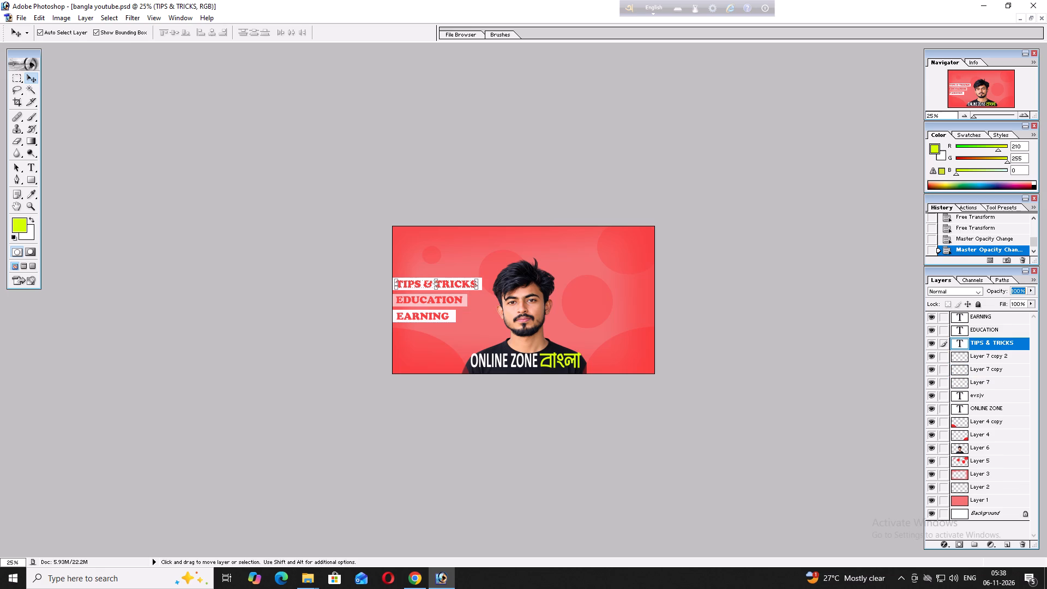
click(1002, 382)
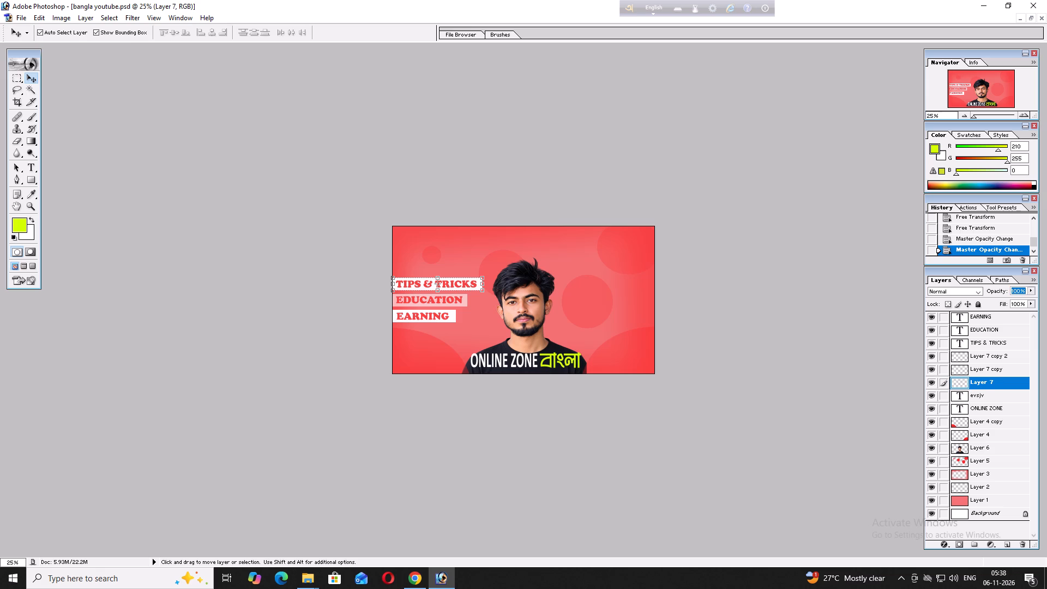
click(1008, 371)
click(1009, 362)
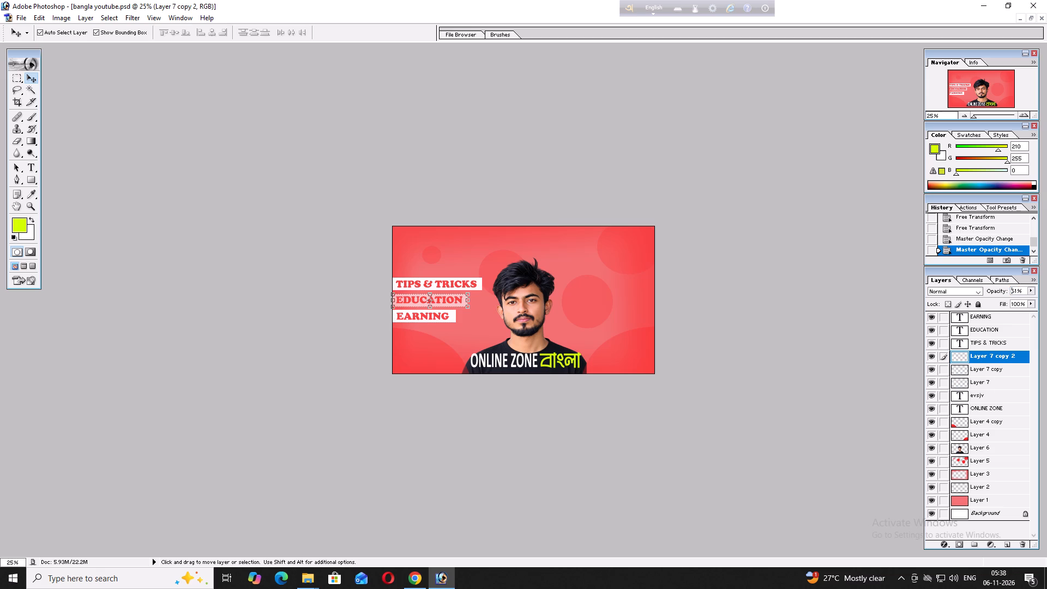
click(1030, 292)
drag(1012, 302, 1038, 304)
click(724, 348)
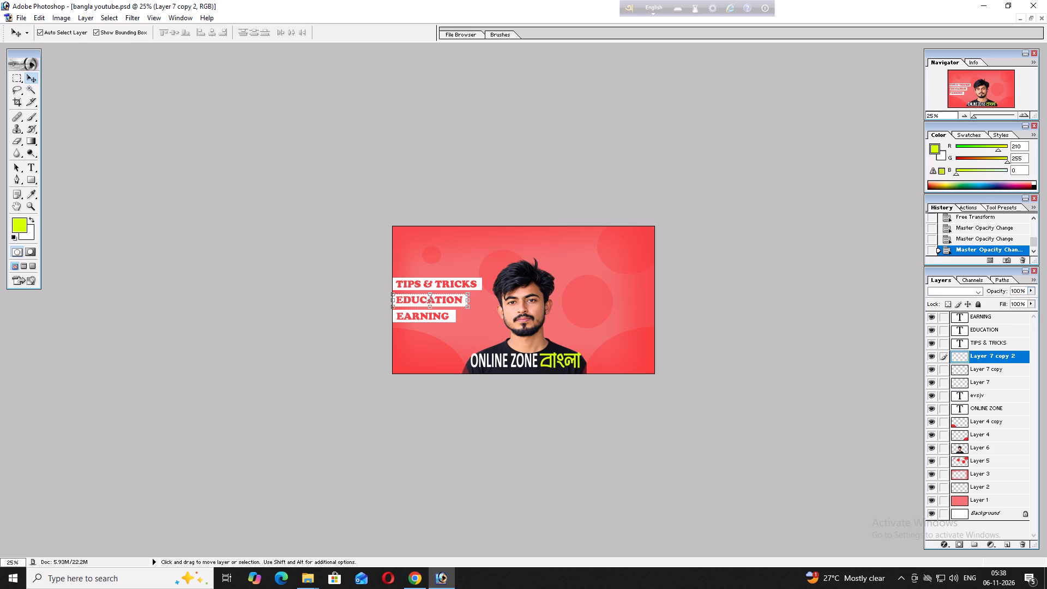
Move the ONLINE ZONE and বাংলা title texts from the shirt up to the area right of the portrait, in line with EDUCATION.
click(17, 81)
click(124, 125)
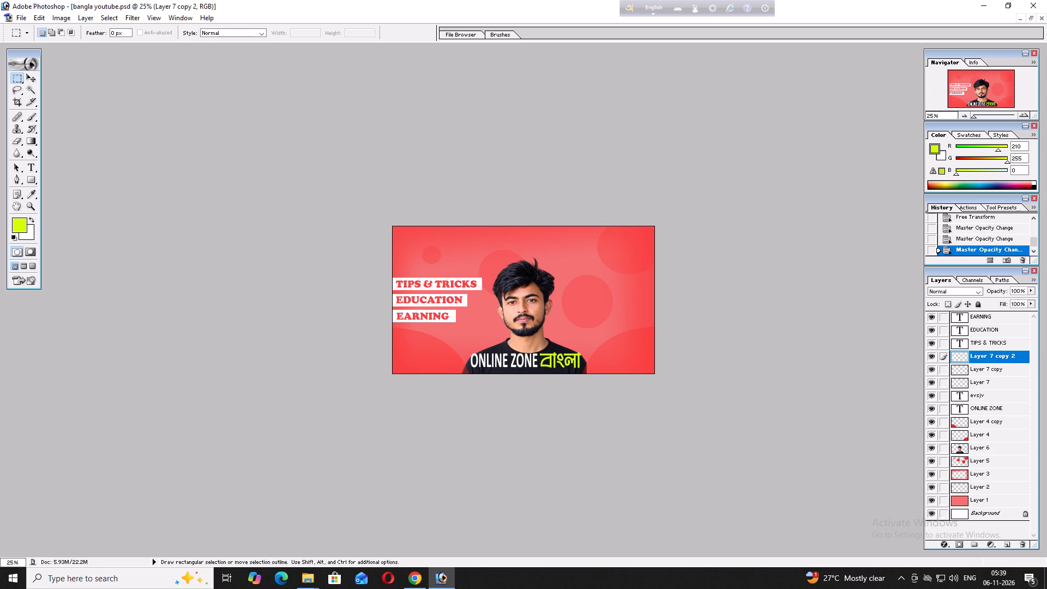
click(29, 81)
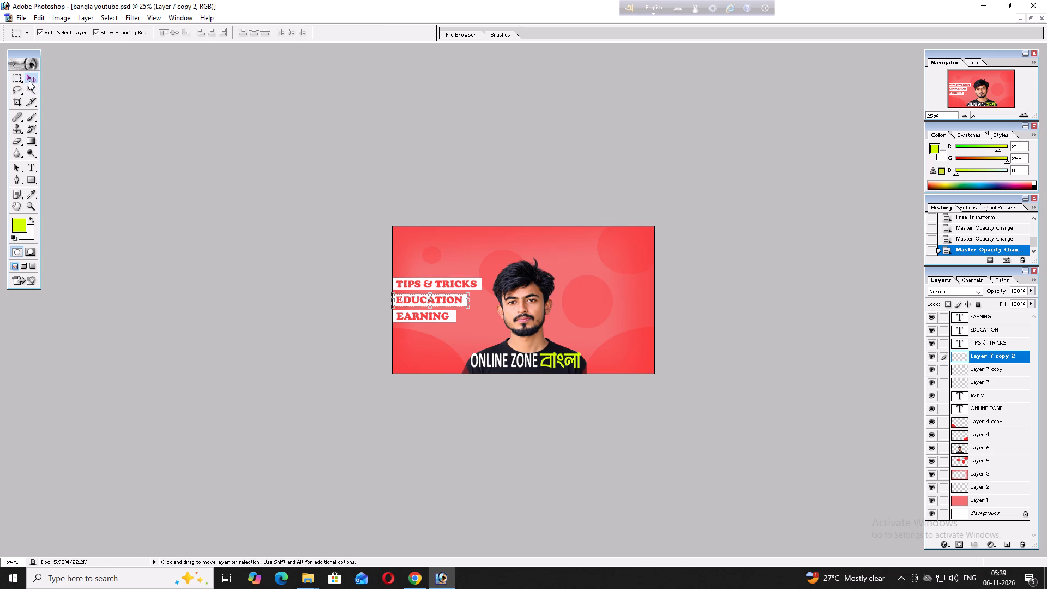
click(525, 357)
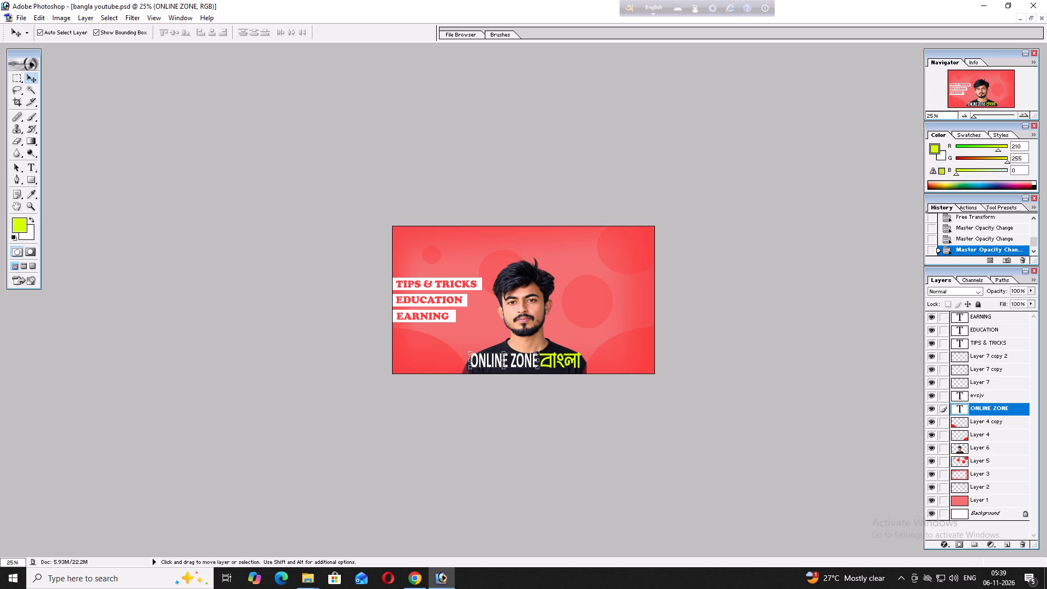
drag(524, 359, 613, 302)
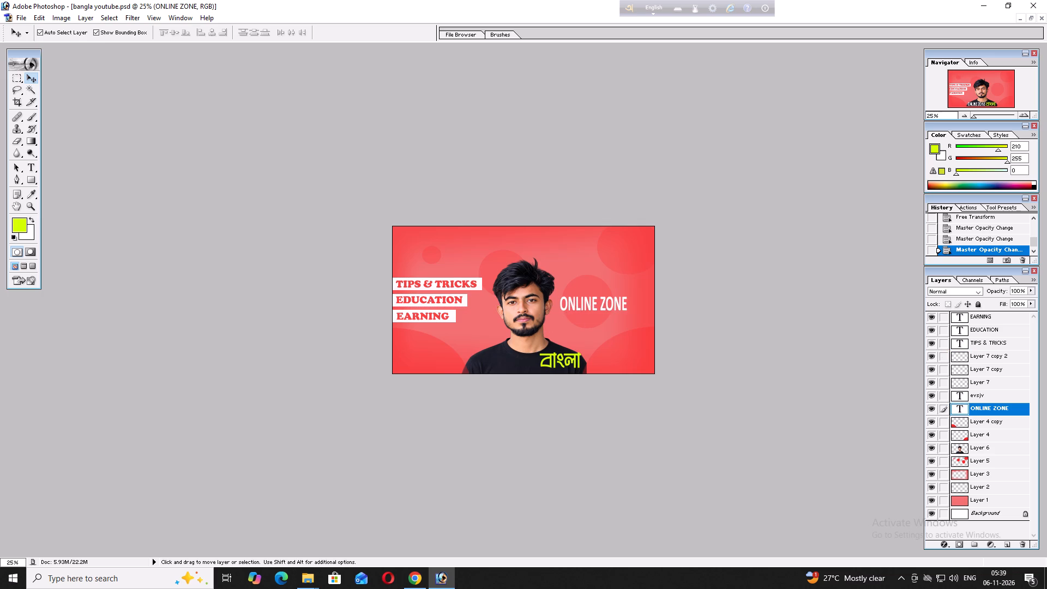
drag(613, 302, 607, 302)
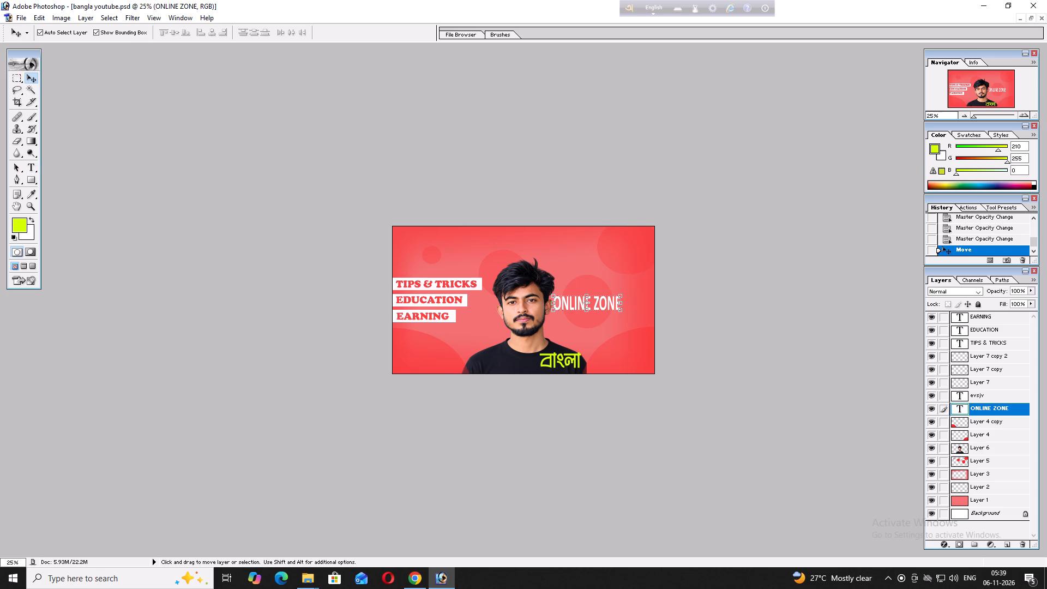
click(1018, 394)
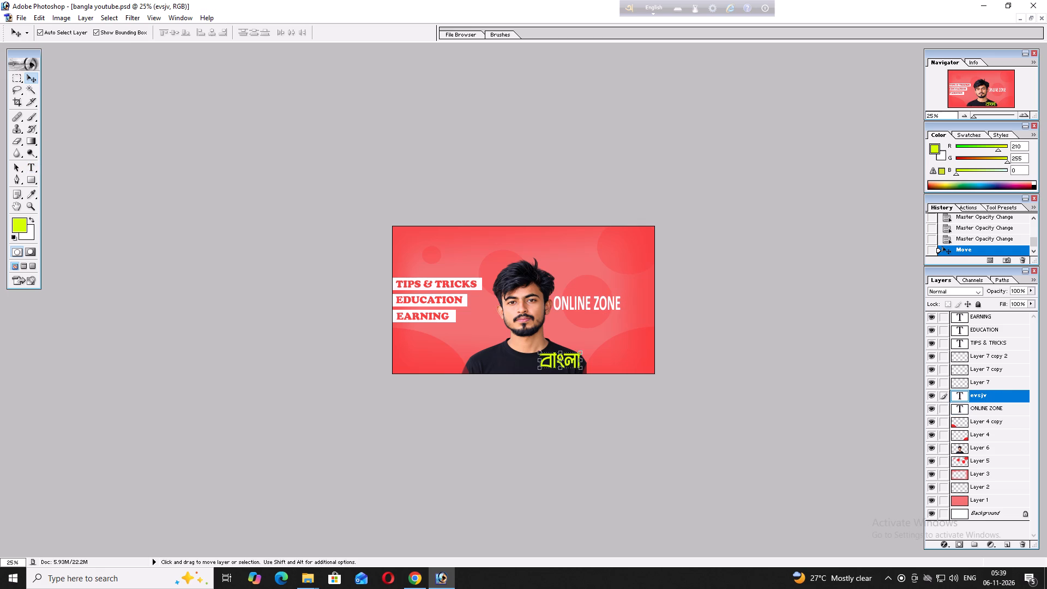
drag(574, 361, 651, 301)
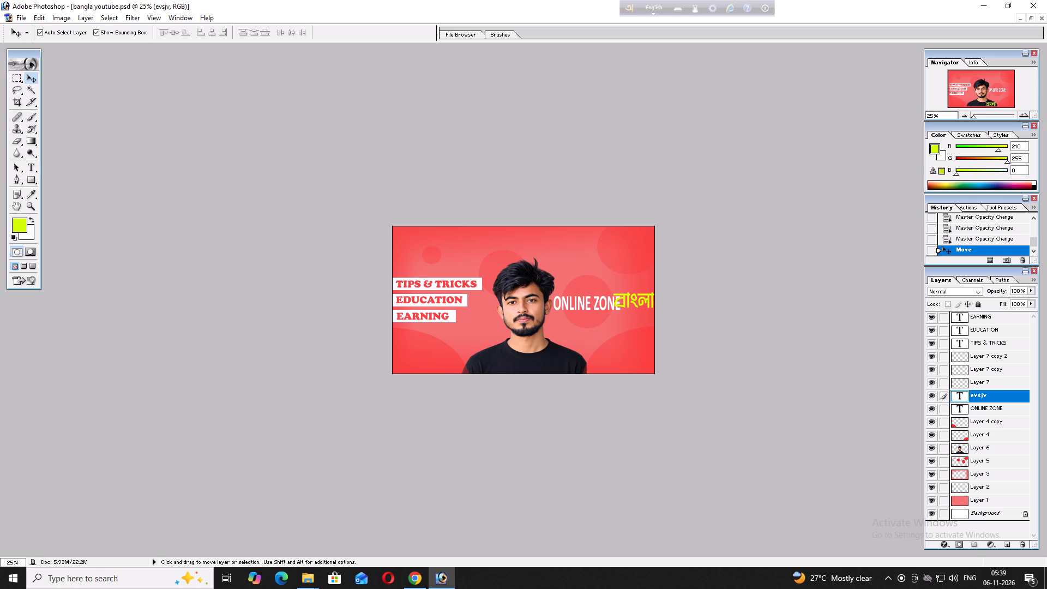
drag(651, 301, 651, 304)
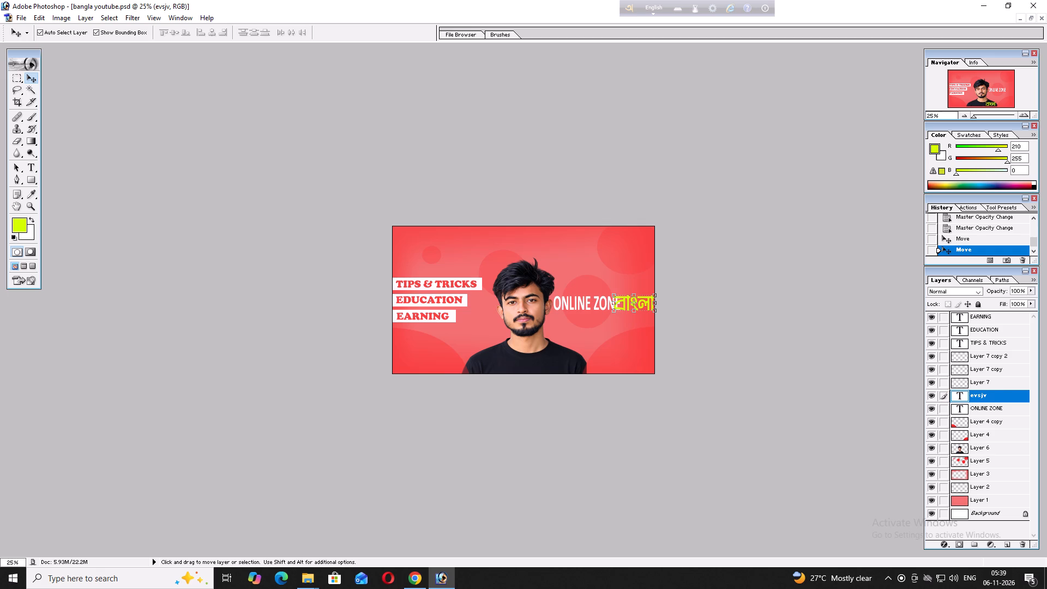
Scale the portrait down to about 64.3% width and 66.7% height, centred at about X 921.5, Y 539 px between the text groups.
click(988, 448)
drag(587, 386, 559, 346)
click(527, 325)
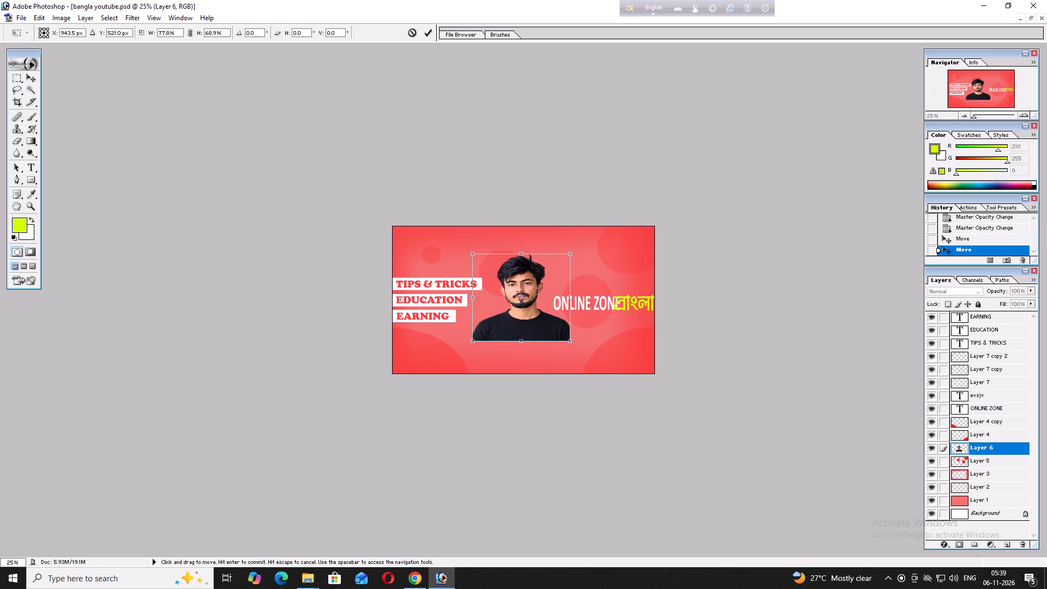
drag(571, 343, 565, 337)
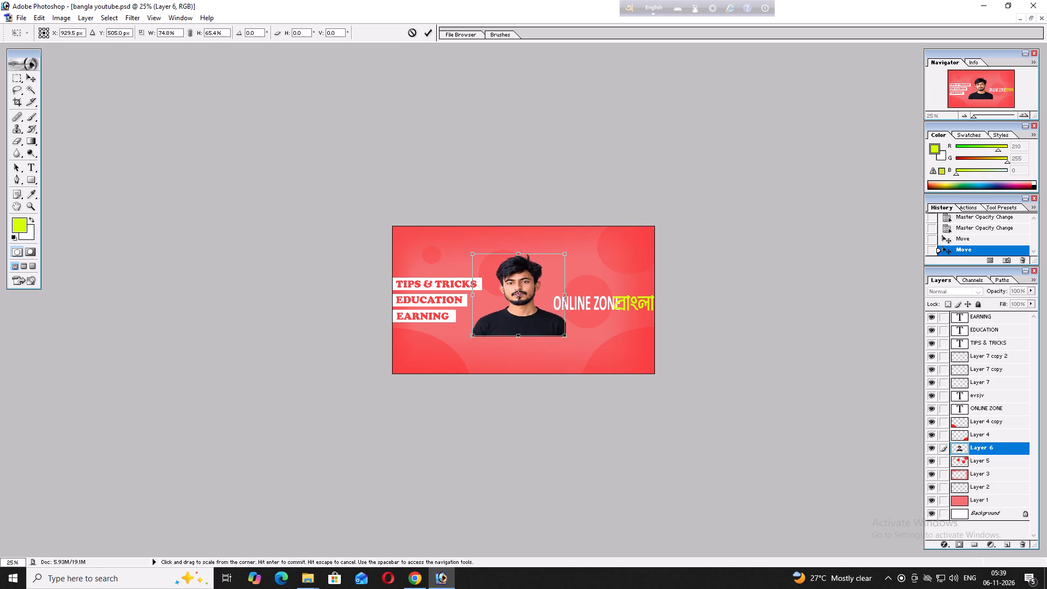
drag(565, 337, 555, 330)
drag(535, 314, 537, 318)
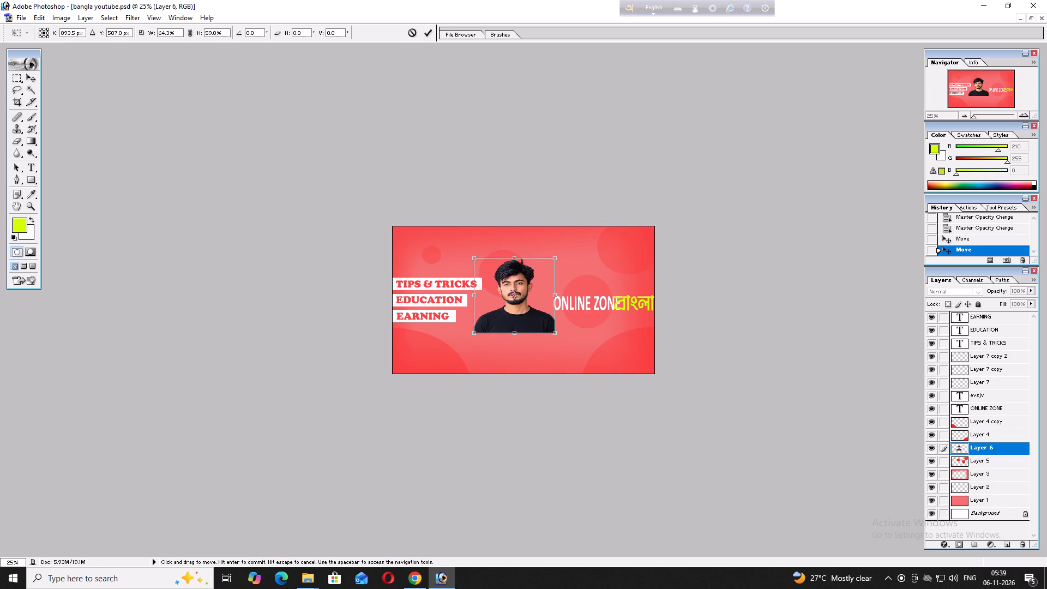
drag(537, 318, 540, 321)
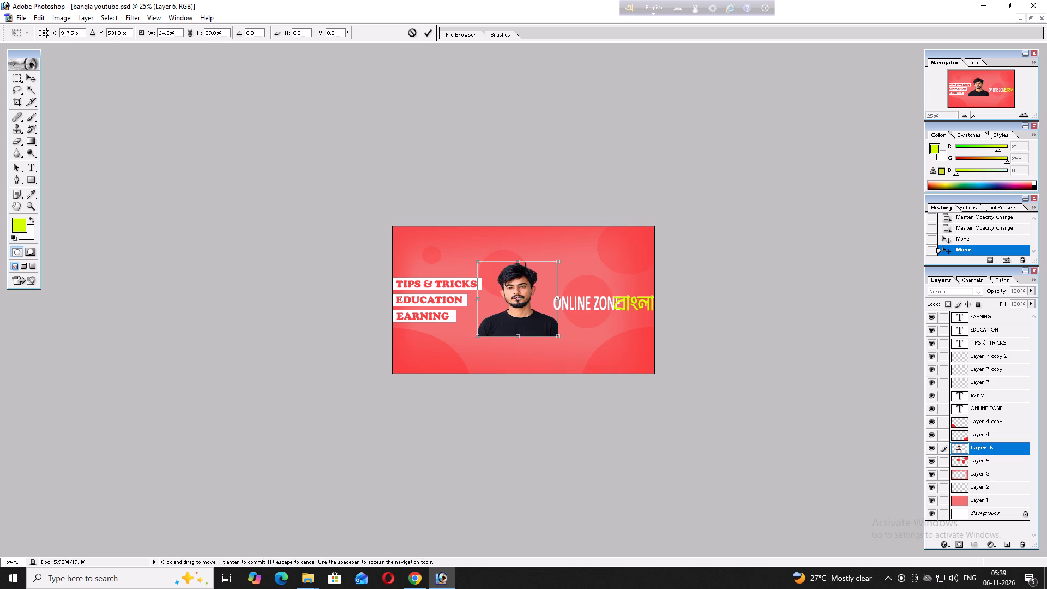
drag(519, 261, 519, 251)
drag(525, 316, 526, 322)
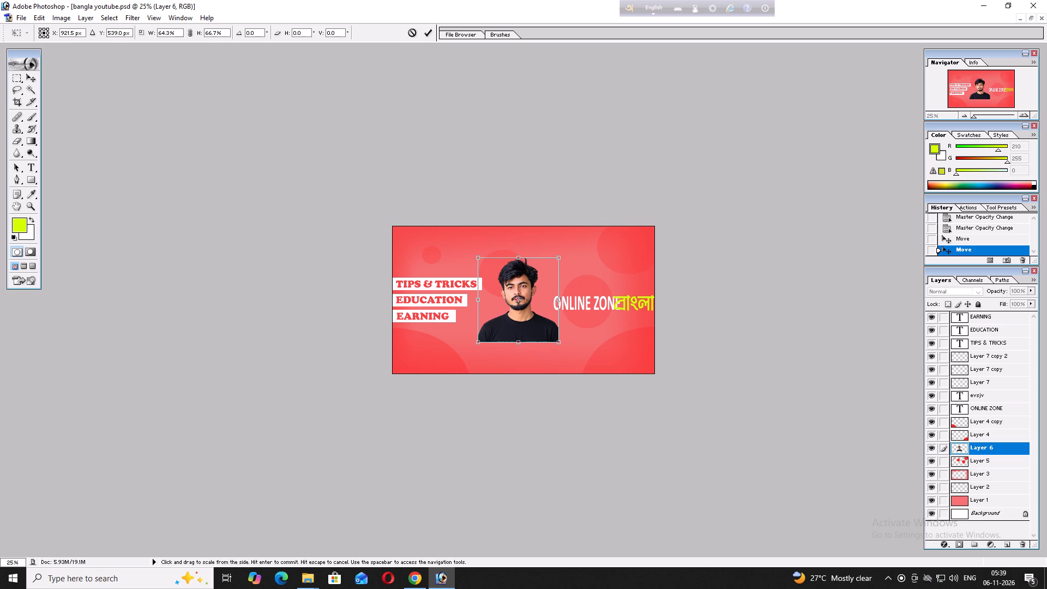
click(987, 434)
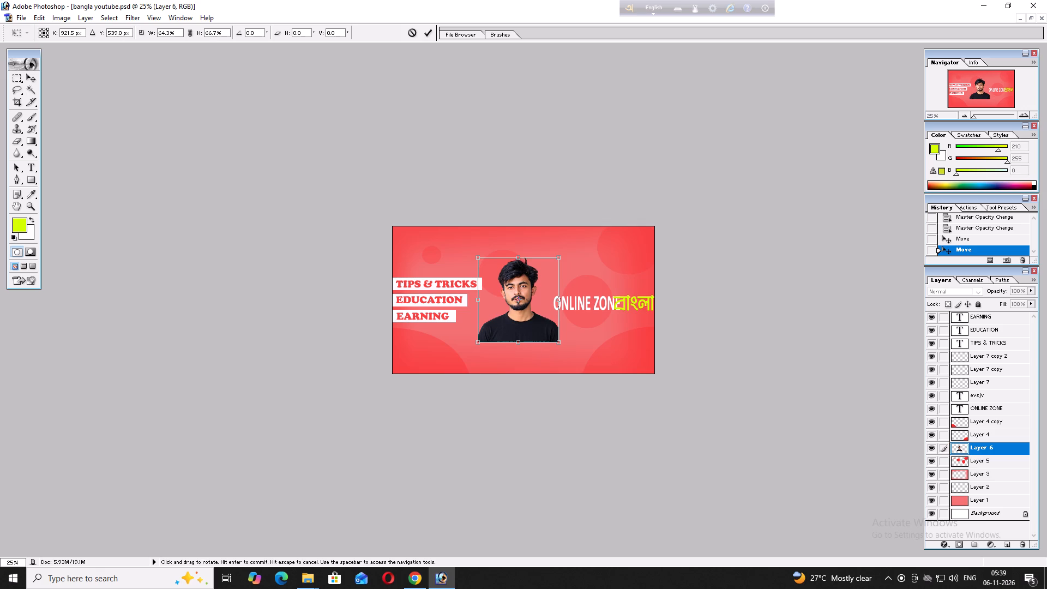
click(428, 32)
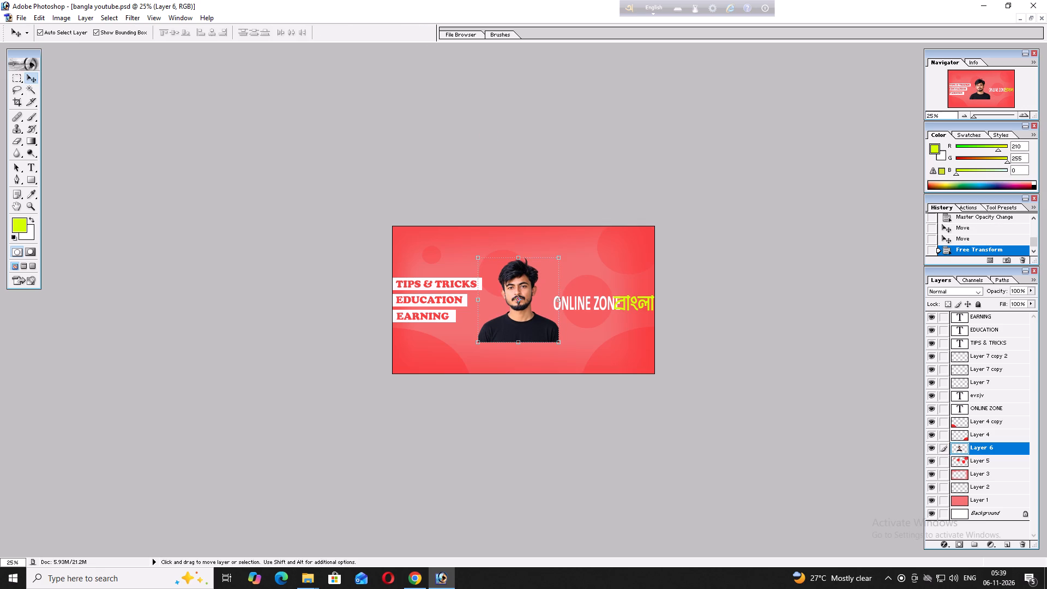
Enlarge the circle shape on Layer 4 in the design's lower-right corner to about 124.9% width and 135.9% height.
click(1007, 435)
drag(577, 328, 538, 284)
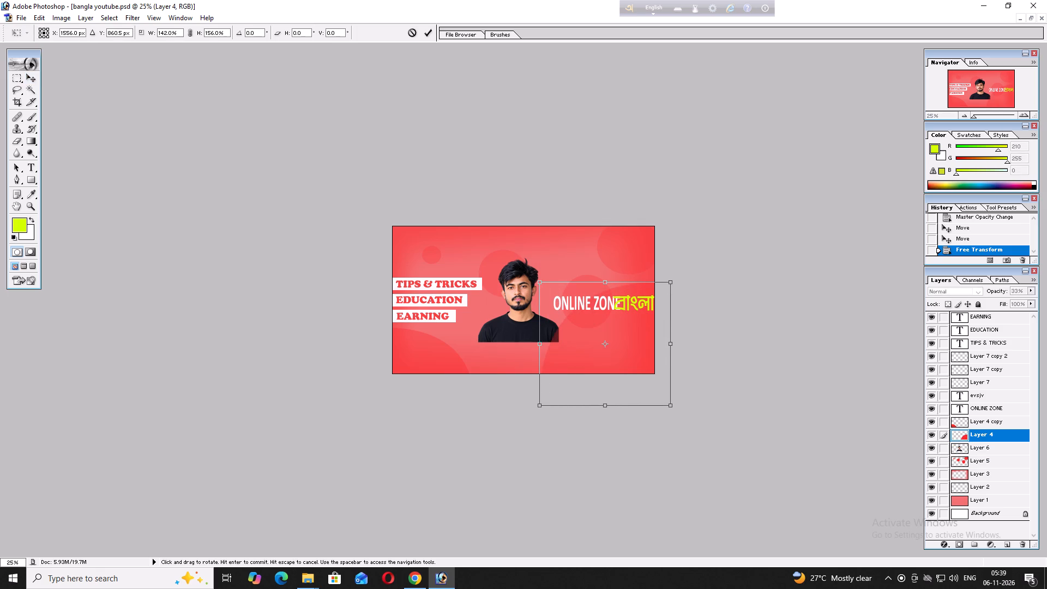
drag(673, 408, 654, 392)
drag(632, 340, 633, 345)
click(997, 423)
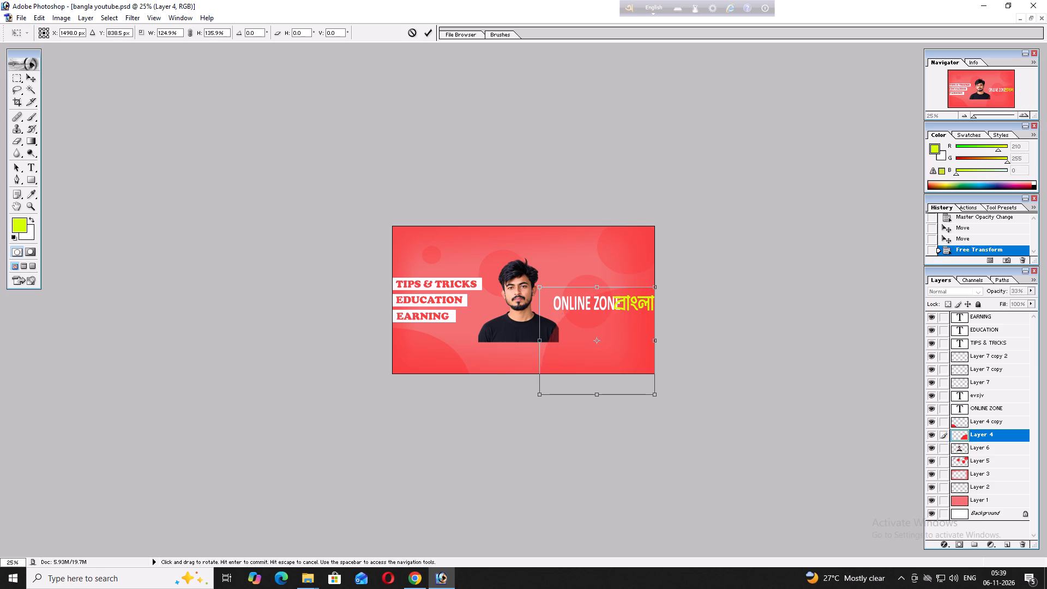
click(429, 31)
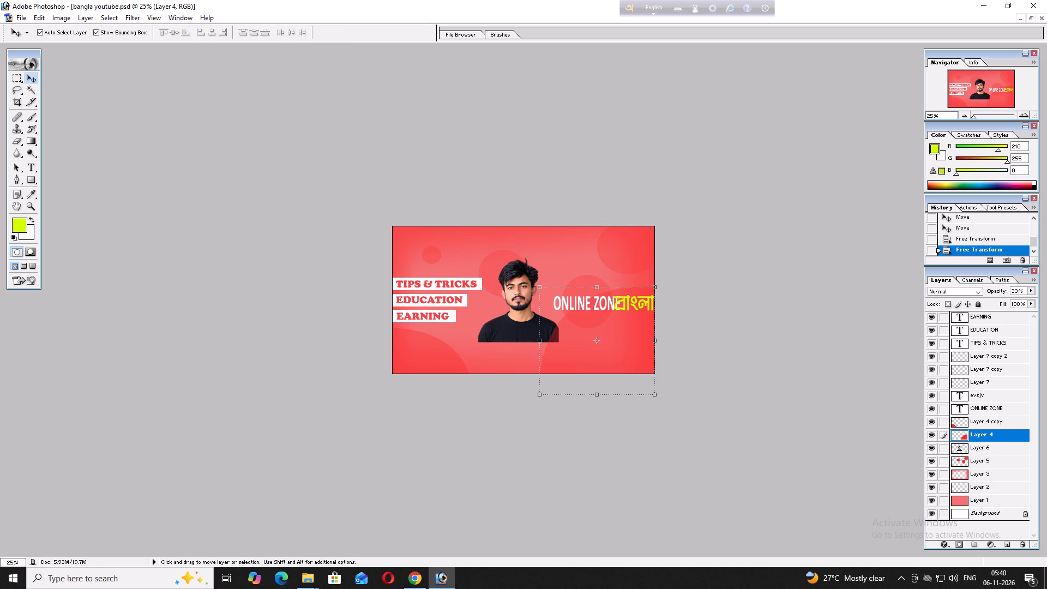
Shift ONLINE ZONE left to sit beside the portrait's face and place বাংলা directly after it on the same line, inside the canvas.
click(994, 408)
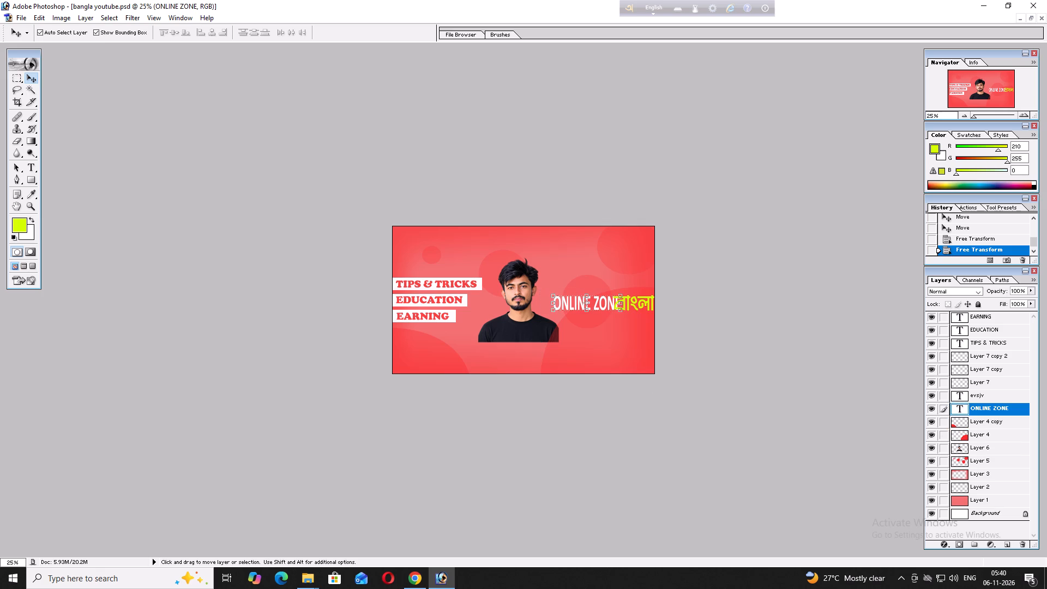
drag(594, 303, 578, 303)
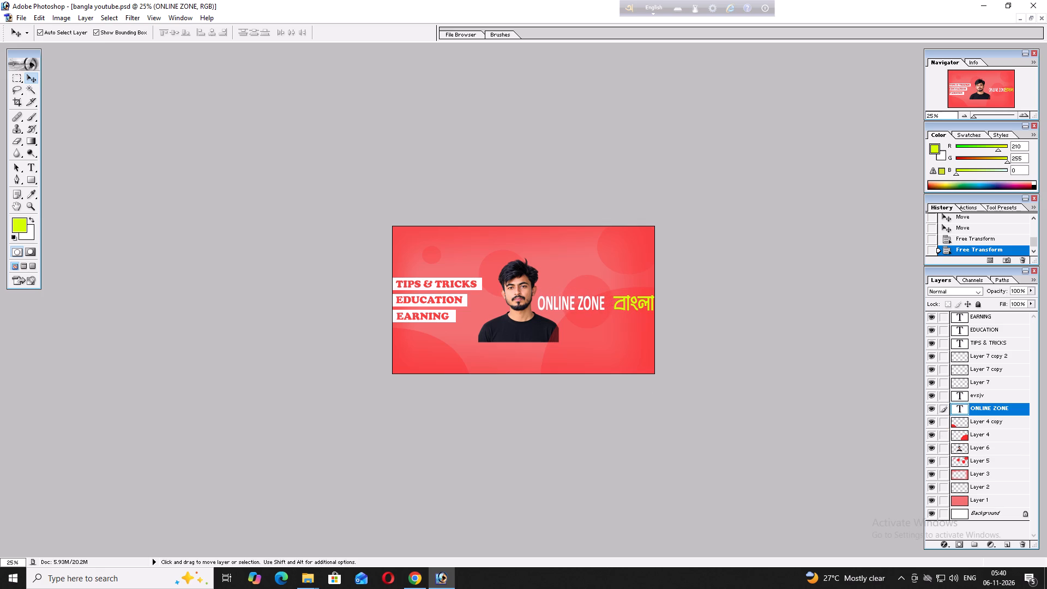
drag(578, 303, 578, 301)
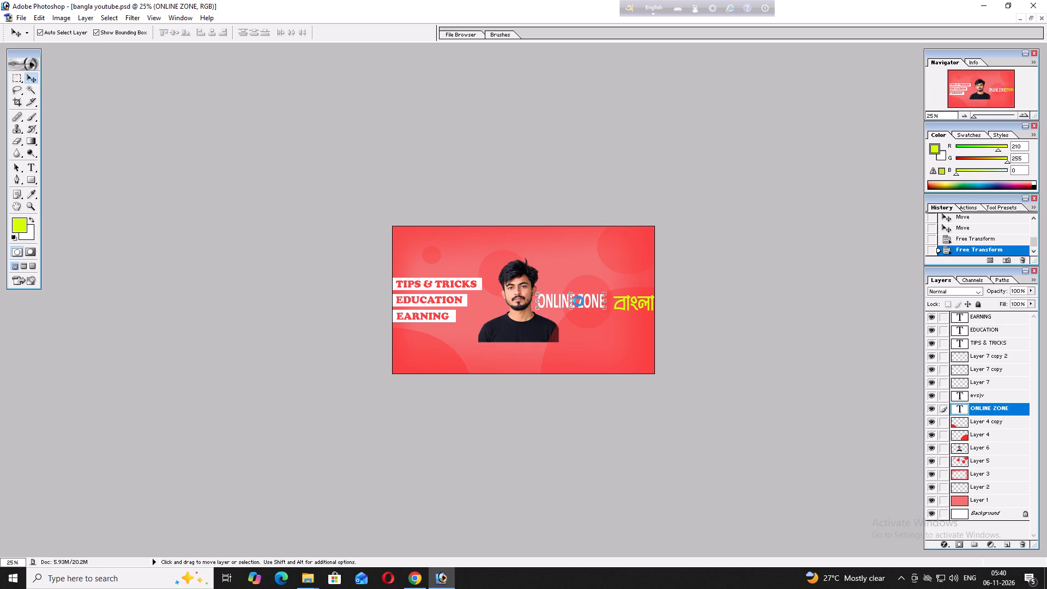
click(627, 308)
drag(624, 305, 617, 302)
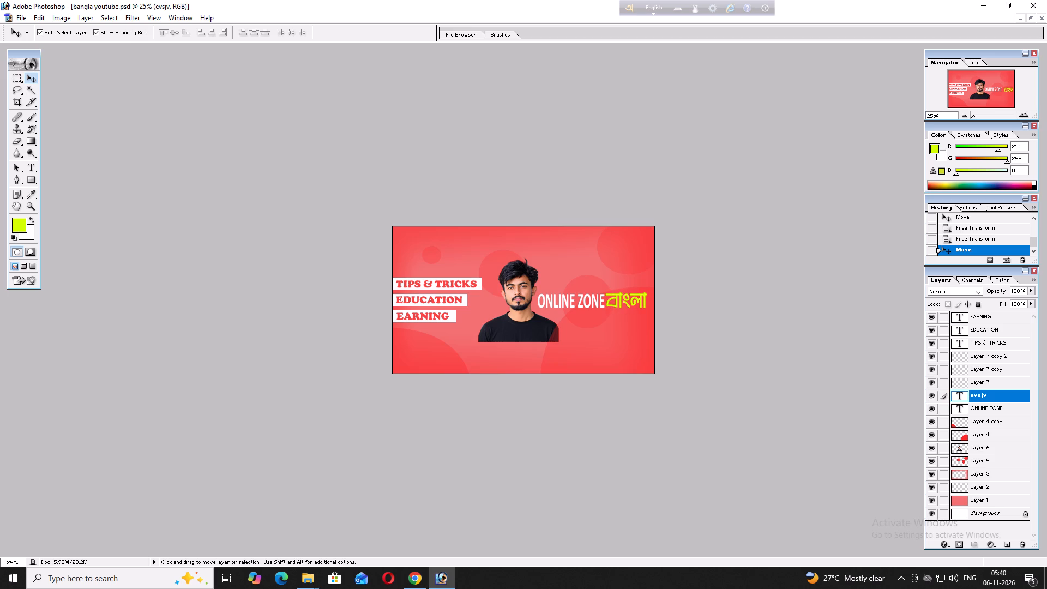
drag(617, 302, 618, 303)
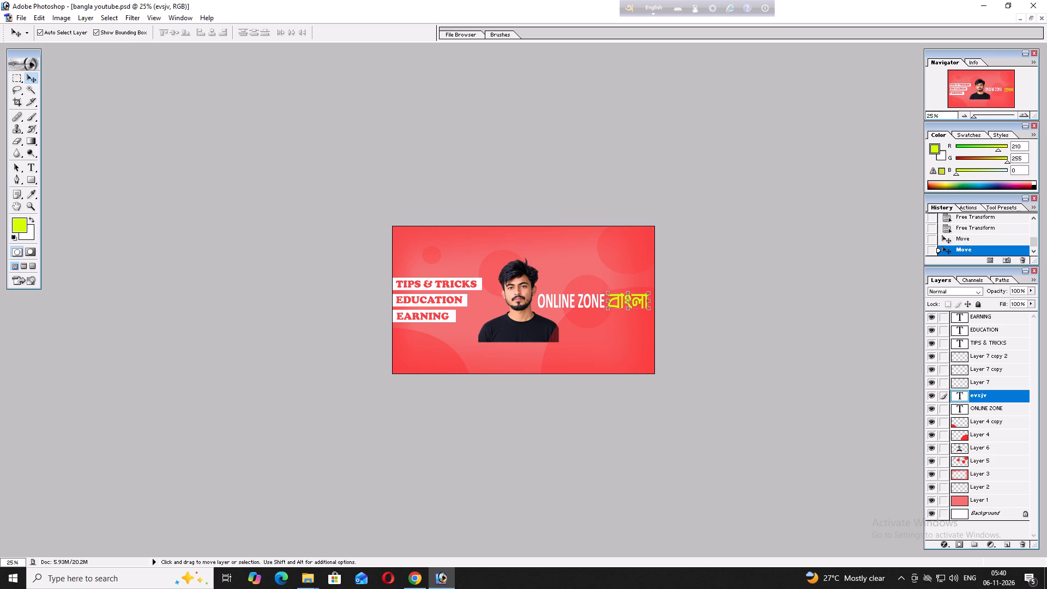
Crop the canvas to a full-width banner strip reaching from slightly above the portrait's hair down to the shirt's lower edge.
click(20, 105)
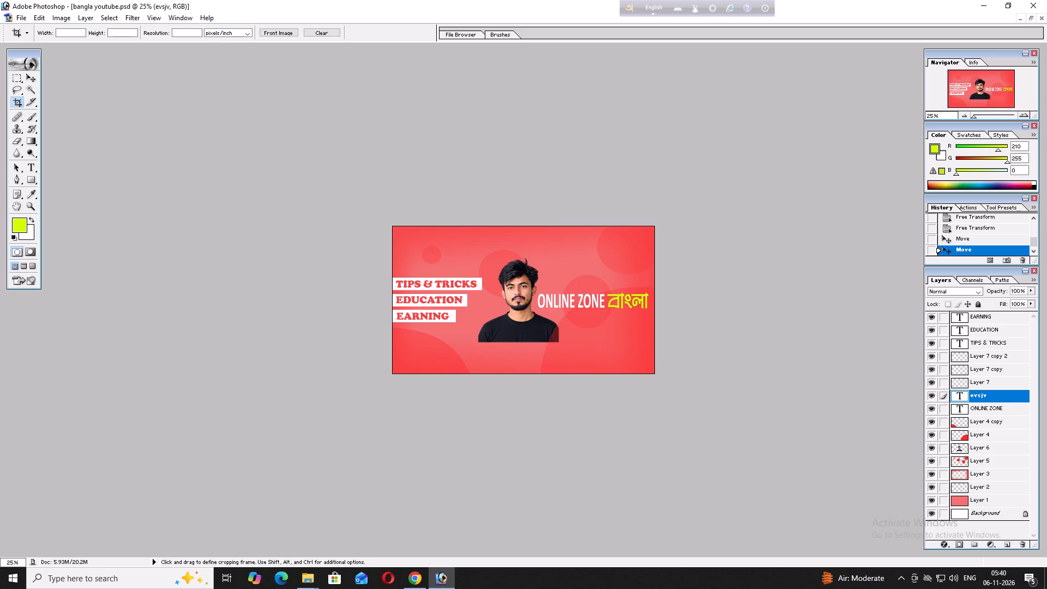
drag(390, 250, 472, 303)
drag(472, 303, 656, 340)
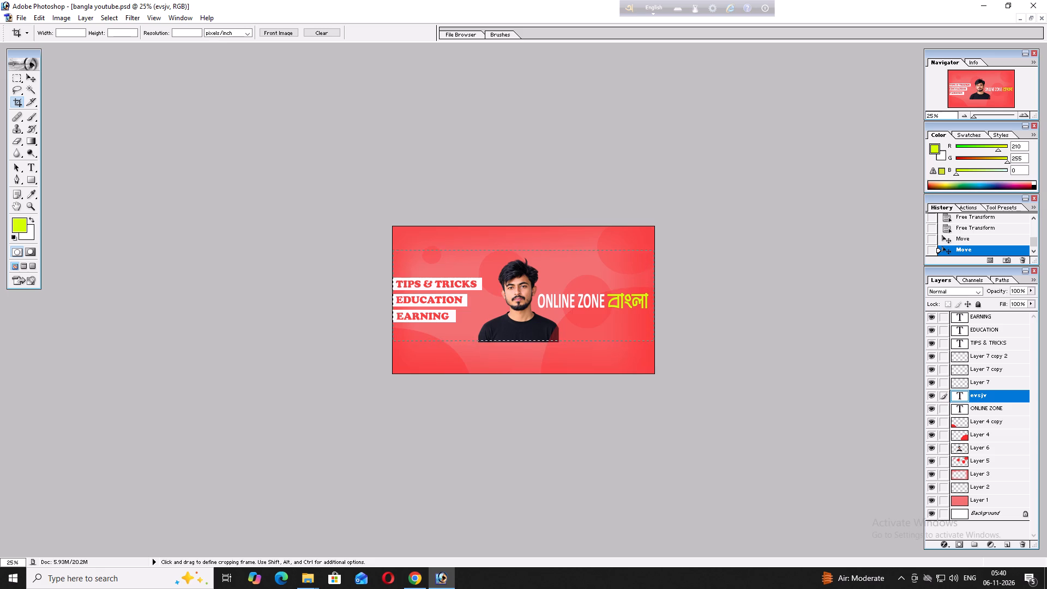
drag(656, 340, 656, 342)
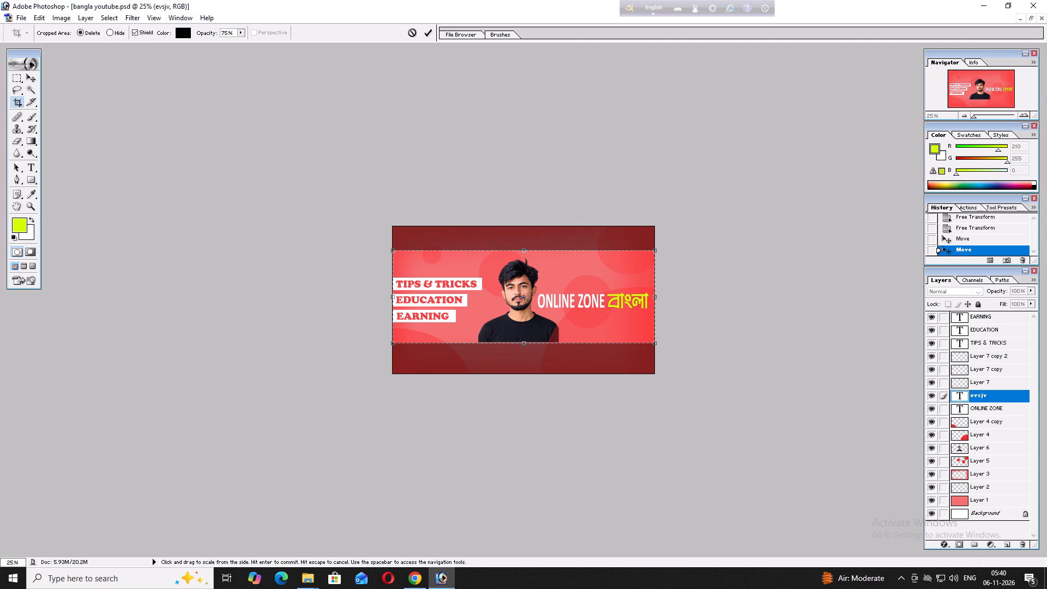
click(426, 32)
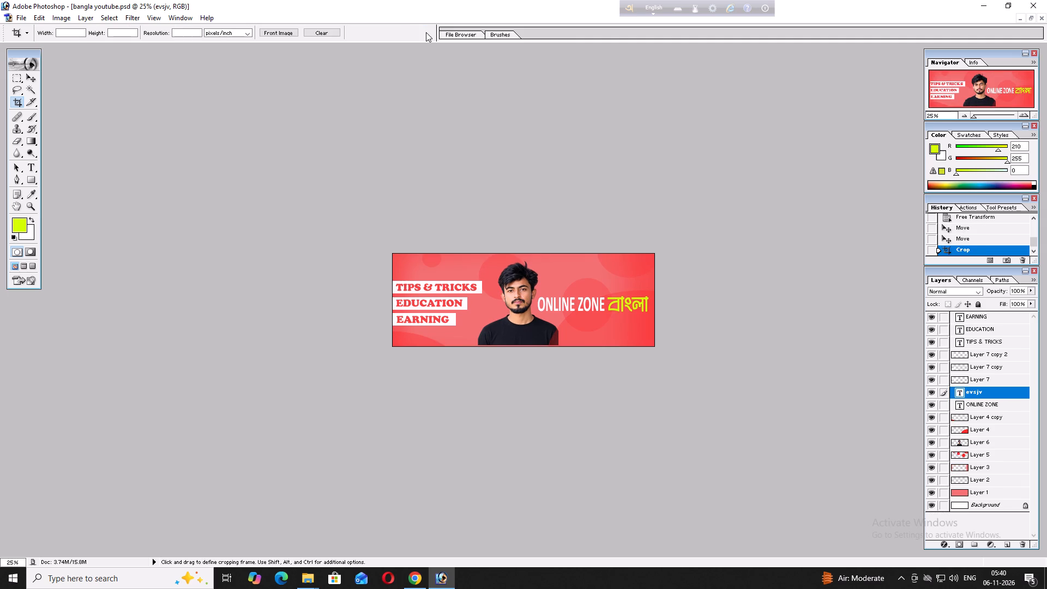
Move the portrait on Layer 6 slightly down and toward the white-bar texts, so the shirt runs past the banner's bottom edge.
click(972, 426)
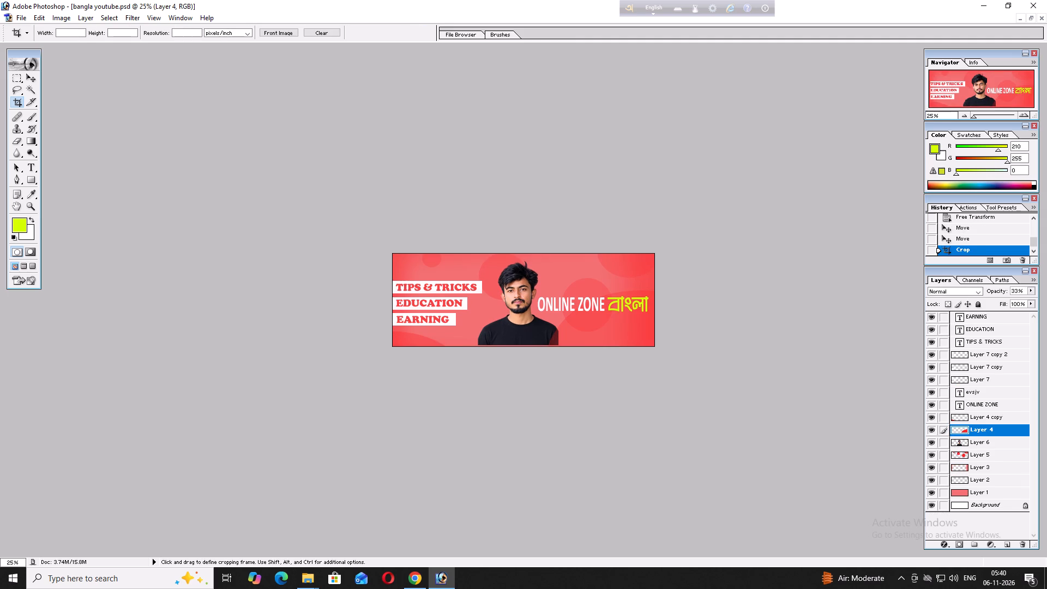
click(984, 452)
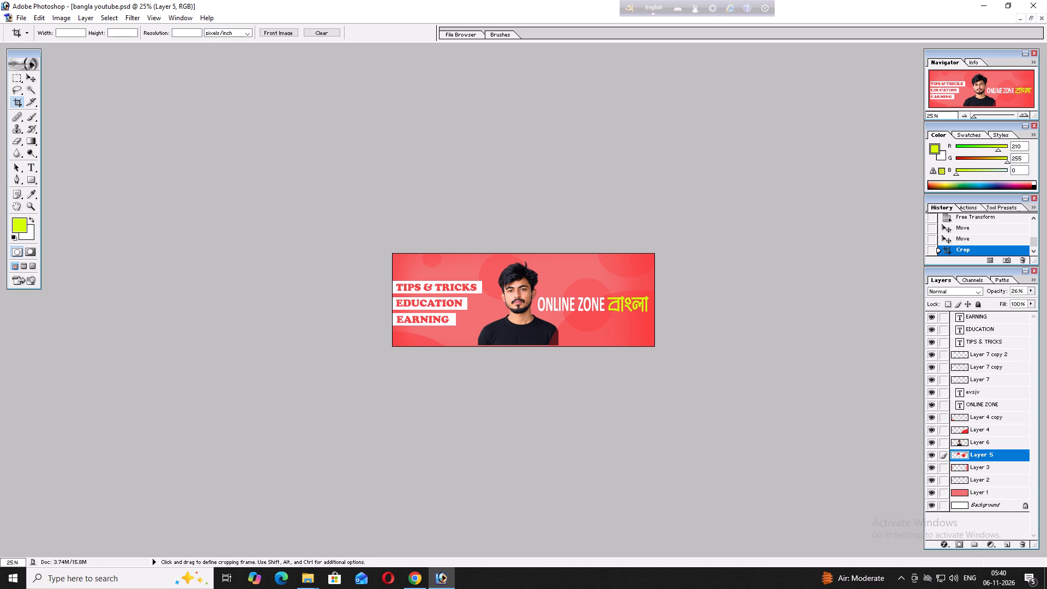
click(957, 440)
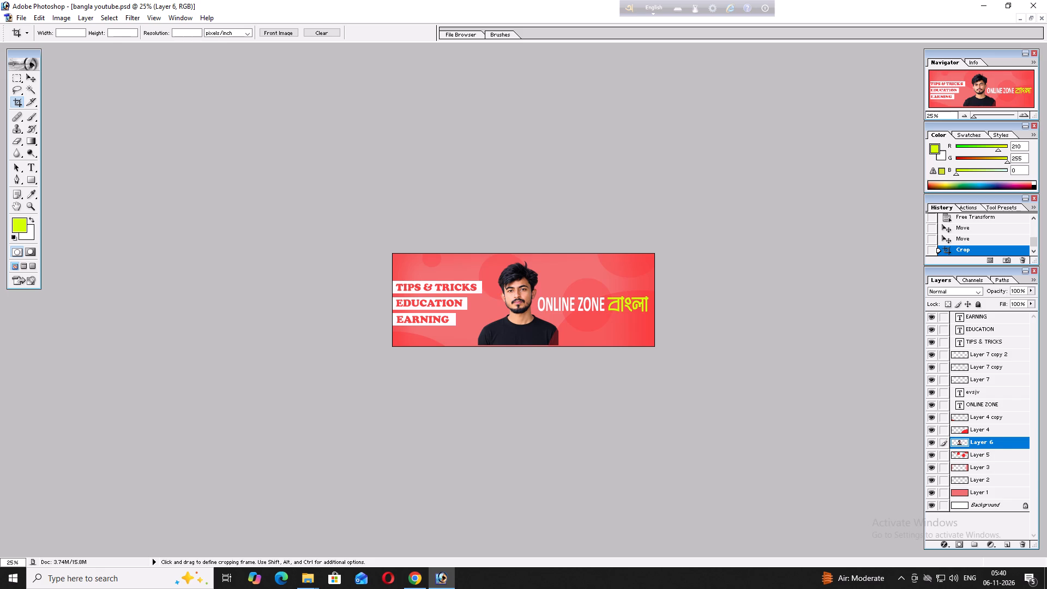
click(32, 75)
drag(523, 321, 518, 329)
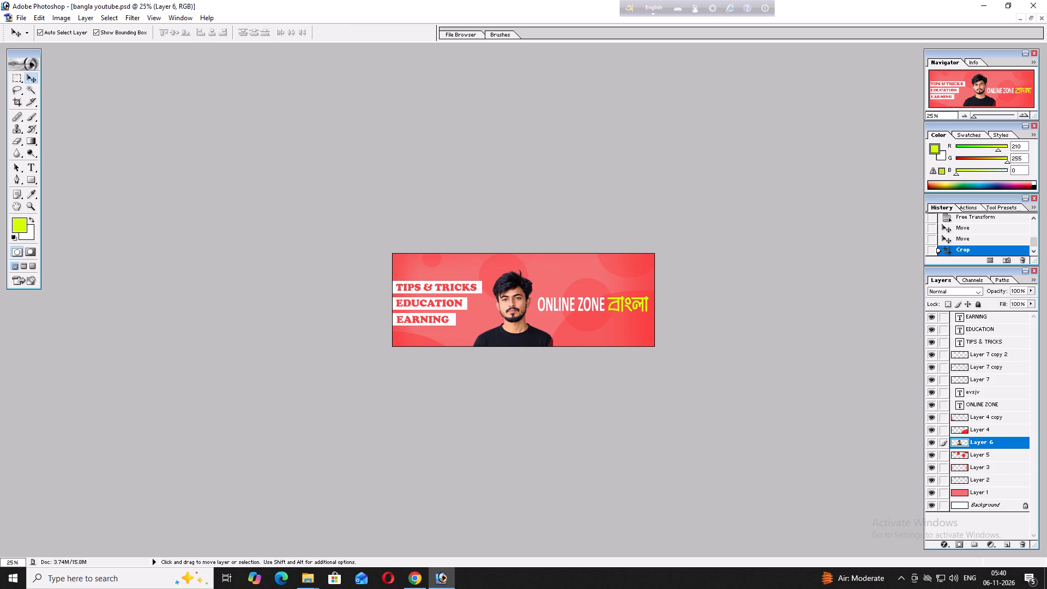
drag(518, 329, 520, 330)
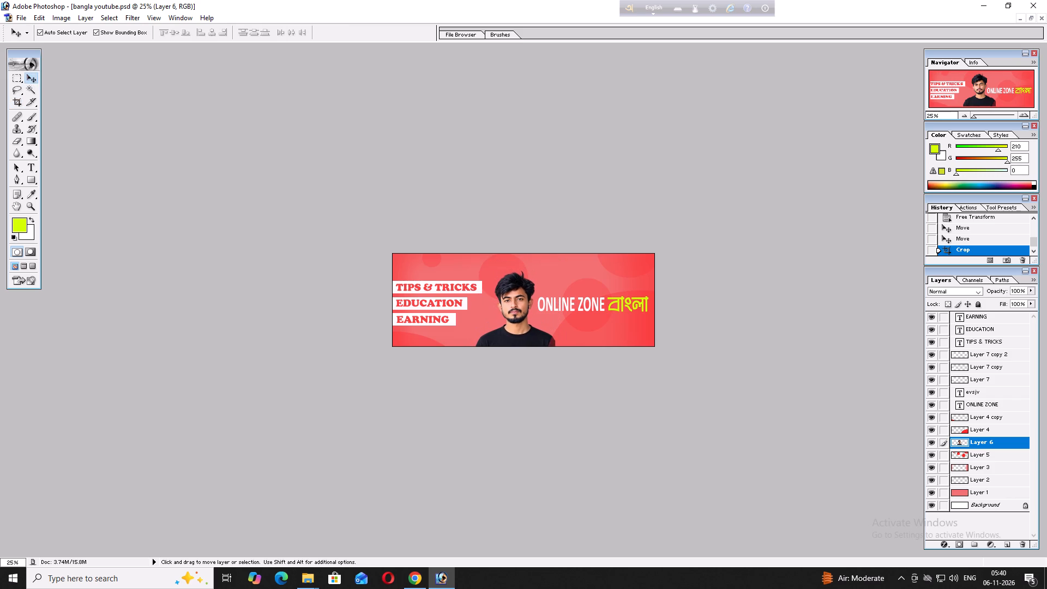
drag(520, 330, 520, 329)
click(606, 258)
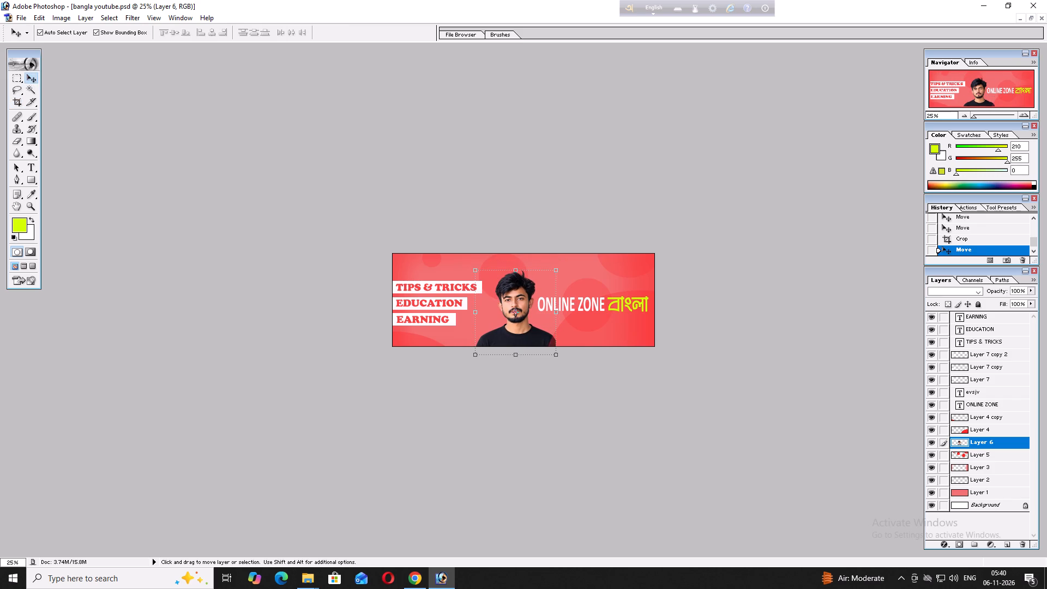
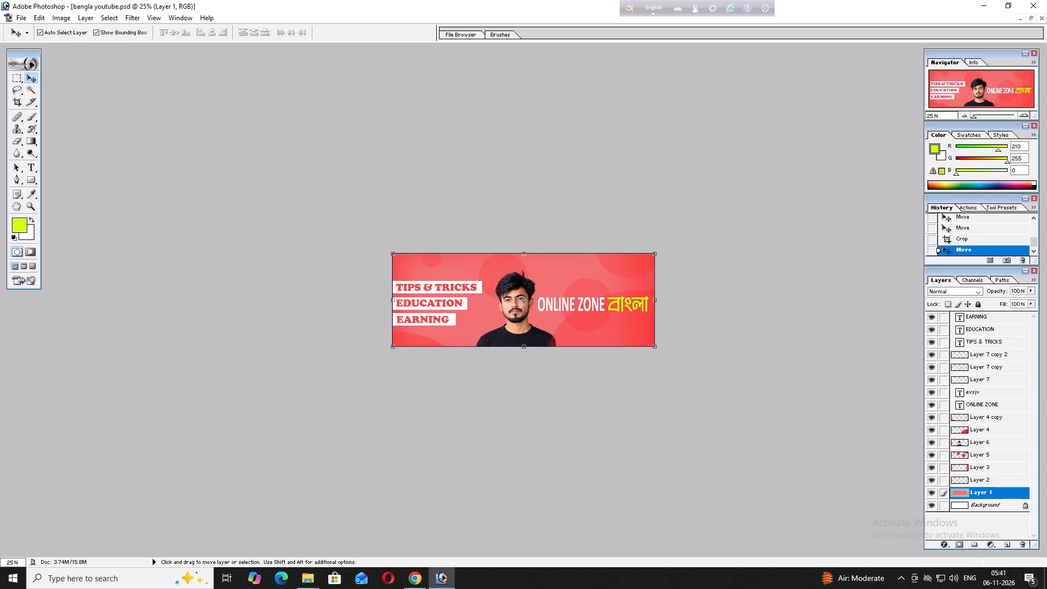
Crop the banner to its exact full canvas bounds, trimming the layer content that overhangs the edges.
click(13, 102)
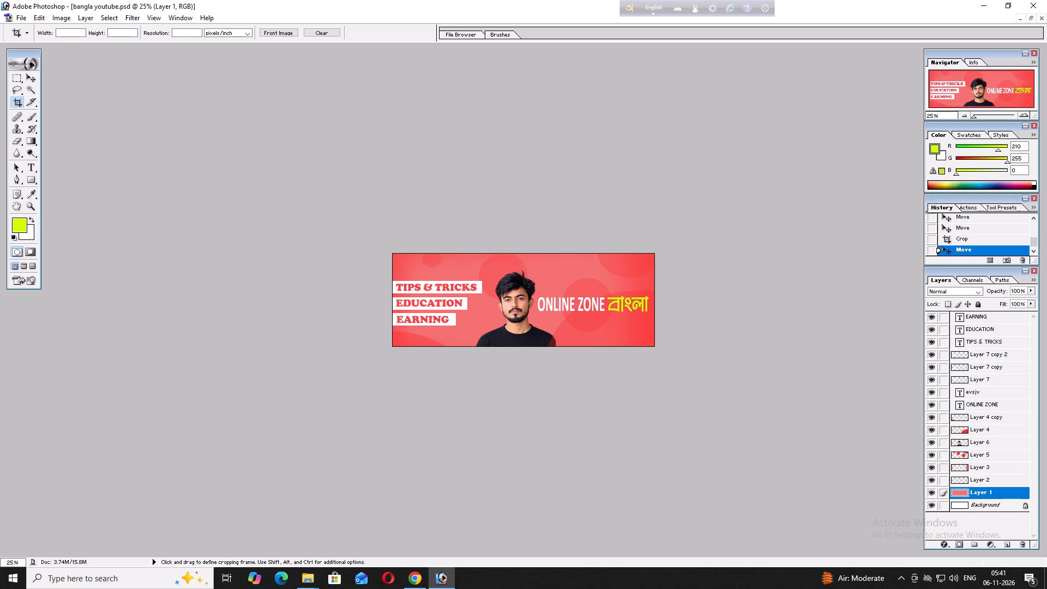
drag(392, 251, 558, 344)
drag(558, 344, 669, 366)
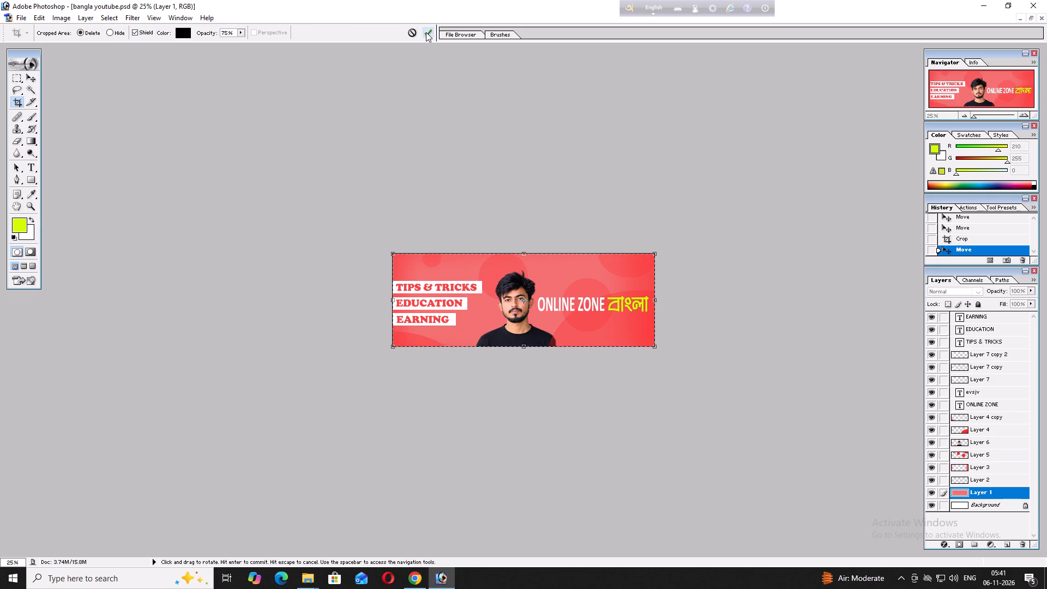
click(16, 78)
click(479, 215)
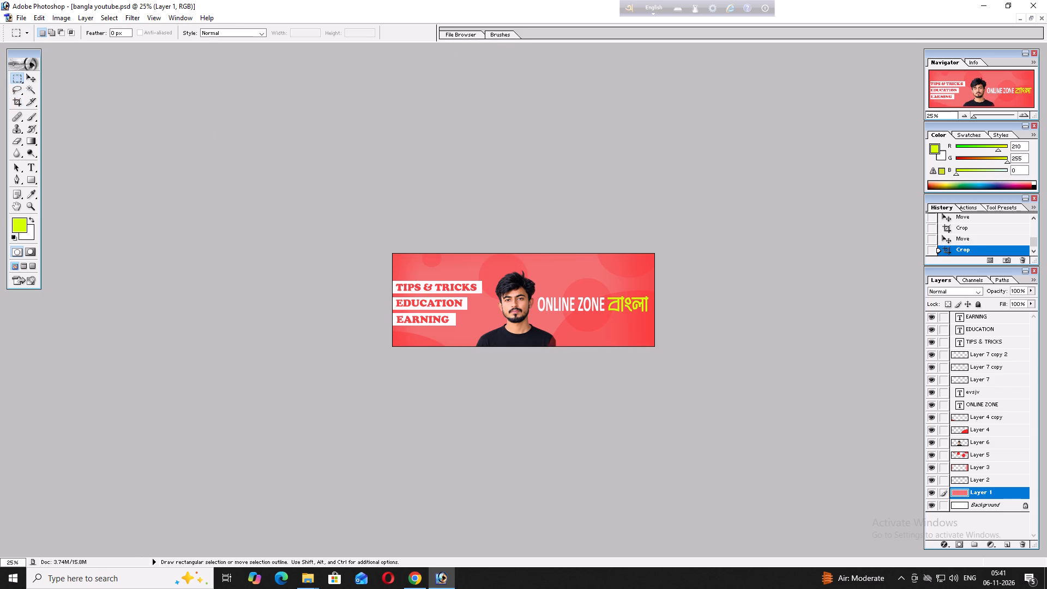
Widen the Layer 4 shape to about 135.8% and move it down so it partly overhangs the banner's bottom edge behind ONLINE ZONE বাংলা's side.
click(986, 428)
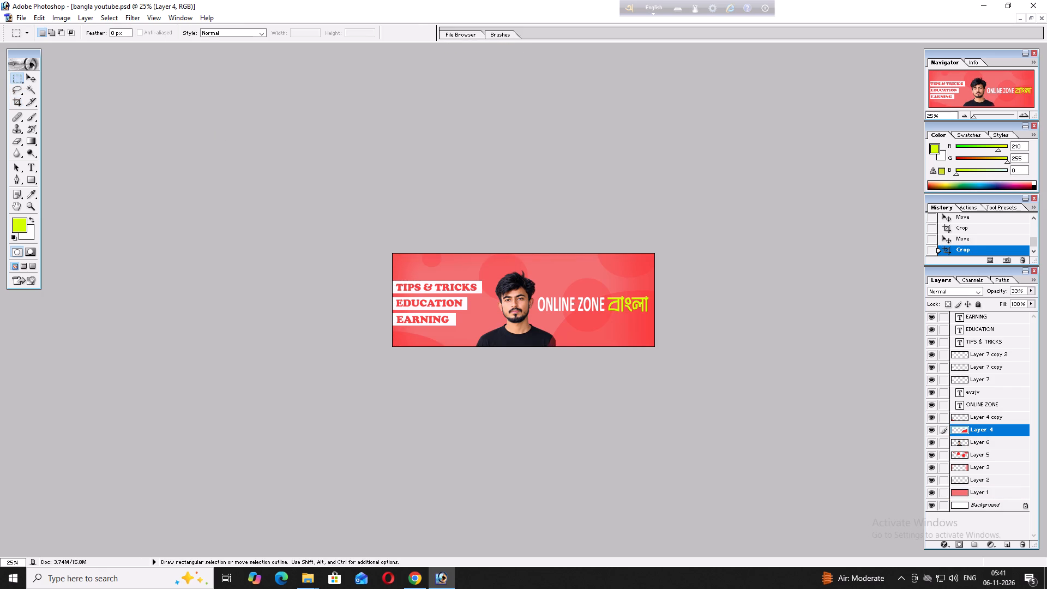
click(28, 76)
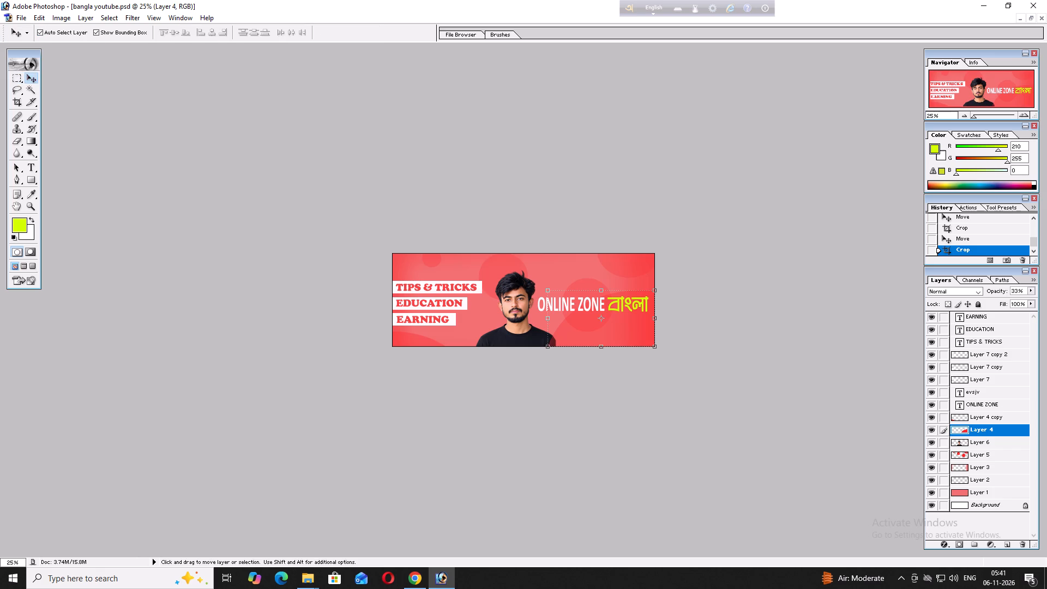
drag(546, 320, 586, 332)
drag(619, 329, 570, 350)
drag(605, 340, 661, 346)
drag(612, 330, 610, 342)
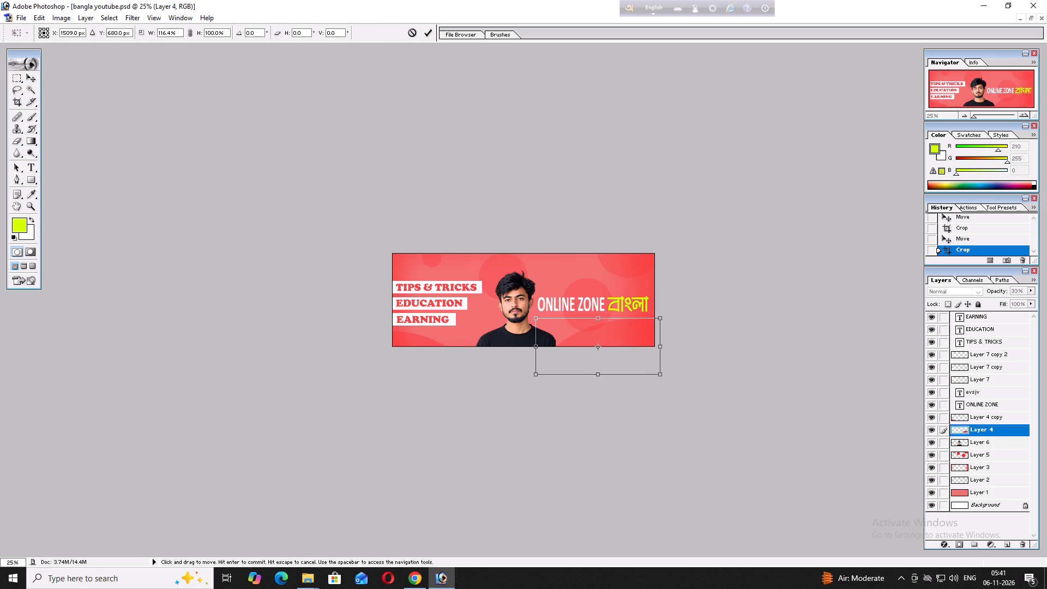
drag(610, 342, 609, 348)
drag(533, 358, 512, 354)
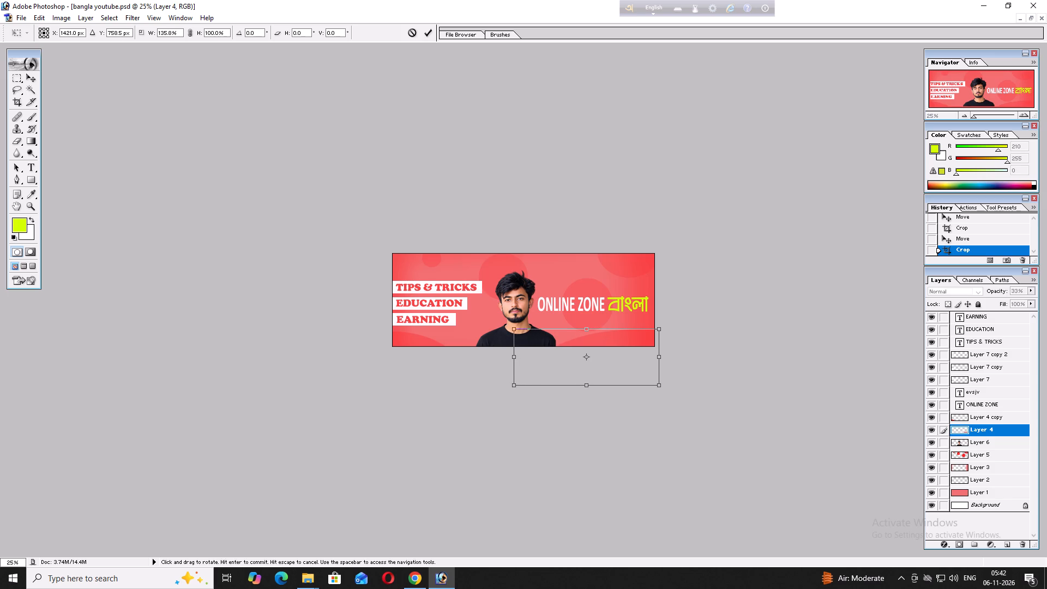
click(986, 411)
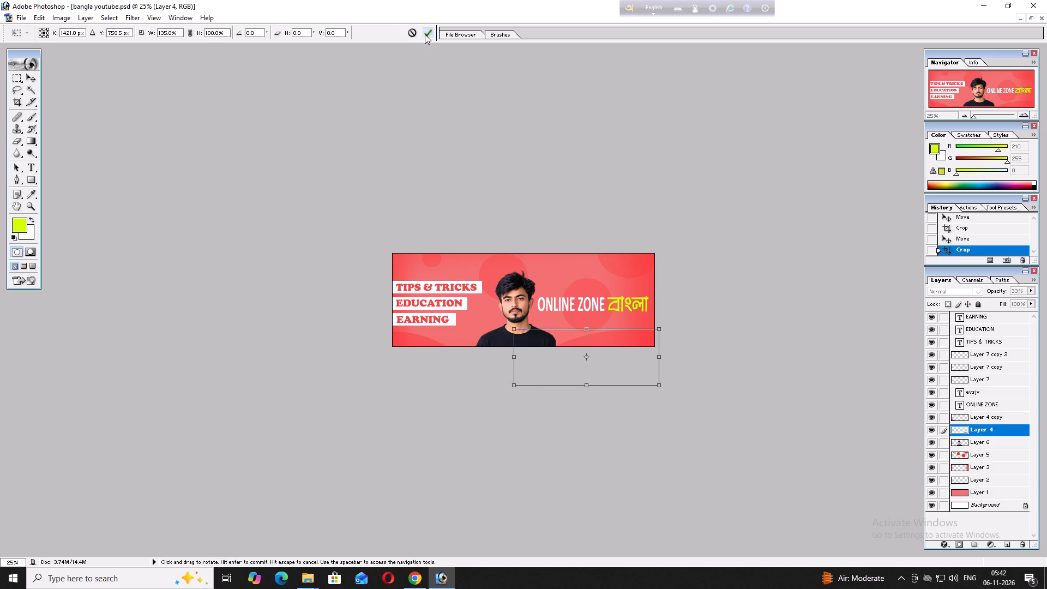
click(425, 34)
Stretch the Layer 4 copy shape below EARNING to about 212.7% width and 132.7% height, reaching the portrait's shirt.
click(989, 417)
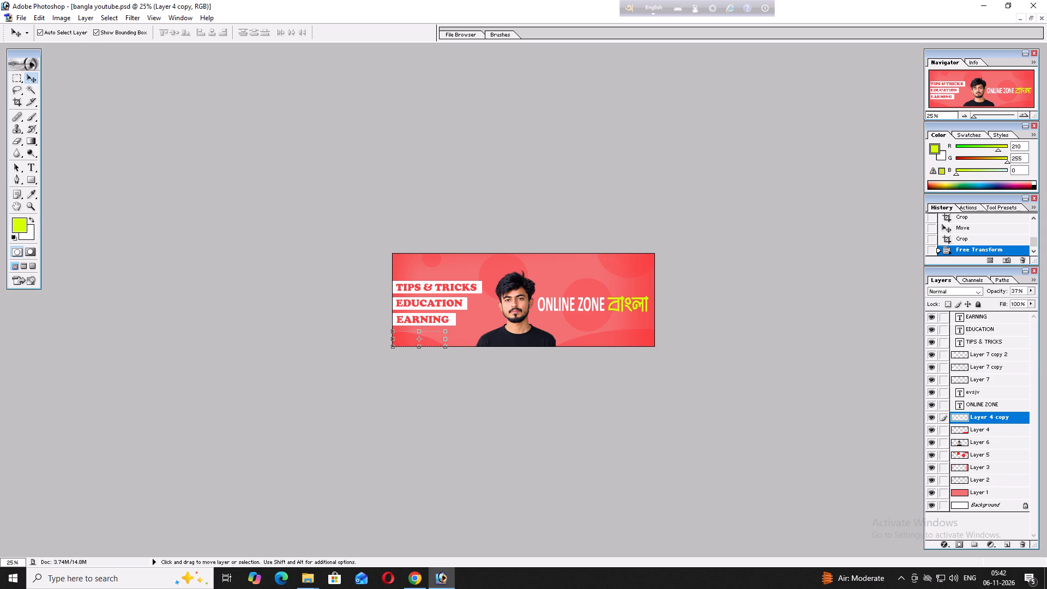
drag(446, 338, 508, 336)
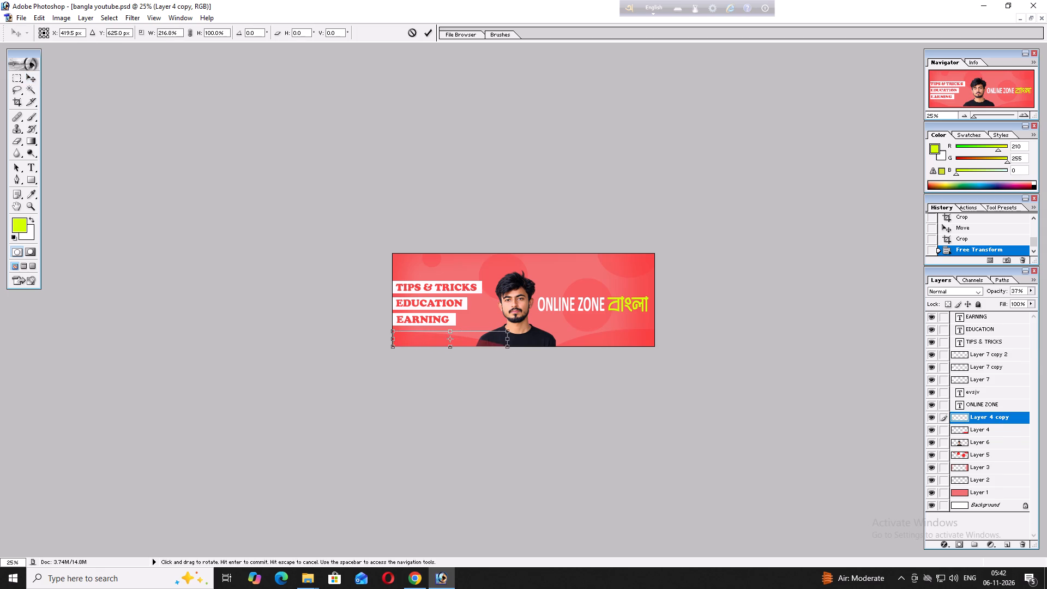
drag(508, 336, 505, 339)
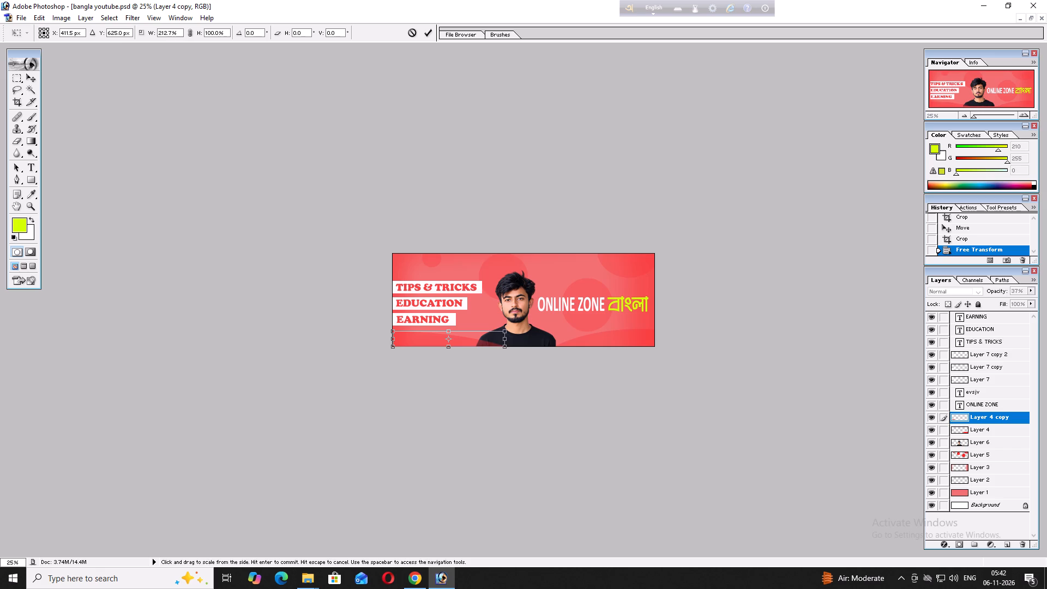
drag(447, 347, 460, 356)
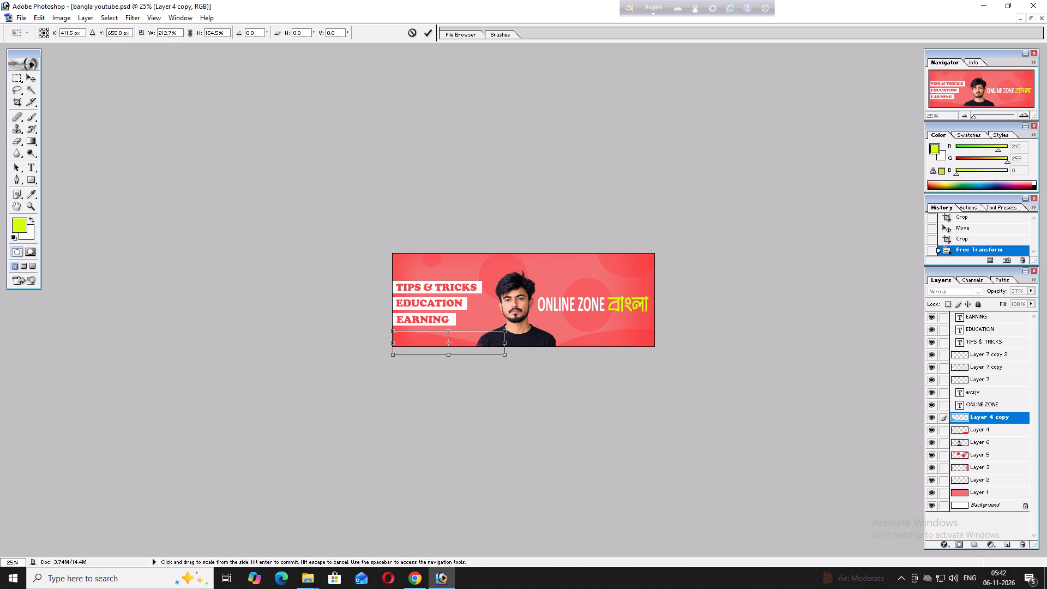
drag(460, 356, 460, 352)
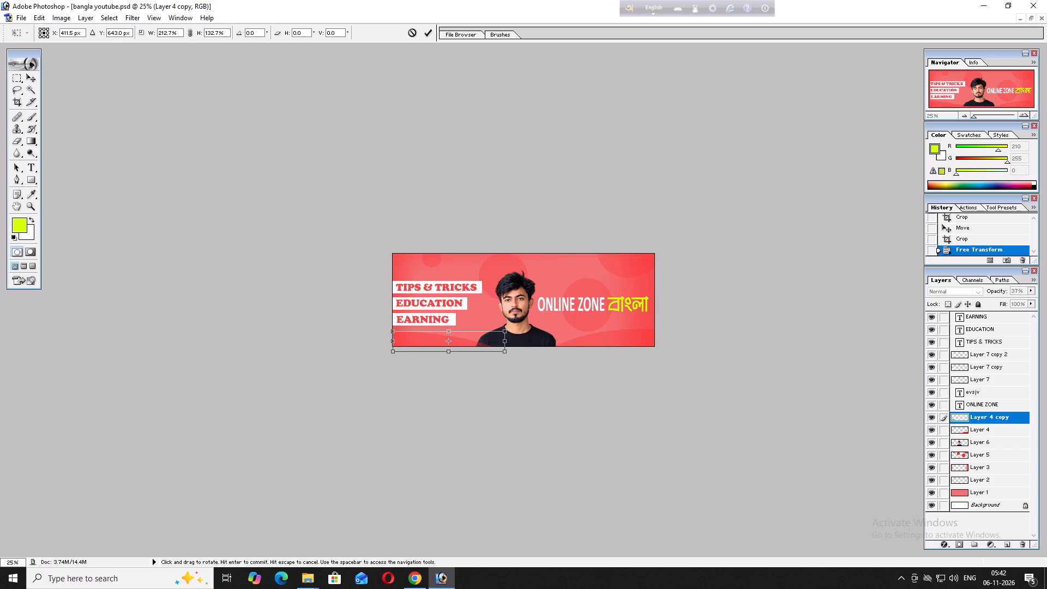
click(428, 31)
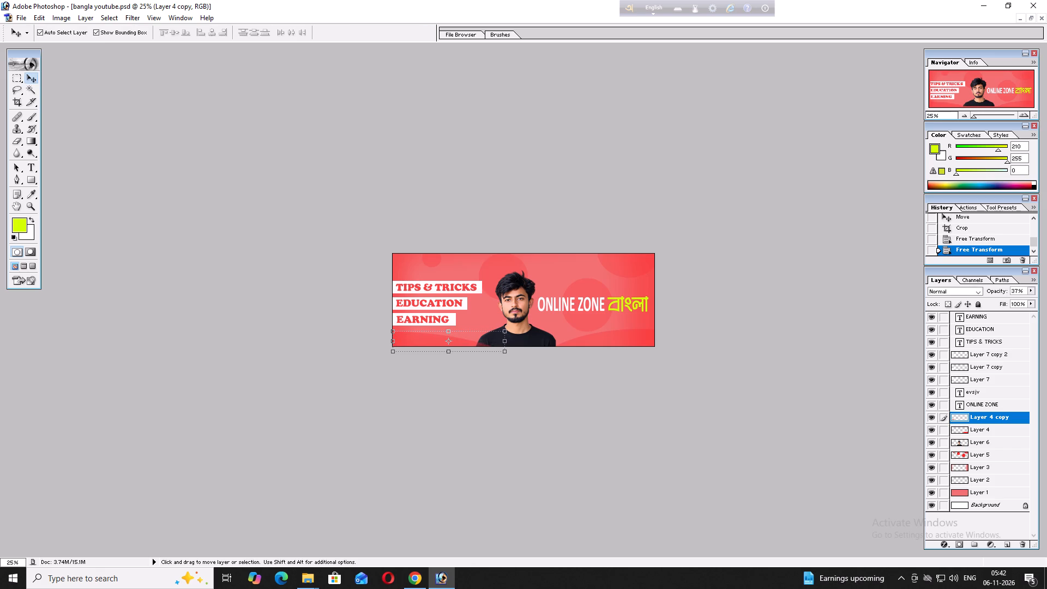
click(577, 340)
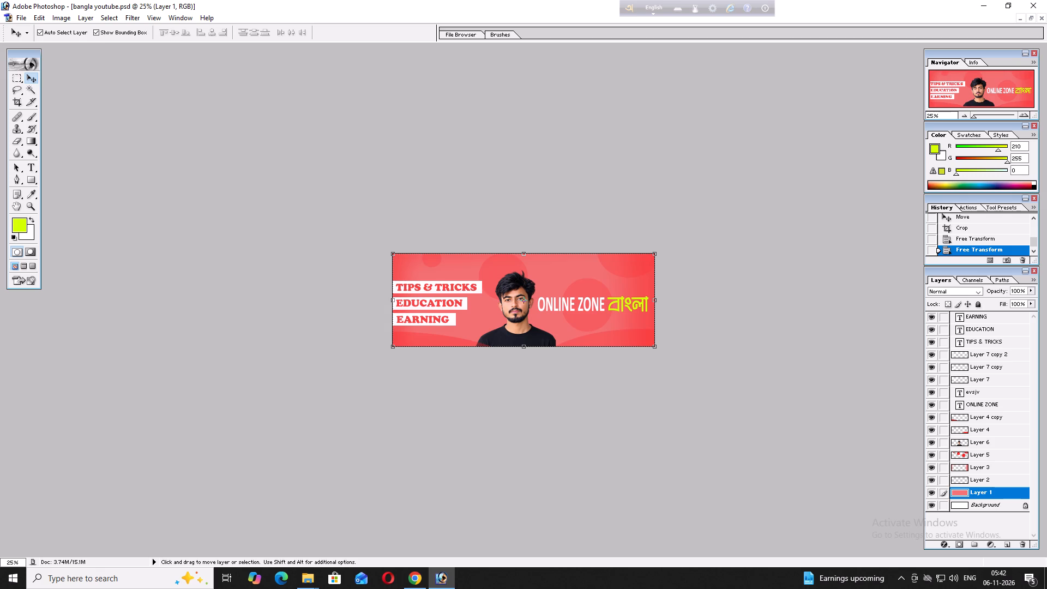
Set the text colour to the yellow-green D2FF00.
click(36, 169)
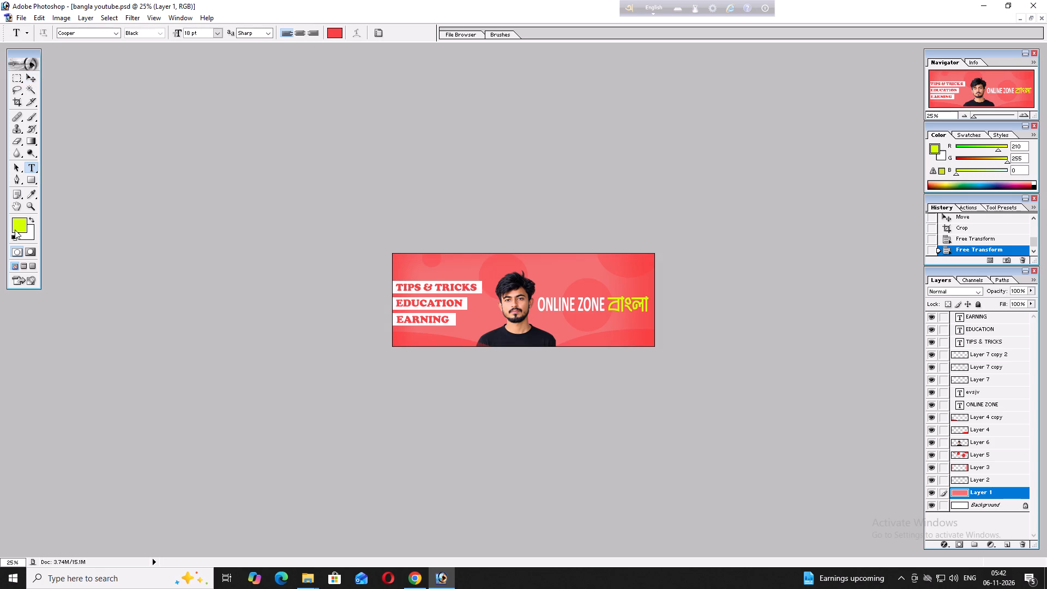
click(17, 225)
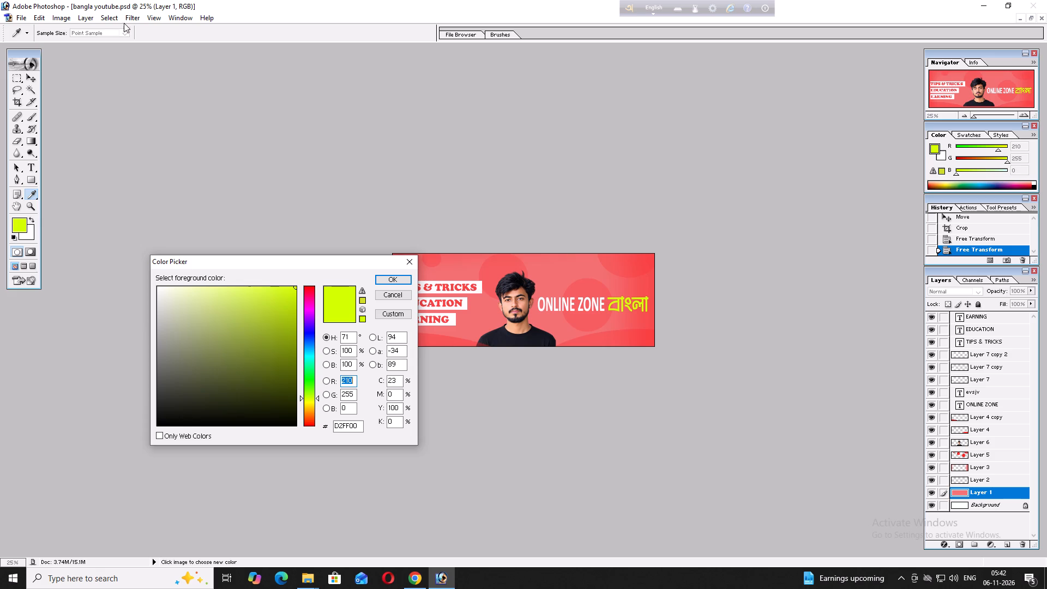
drag(252, 265, 255, 204)
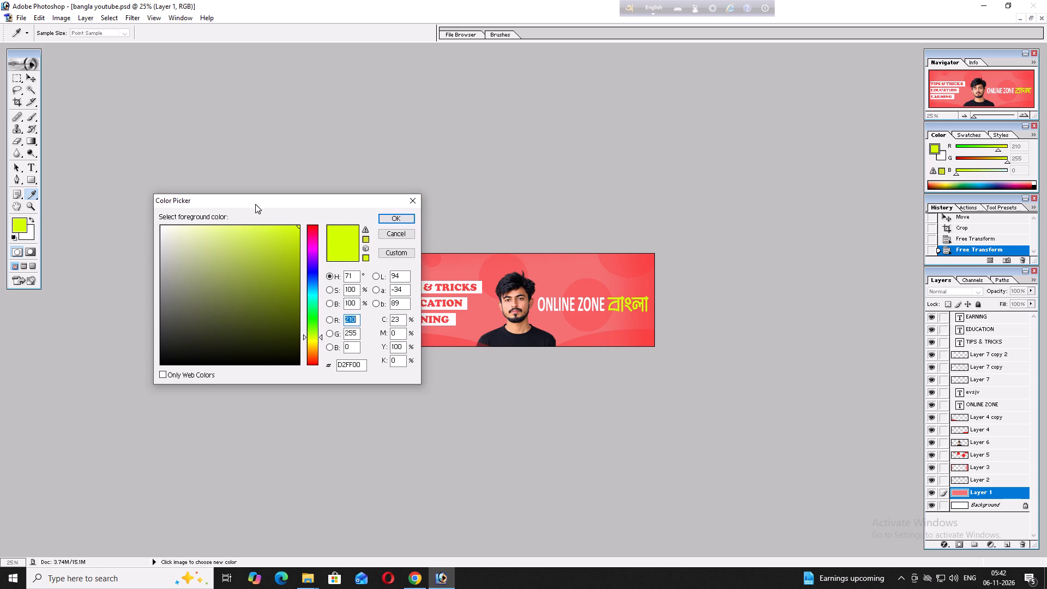
drag(255, 204, 197, 189)
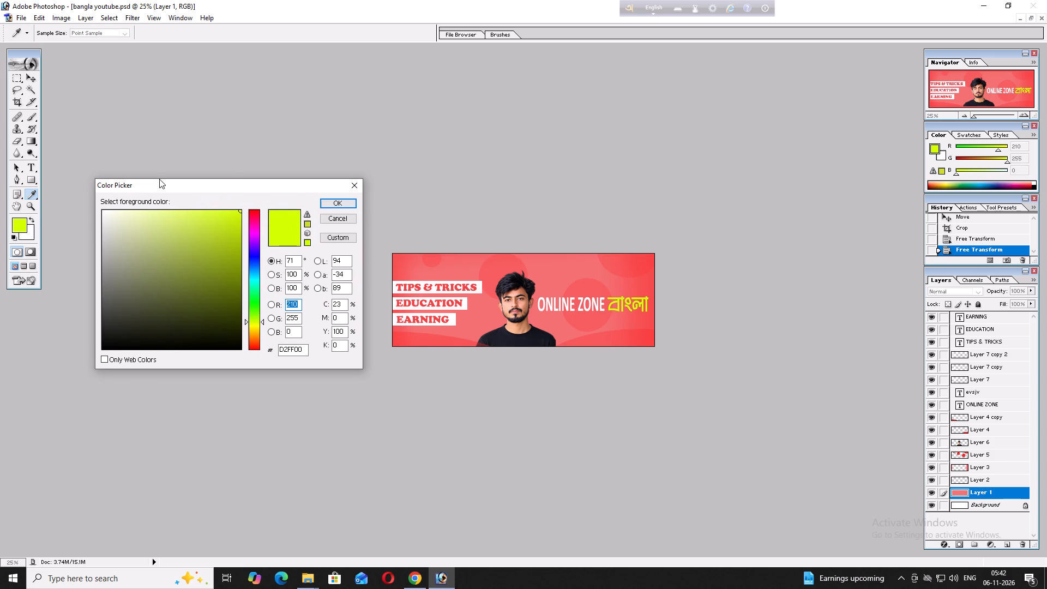
click(37, 167)
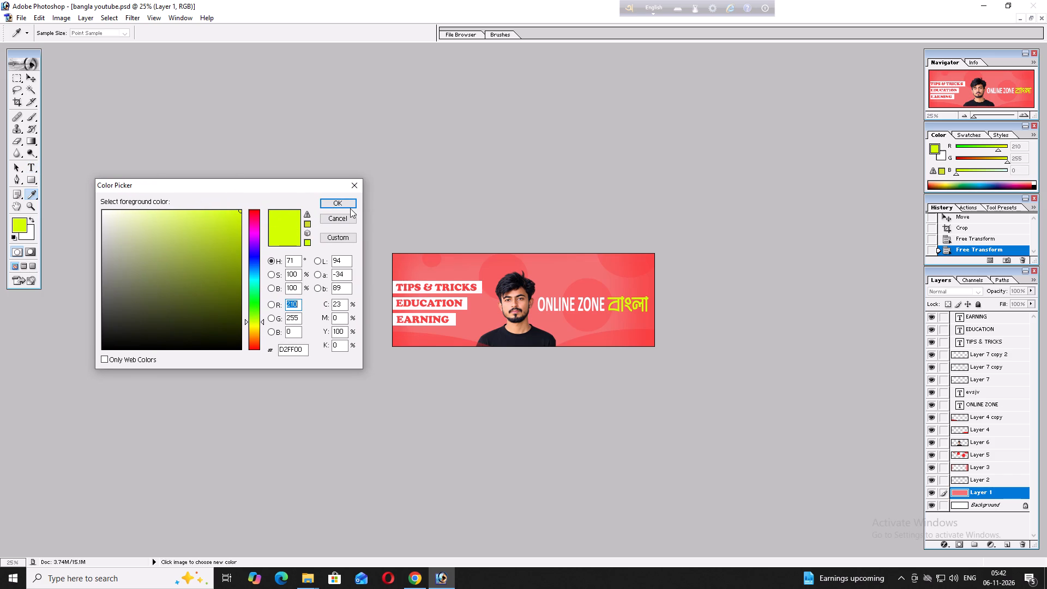
click(347, 202)
Enter the Bangla text ভীডীও পা below the EARNING bar in Li Alinur Showpnopuri ANSI V2 at 18 pt.
click(416, 341)
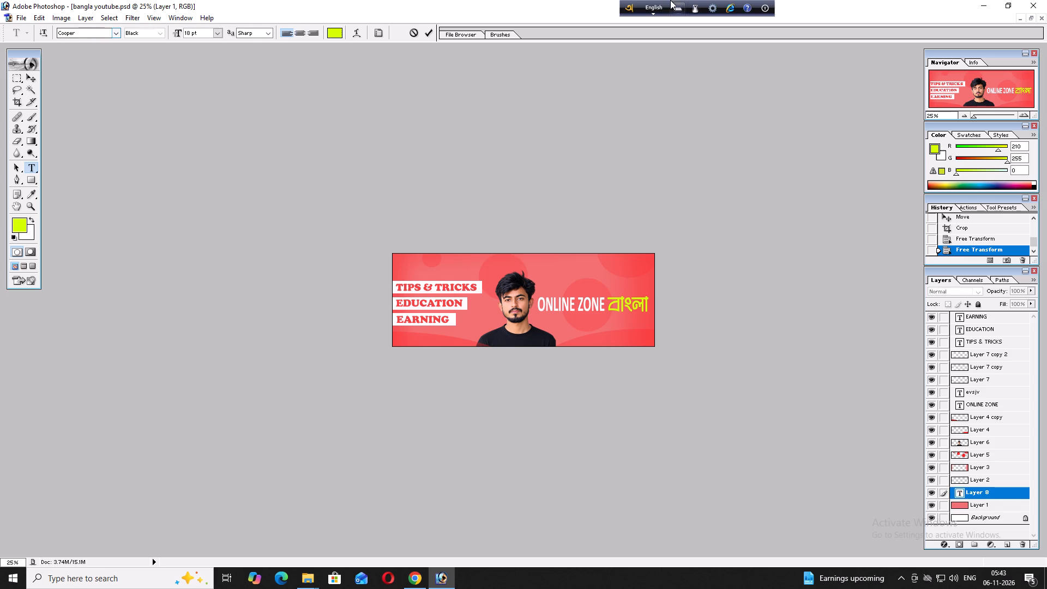
click(112, 34)
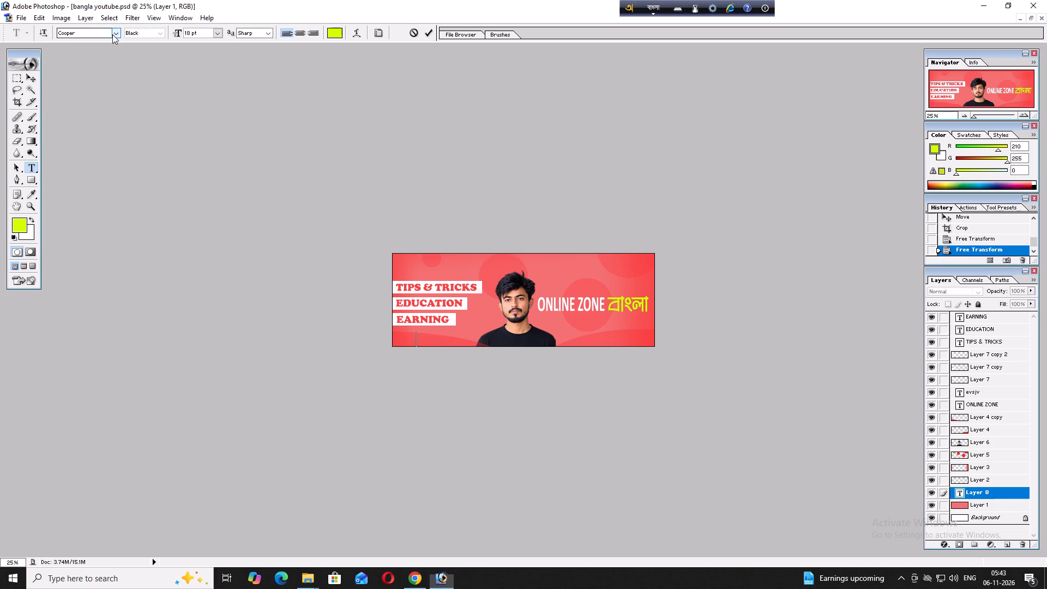
click(112, 34)
scroll(123, 107, down, 15)
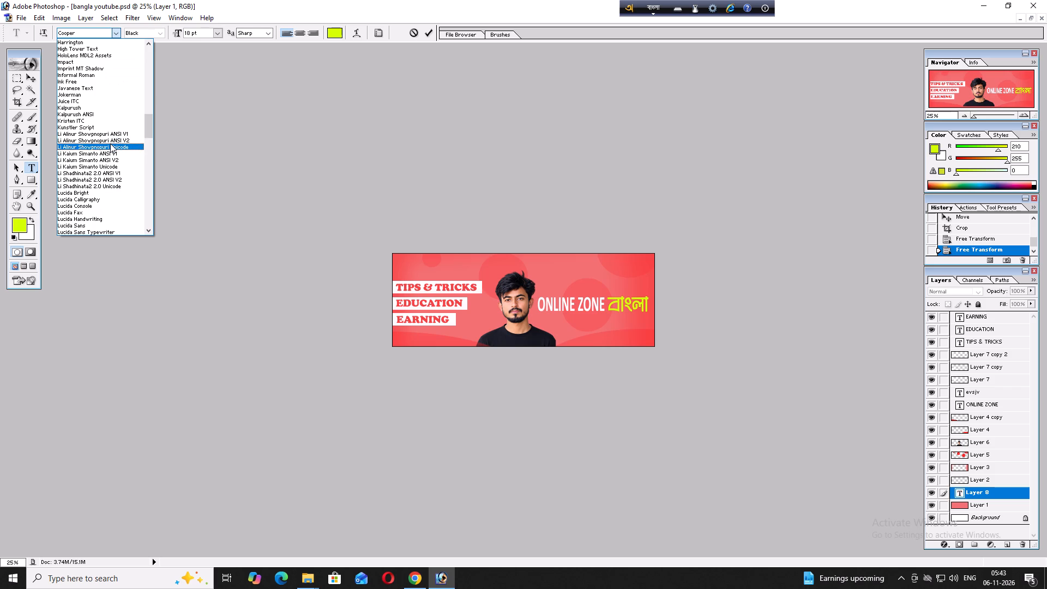
click(111, 140)
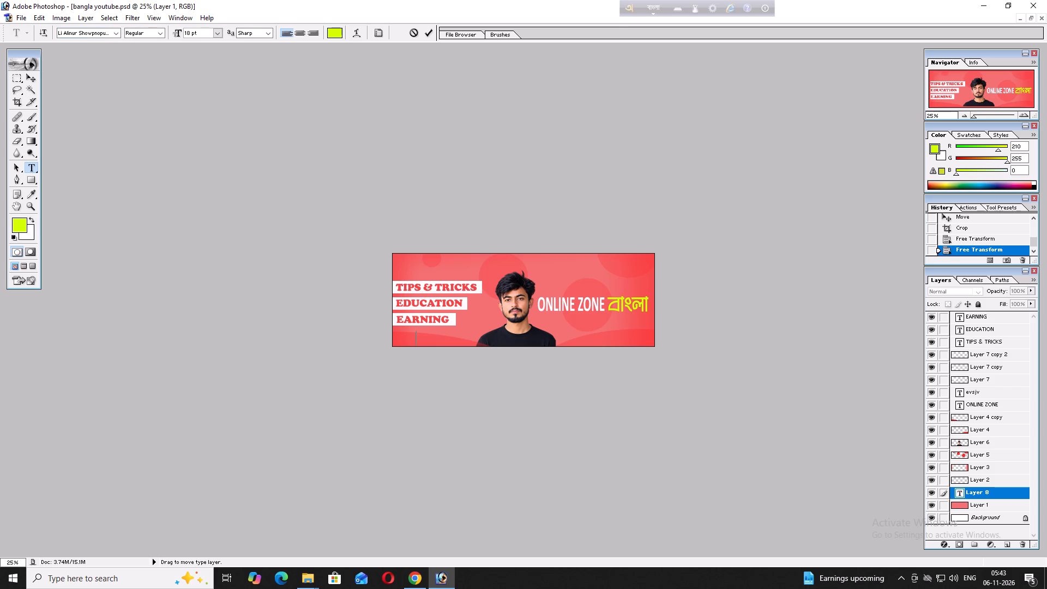
text(fx)
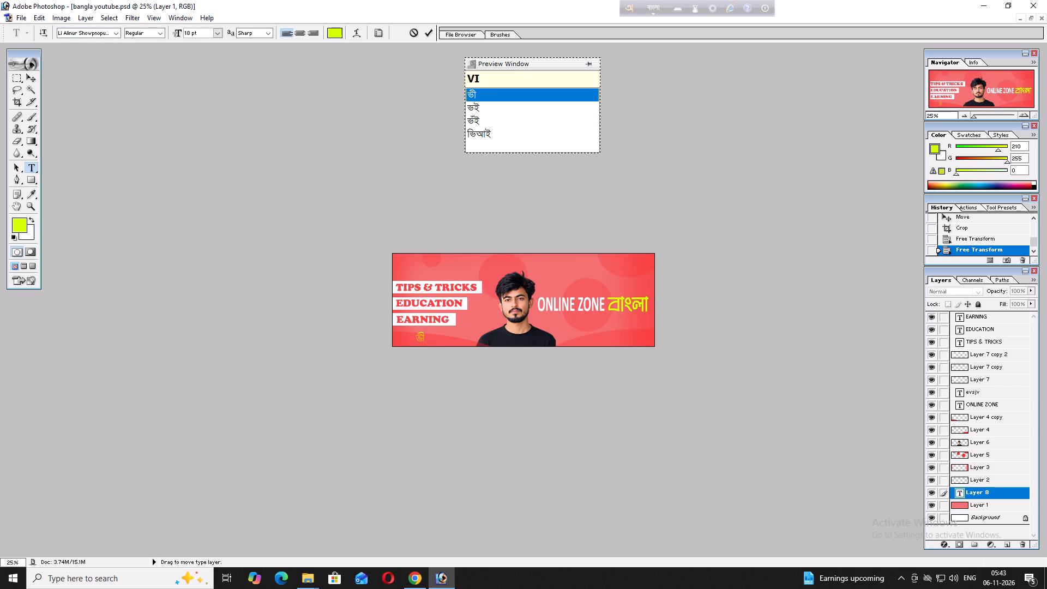
text(DWIxOI)
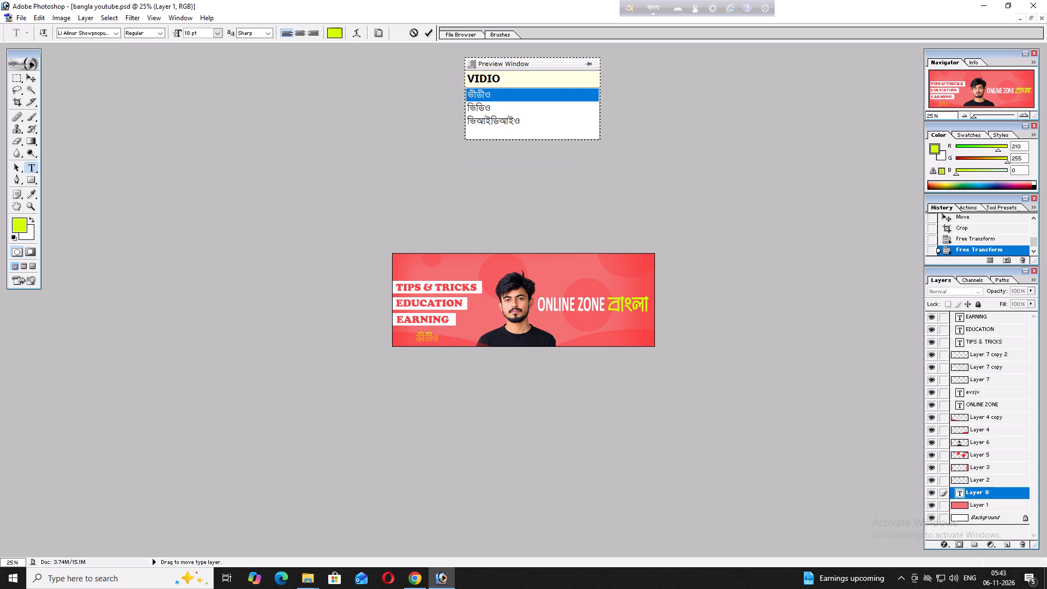
key(space)
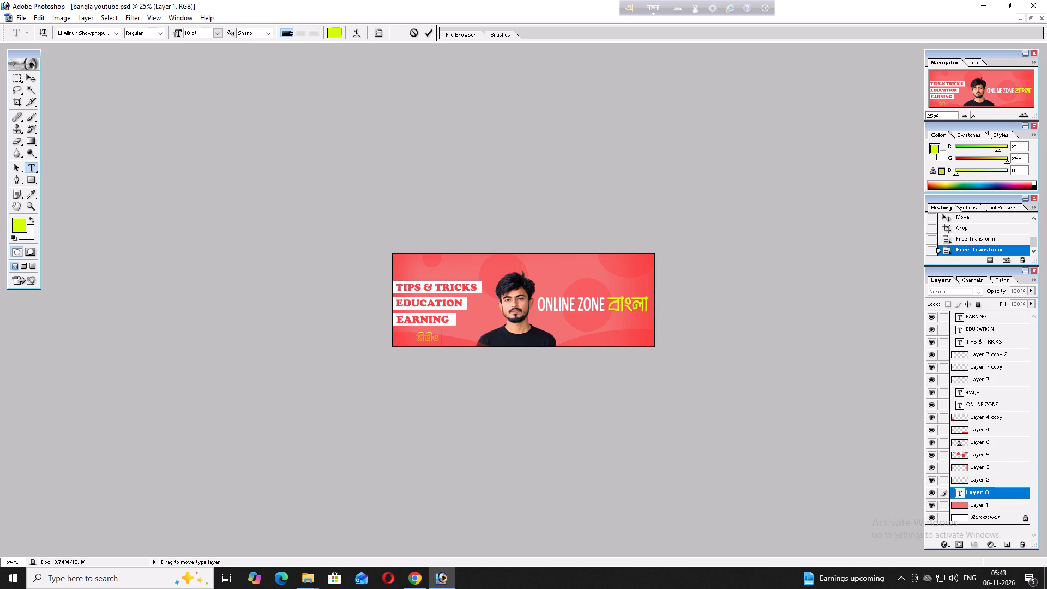
text(PcAv)
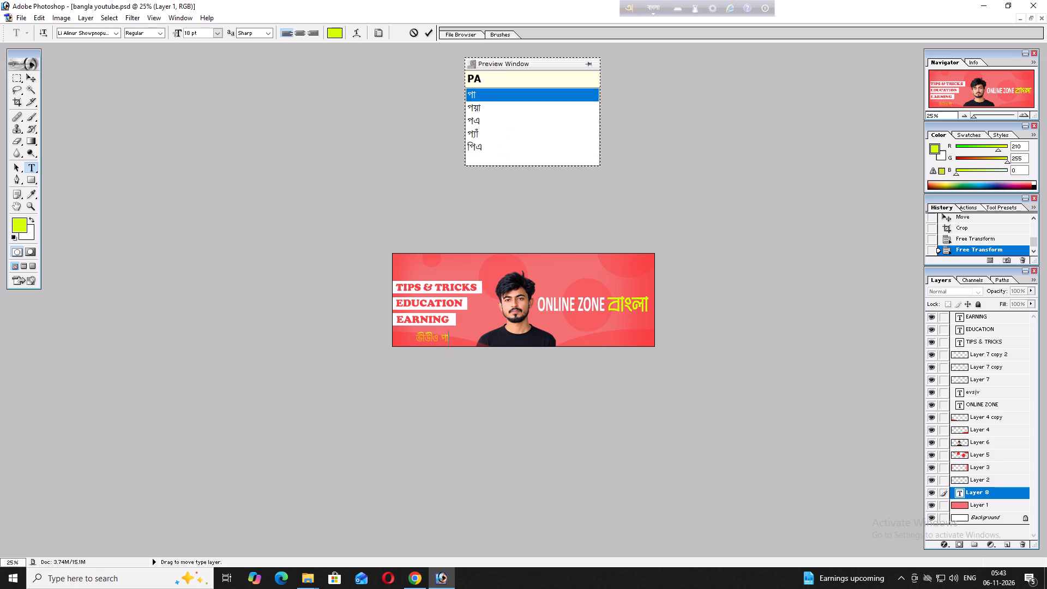
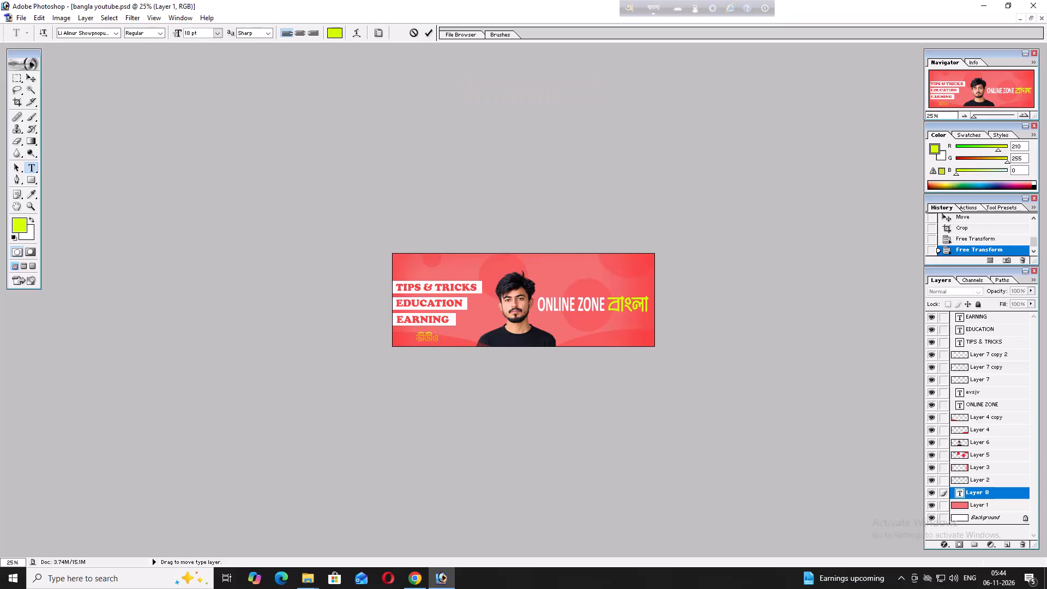
Replace the Bangla text below the EARNING bar with the word সকল.
key(BackSpace)
key(BackSpace)
key(BackSpace)
key(BackSpace)
text(SkO)
key(BackSpace)
text(†kvKKO)
key(BackSpace)
text(‡KvLj)
key(space)
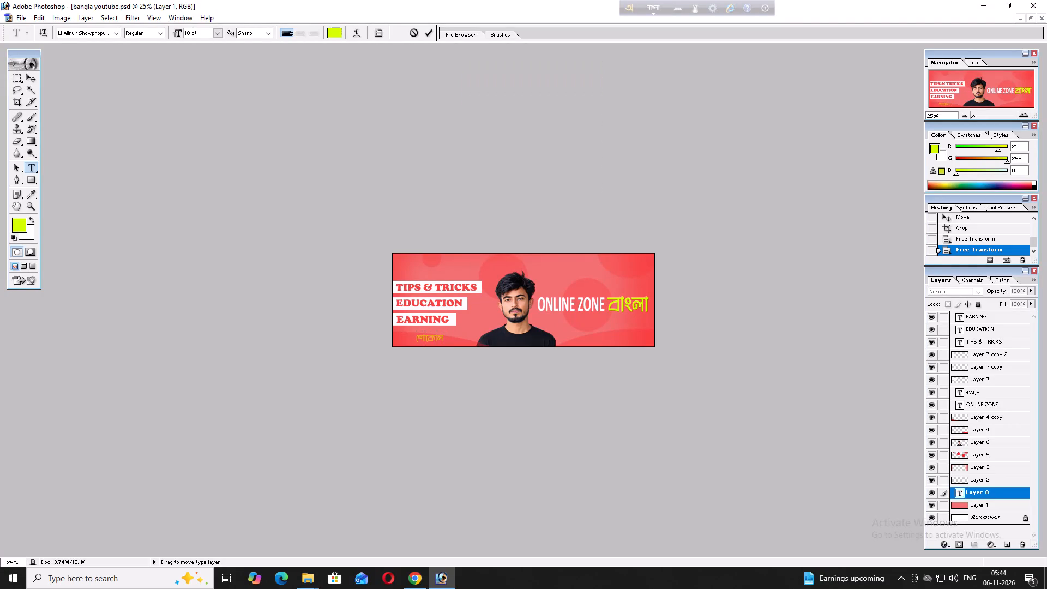
key(BackSpace)
key(BackSpace)
key(BackSpace)
key(BackSpace)
key(BackSpace)
key(BackSpace)
key(BackSpace)
key(BackSpace)
text(SkO)
key(BackSpace)
text(†kv)
text(KKO)
text(‡KvLj)
key(BackSpace)
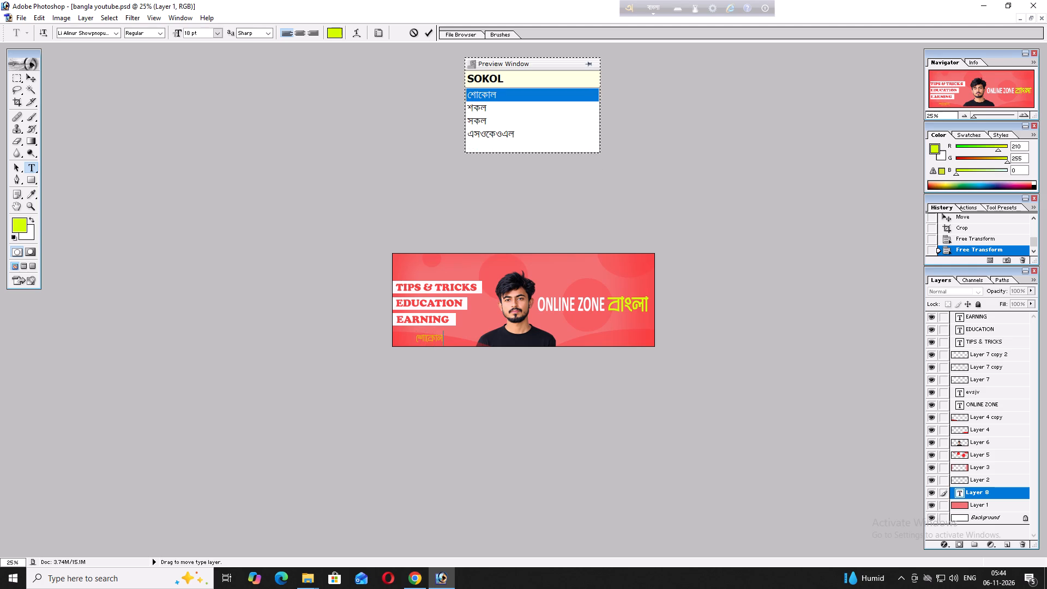
key(BackSpace)
key(BackSpace)
text(mKj)
key(BackSpace)
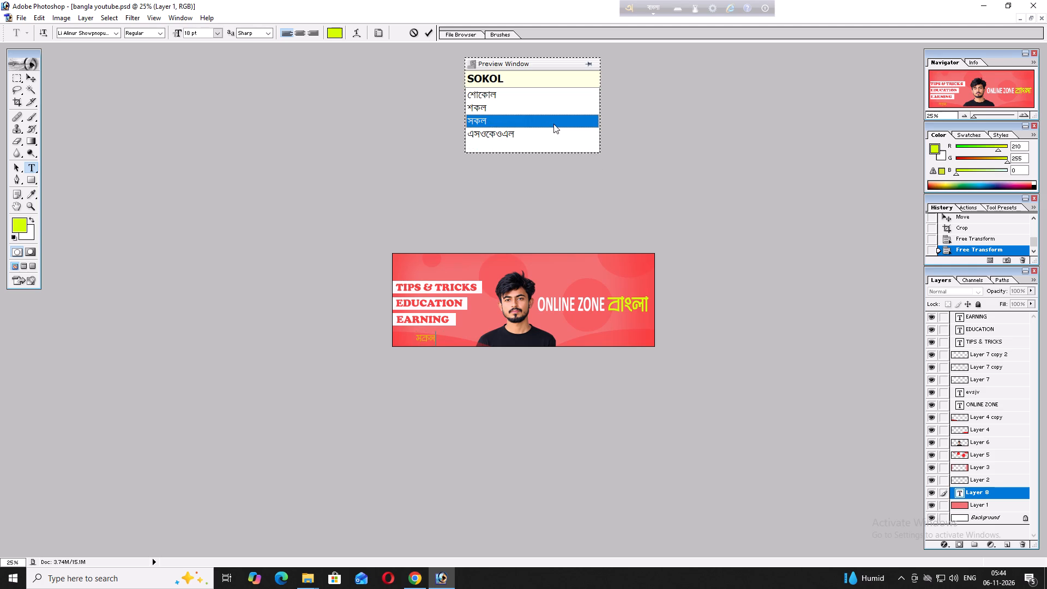
key(space)
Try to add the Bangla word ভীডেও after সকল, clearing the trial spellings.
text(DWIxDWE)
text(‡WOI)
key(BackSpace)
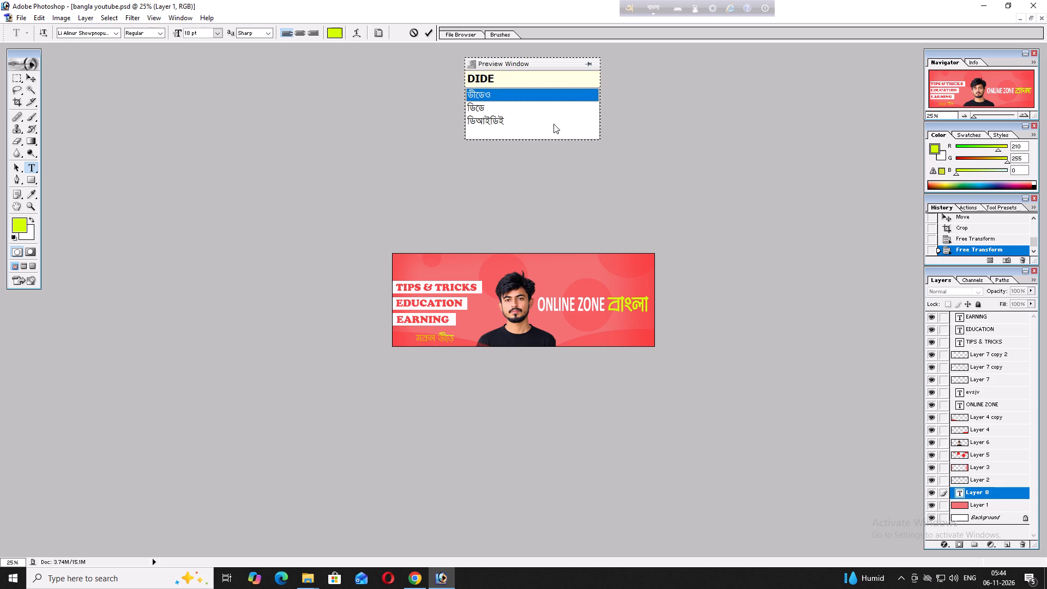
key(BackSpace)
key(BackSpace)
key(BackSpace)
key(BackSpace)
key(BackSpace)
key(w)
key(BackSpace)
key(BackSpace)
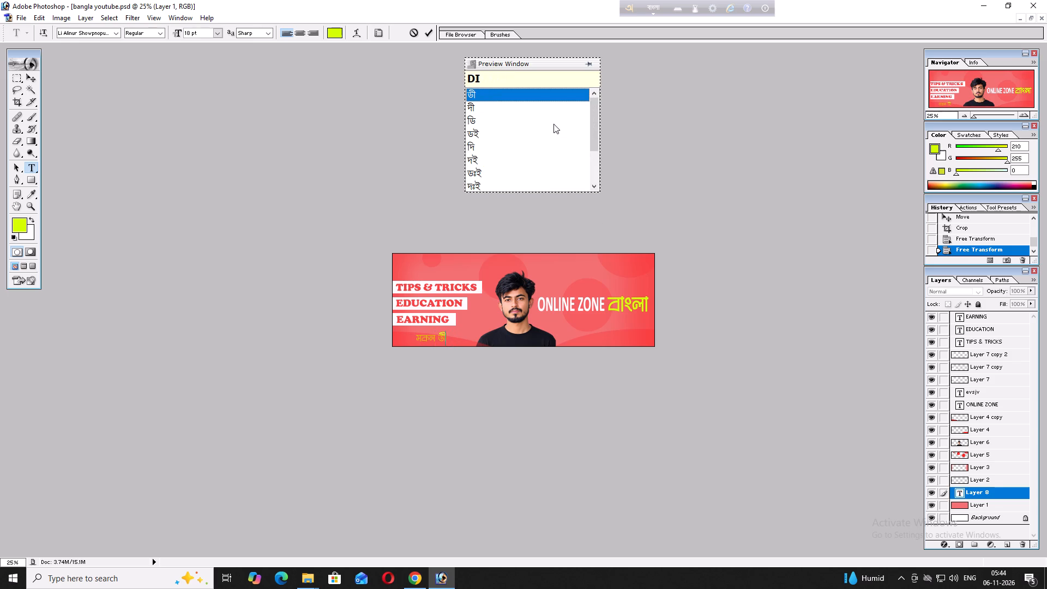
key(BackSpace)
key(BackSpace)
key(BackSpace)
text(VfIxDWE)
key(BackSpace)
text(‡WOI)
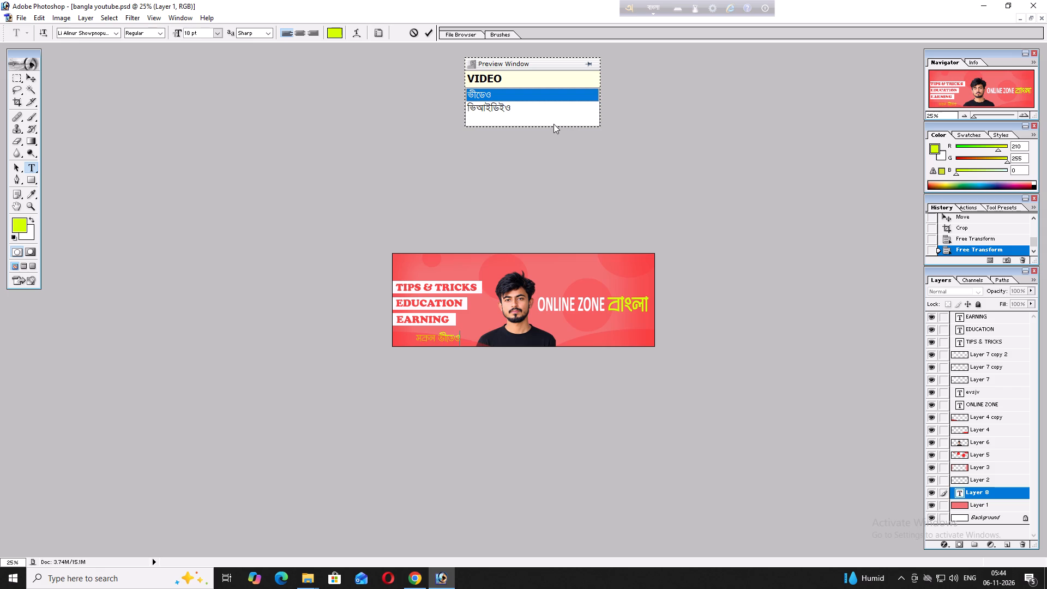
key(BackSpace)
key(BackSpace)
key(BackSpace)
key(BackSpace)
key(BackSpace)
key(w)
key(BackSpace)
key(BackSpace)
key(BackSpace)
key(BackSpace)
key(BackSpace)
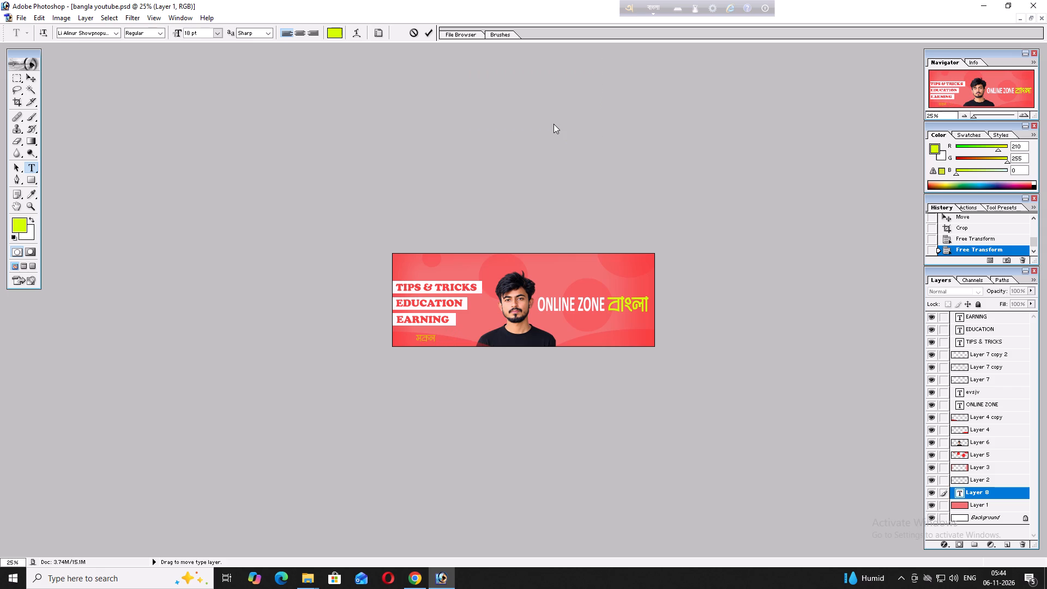
Add the Bangla word ভিডিও after সকল in the text line.
text(VfIx)
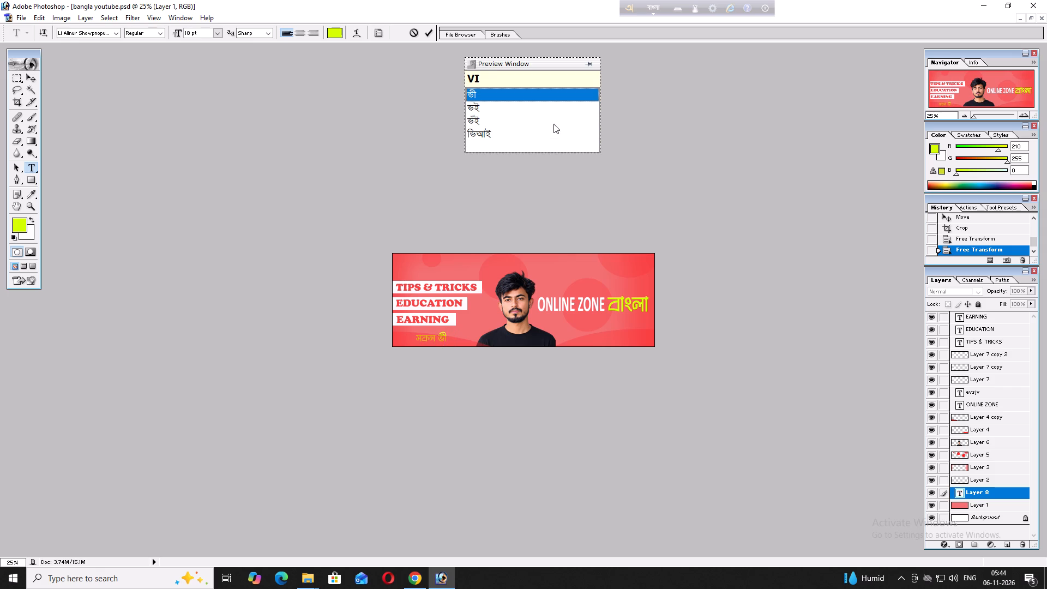
text(DWIx)
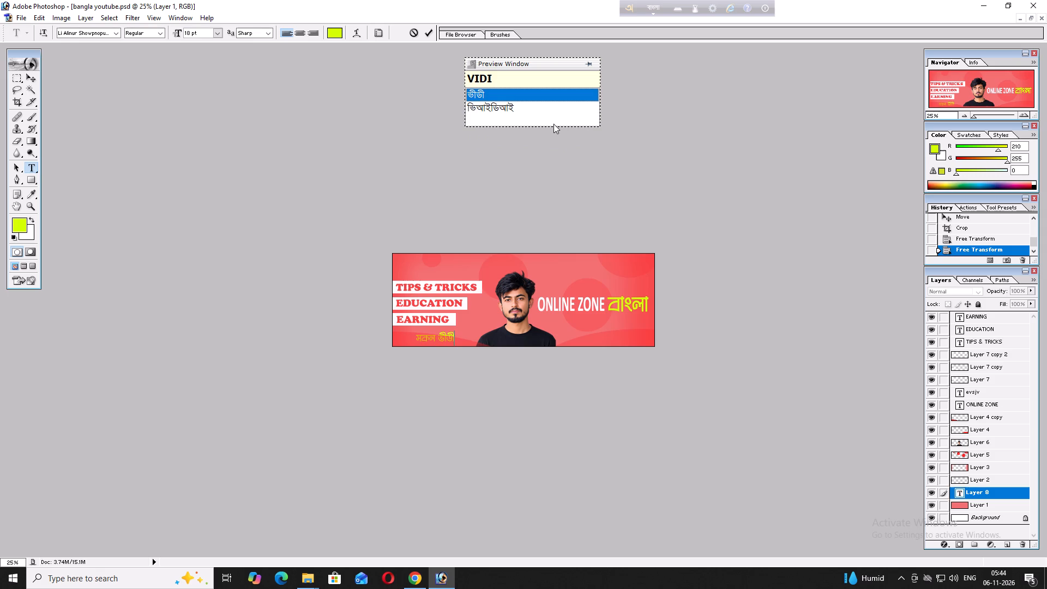
text(OI)
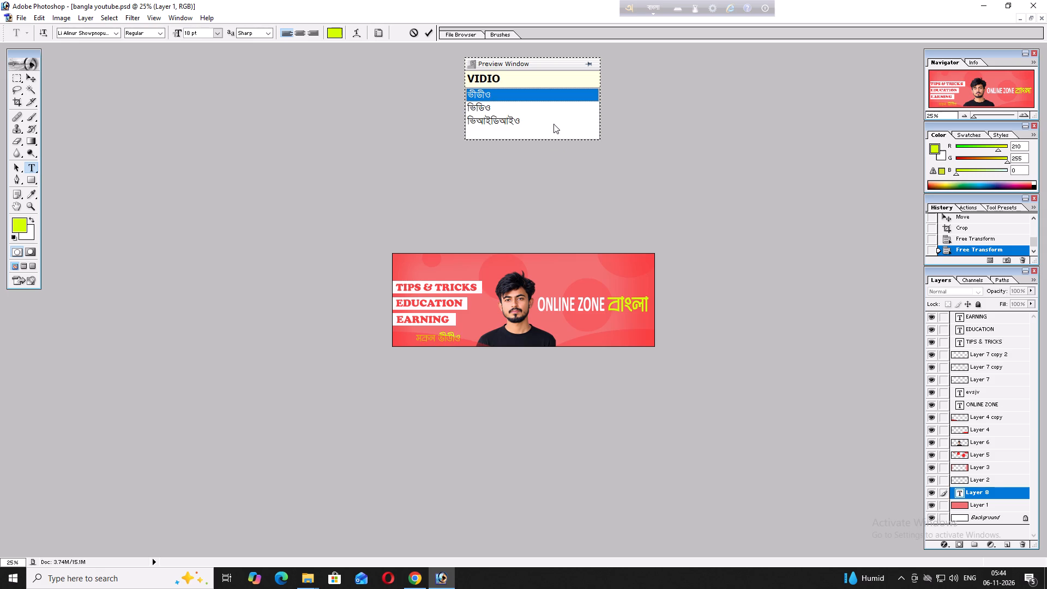
key(BackSpace)
key(BackSpace)
text(wfwWI)
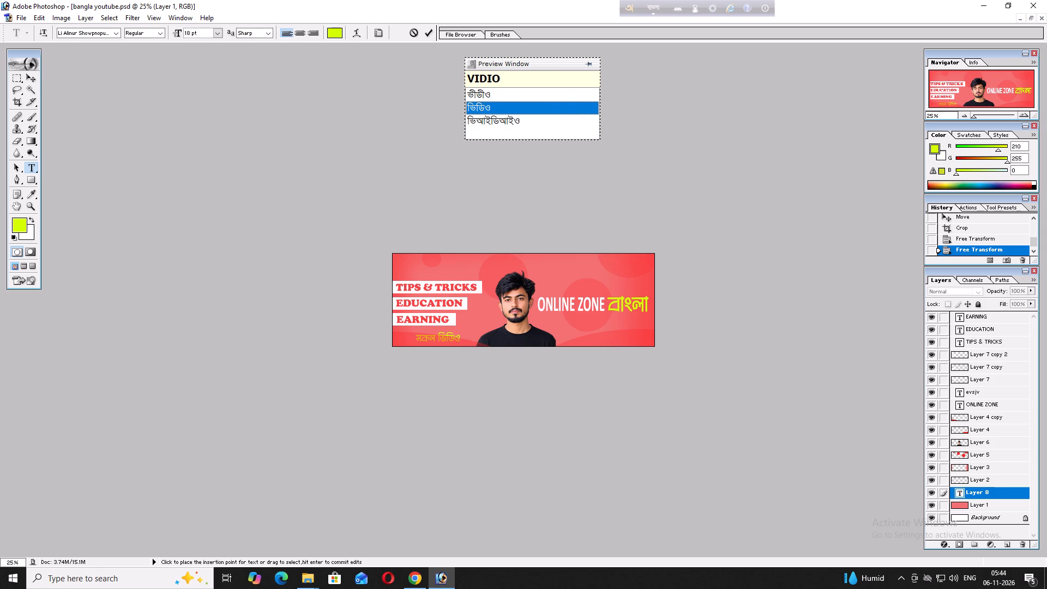
key(space)
Add the Bangla word সবার after ভিডিও.
text(SkO)
key(BackSpace)
text(†kvBeAvRo)
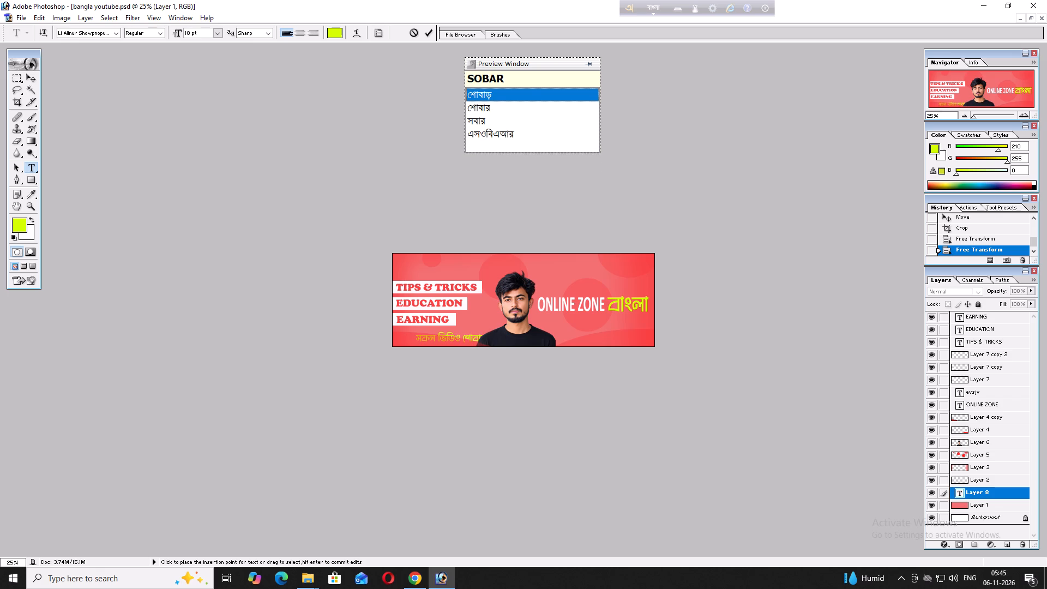
key(BackSpace)
key(BackSpace)
key(BackSpace)
text(mevi)
key(space)
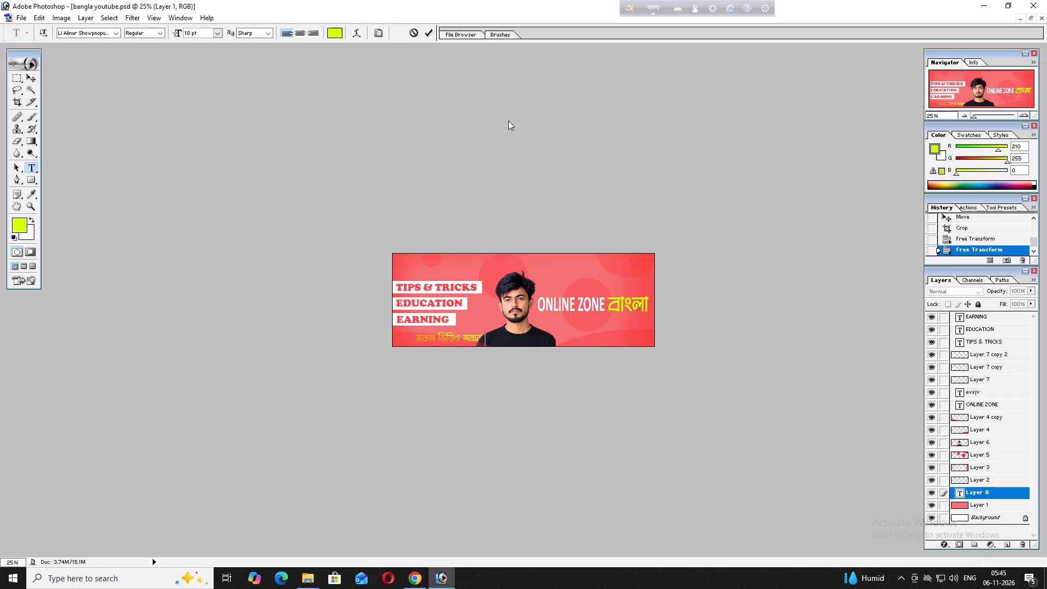
Add the Bangla word প্রথম after সবার.
text(PcRoO)
key(BackSpace)
text(‡ovTUH)
key(BackSpace)
text(VO)
text(‡VvMg)
key(BackSpace)
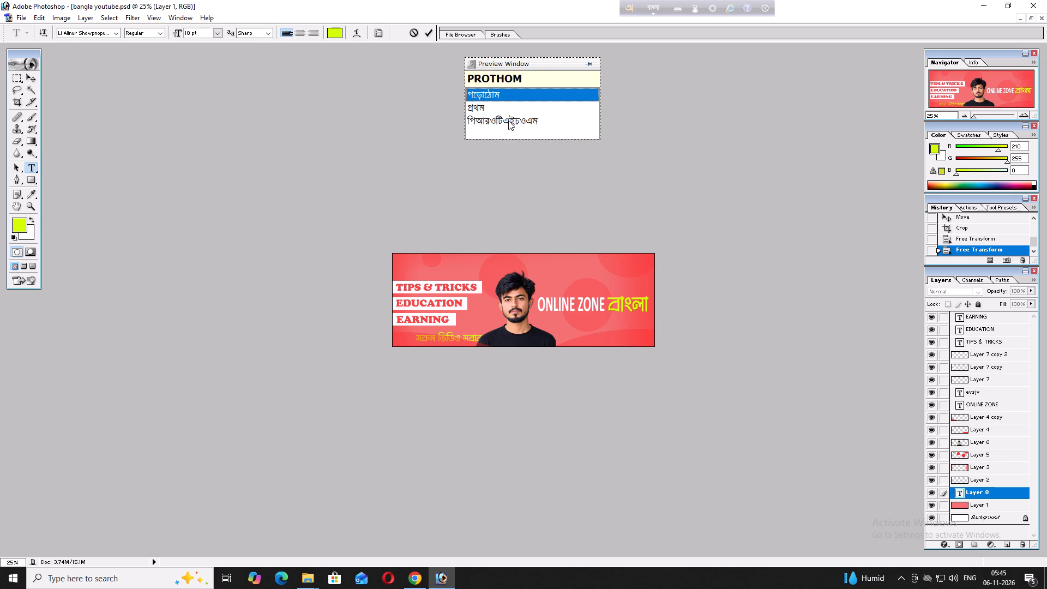
key(BackSpace)
key(BackSpace)
key(BackSpace)
key(BackSpace)
text(Ö_g)
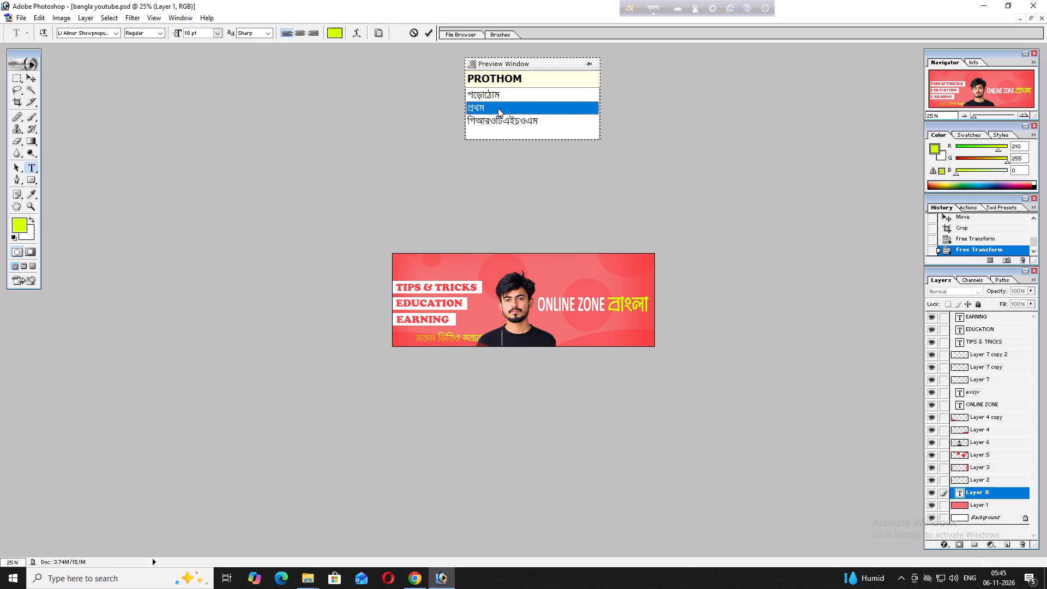
key(space)
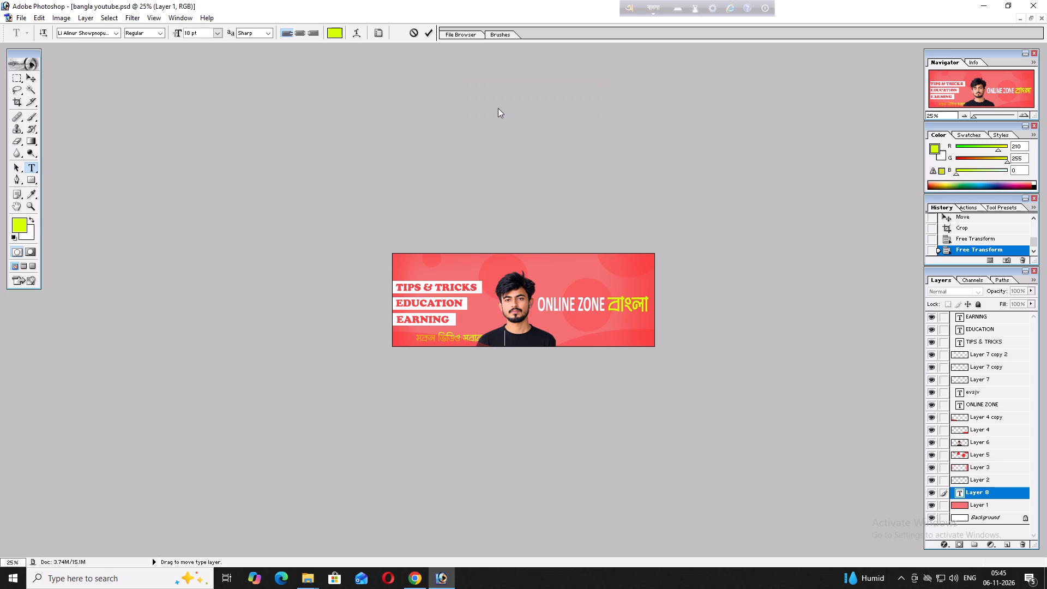
Add the Bangla word পেতে after প্রথম.
text(PcE)
key(BackSpace)
text(†c)
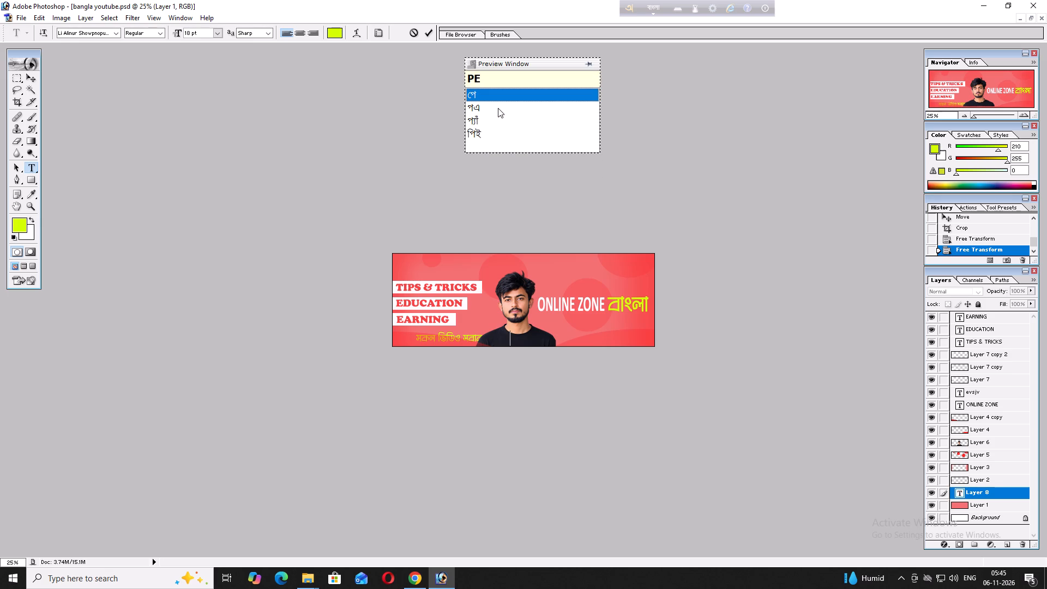
text(TUE)
key(BackSpace)
text(‡U)
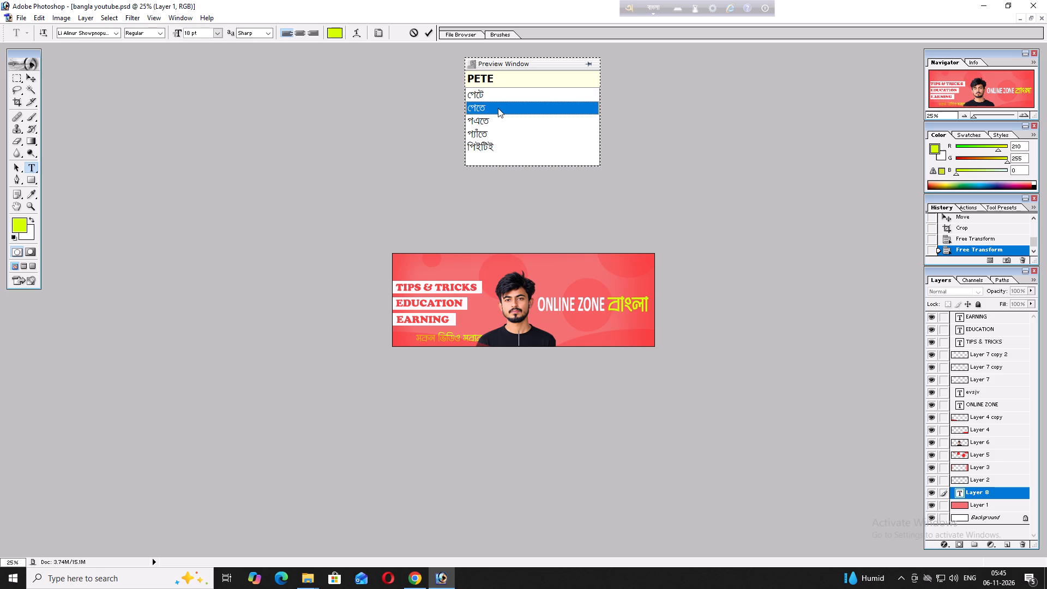
key(BackSpace)
key(z)
key(space)
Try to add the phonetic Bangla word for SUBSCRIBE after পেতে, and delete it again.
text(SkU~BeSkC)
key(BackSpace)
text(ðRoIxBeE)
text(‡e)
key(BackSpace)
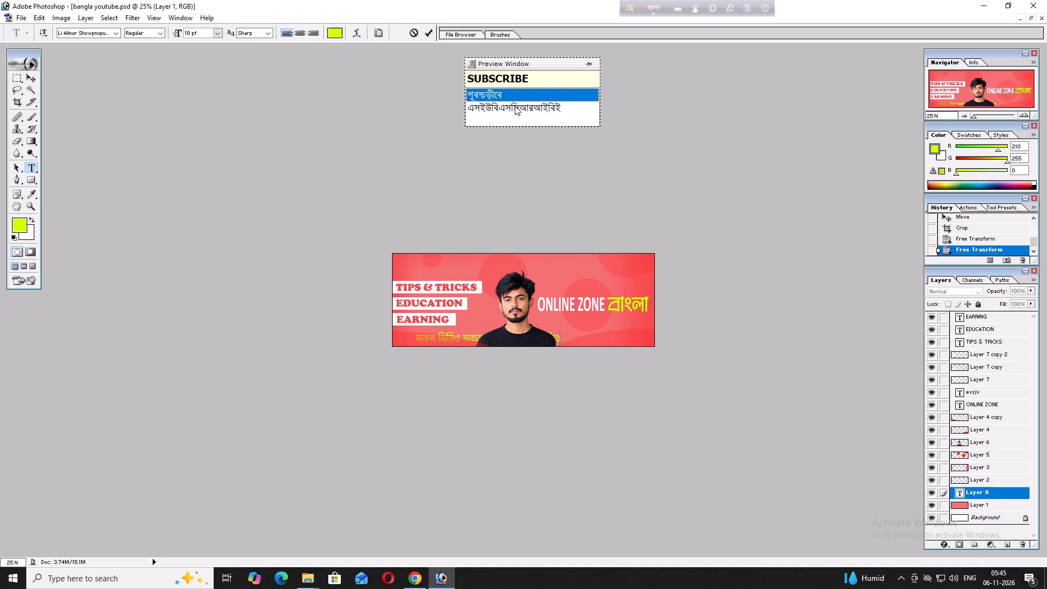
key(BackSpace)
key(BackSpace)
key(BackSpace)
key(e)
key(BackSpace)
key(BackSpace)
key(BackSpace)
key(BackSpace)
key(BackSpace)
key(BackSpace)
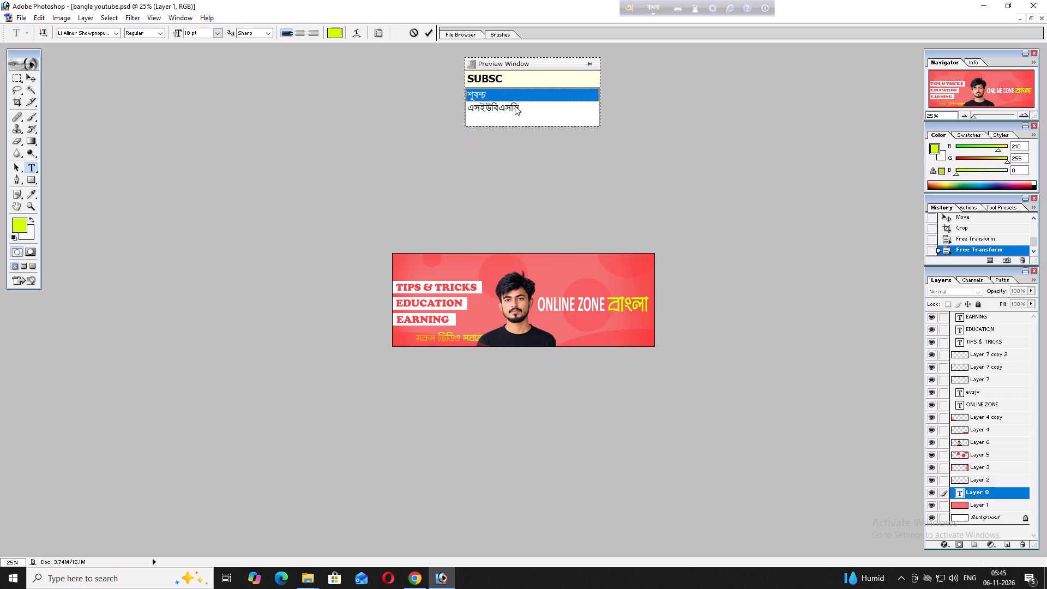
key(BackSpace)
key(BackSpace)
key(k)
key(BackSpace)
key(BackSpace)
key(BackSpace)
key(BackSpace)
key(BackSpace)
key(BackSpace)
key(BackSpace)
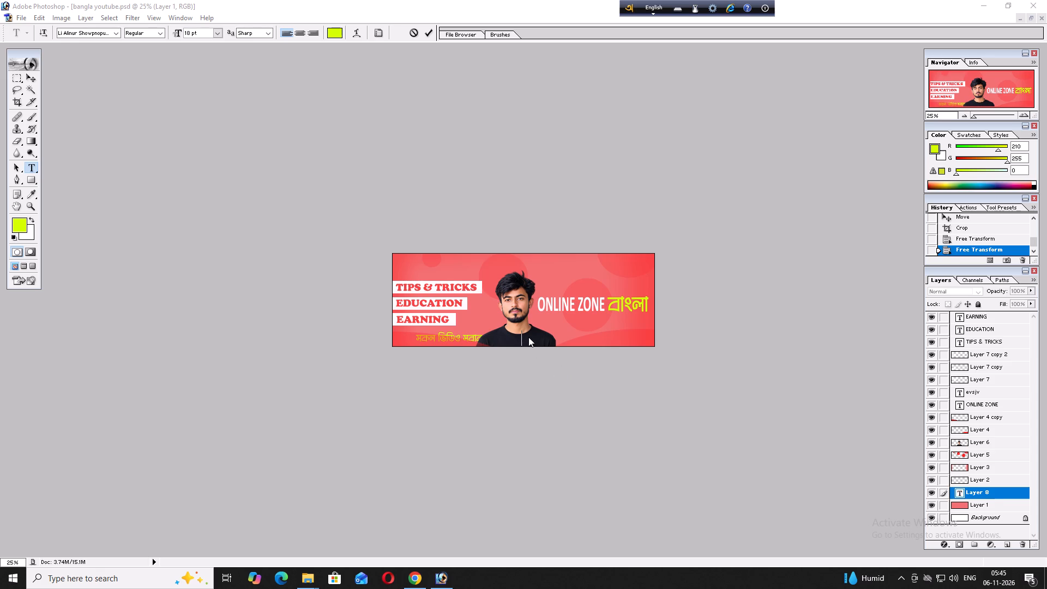
Commit the text line সকল ভিডিও সবার প্রথম পেতে.
click(431, 33)
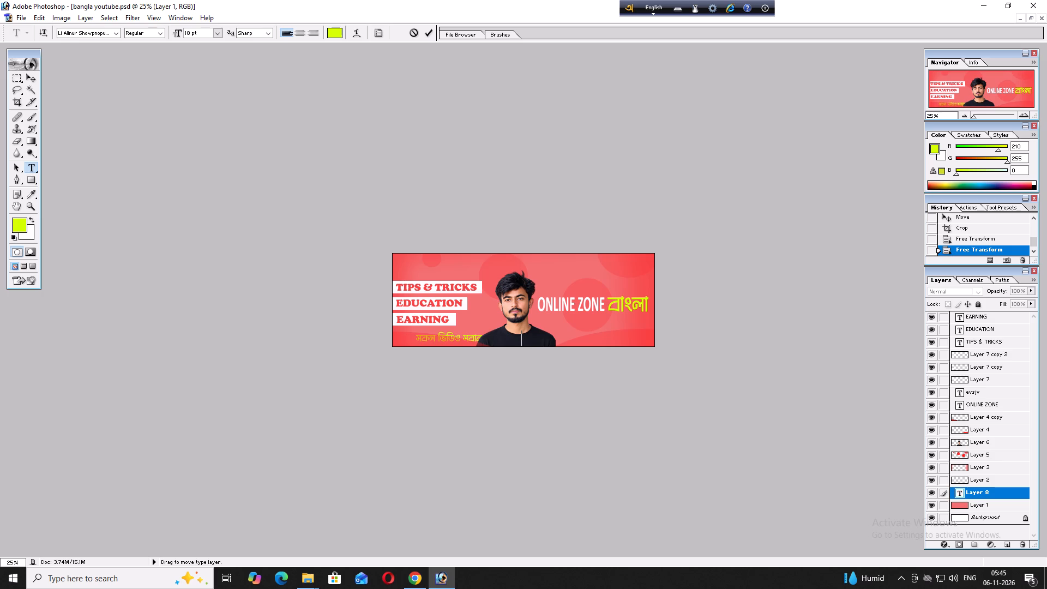
Move the new Bangla text layer up the layer stack to just above the EARNING layer.
drag(1006, 487, 980, 336)
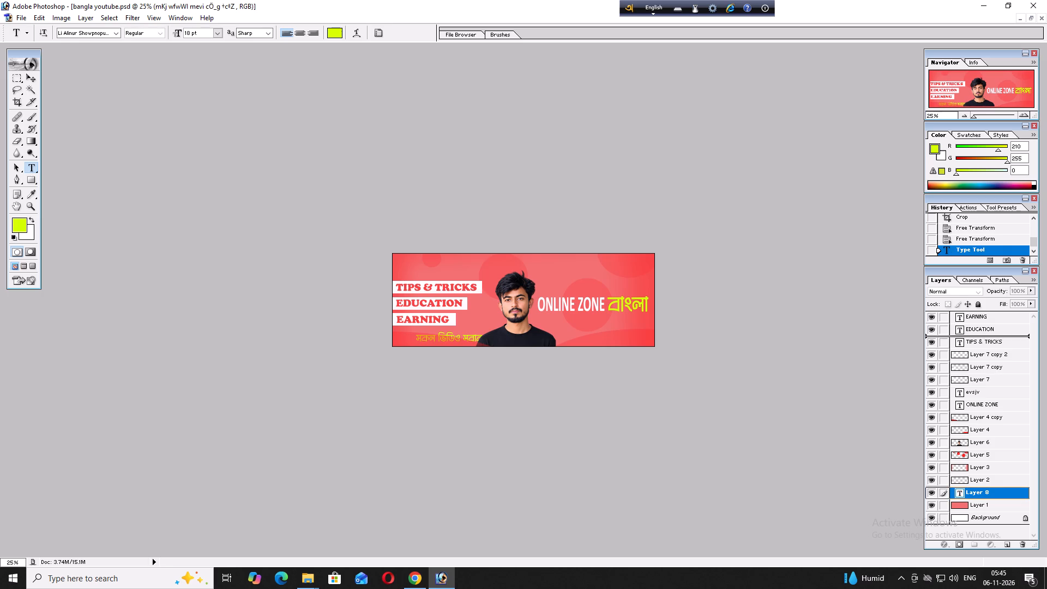
drag(980, 336, 981, 324)
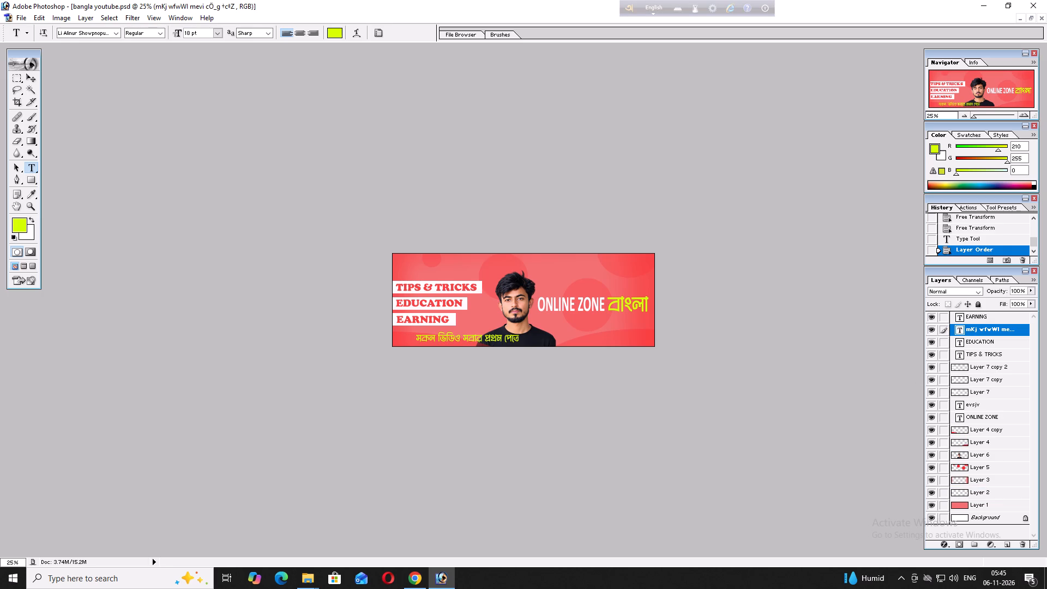
drag(990, 327, 991, 322)
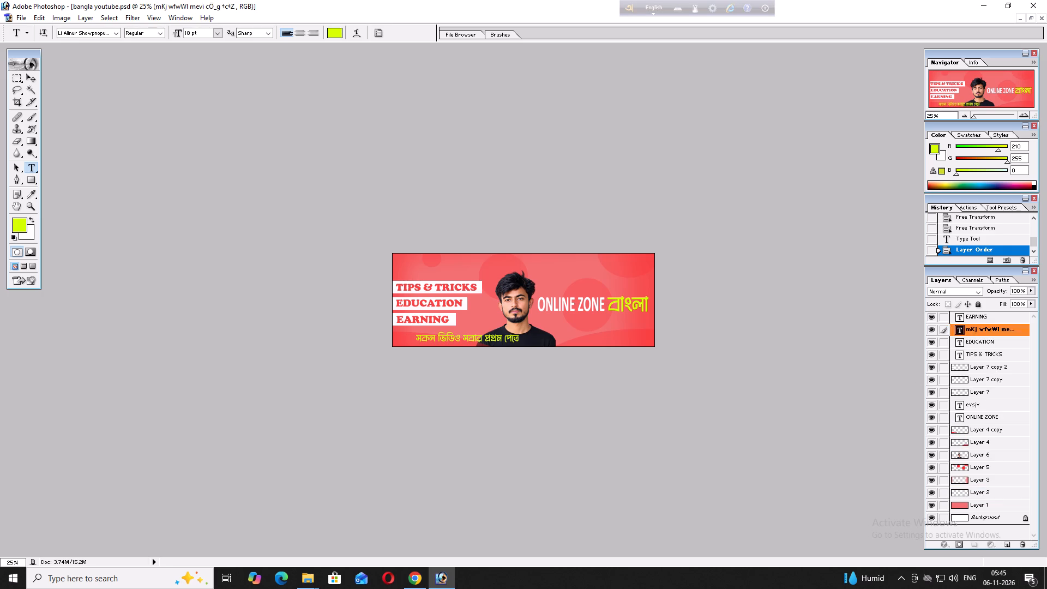
drag(991, 322, 990, 316)
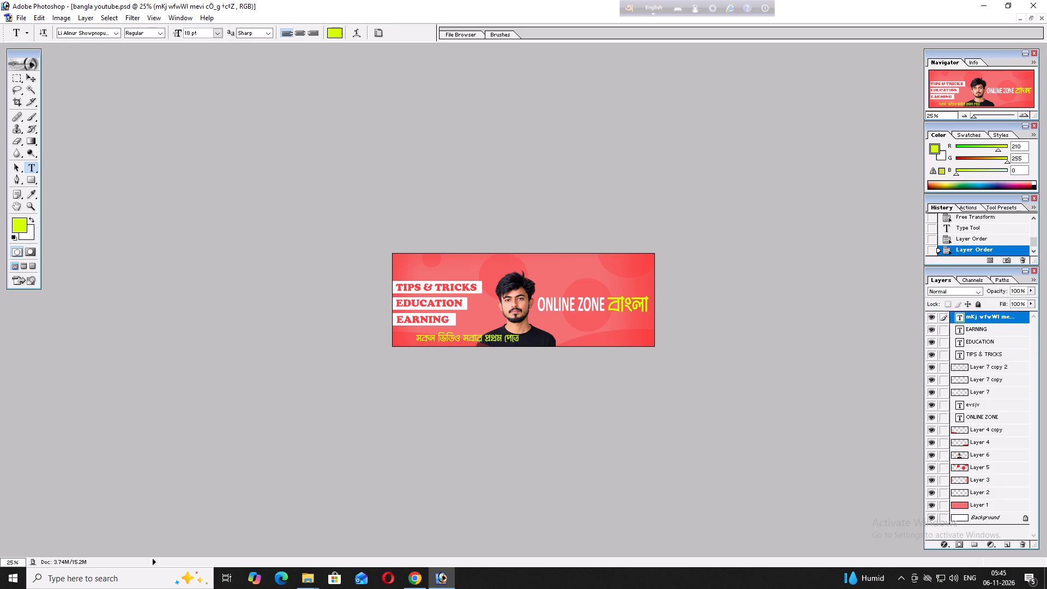
drag(990, 315, 988, 310)
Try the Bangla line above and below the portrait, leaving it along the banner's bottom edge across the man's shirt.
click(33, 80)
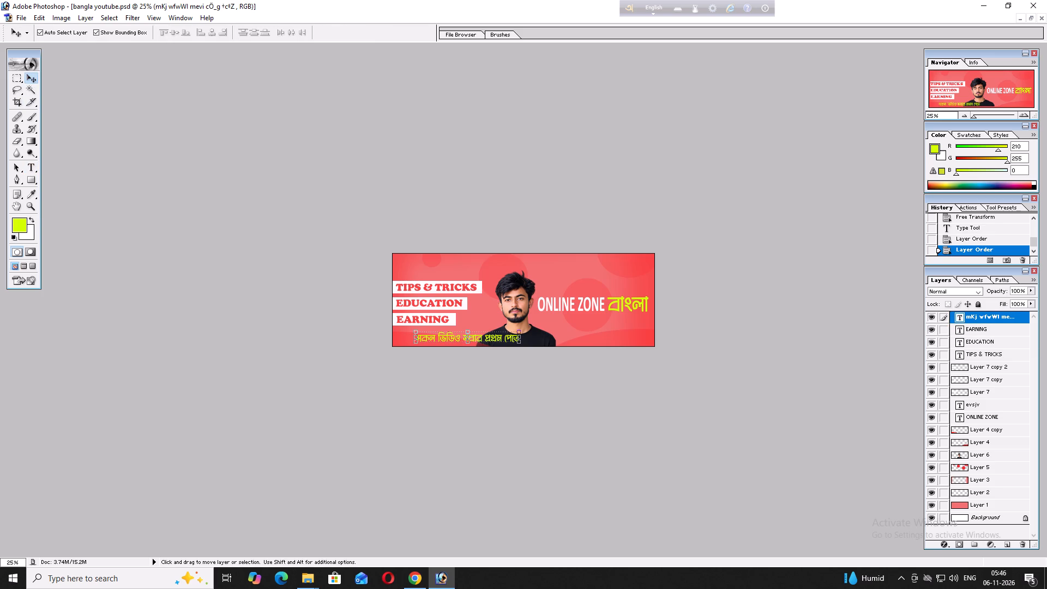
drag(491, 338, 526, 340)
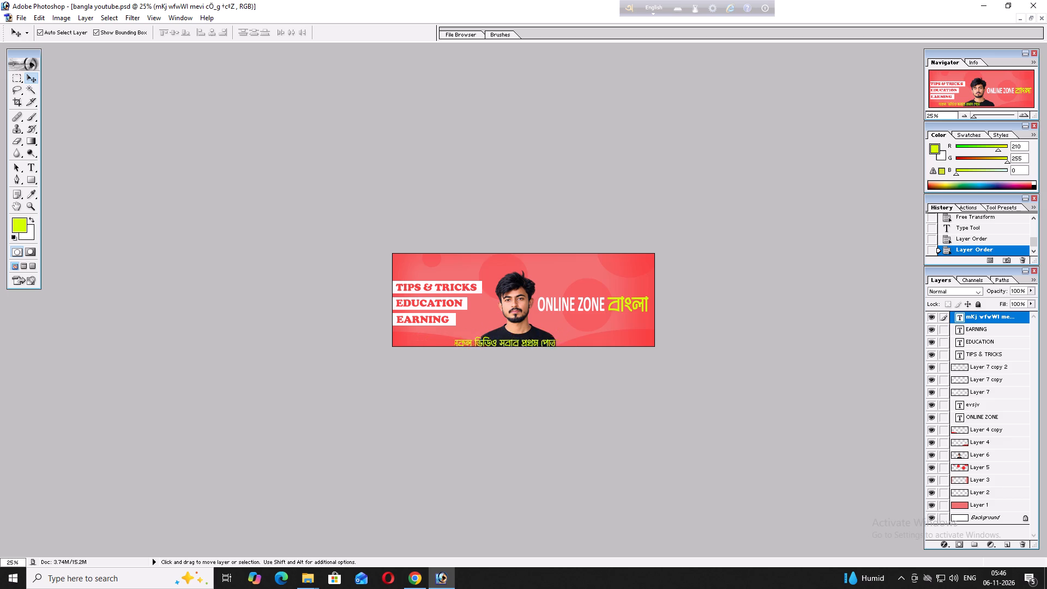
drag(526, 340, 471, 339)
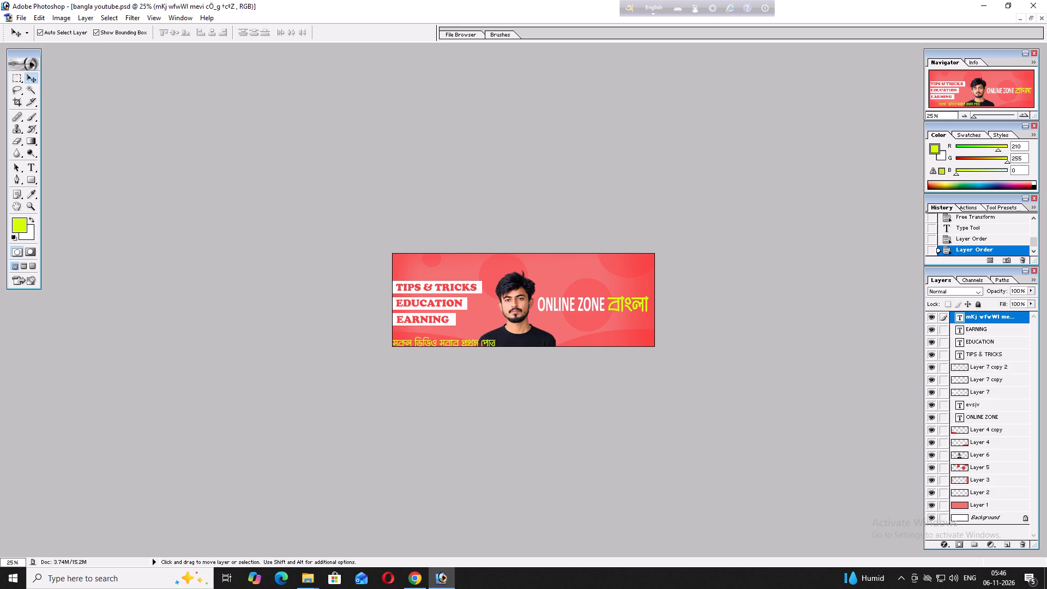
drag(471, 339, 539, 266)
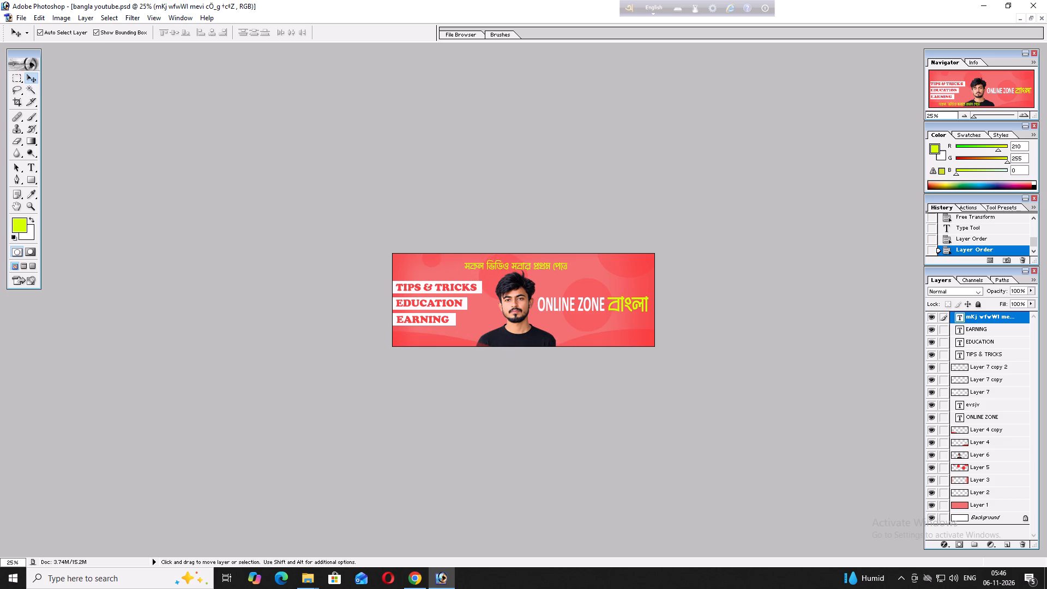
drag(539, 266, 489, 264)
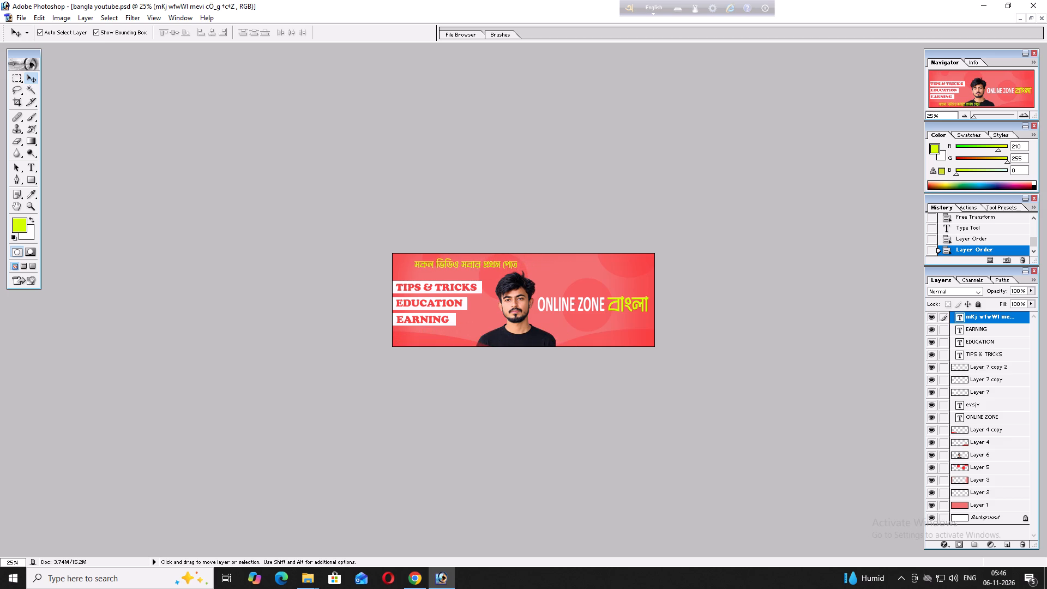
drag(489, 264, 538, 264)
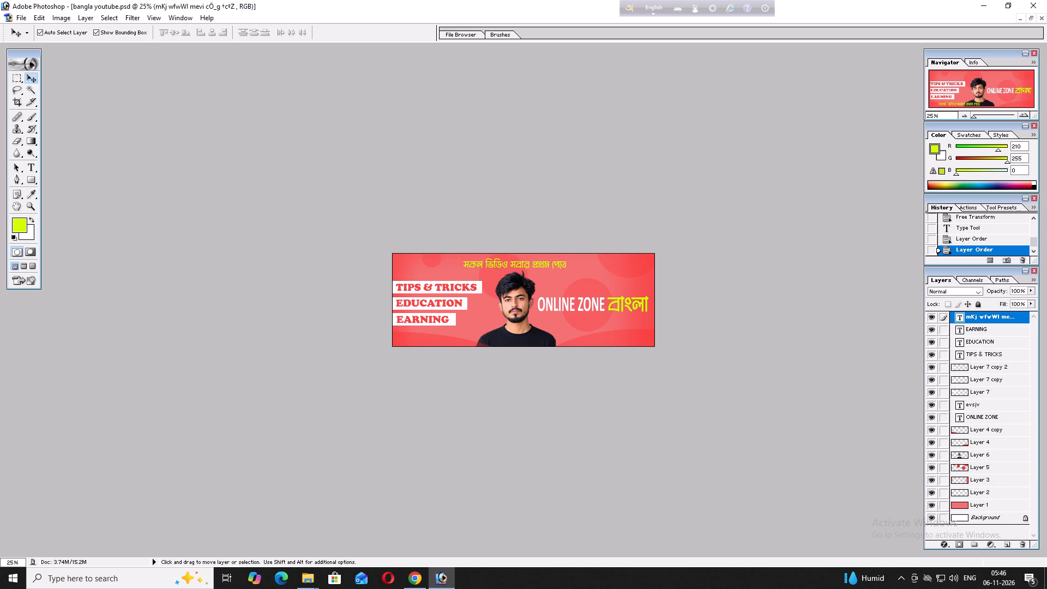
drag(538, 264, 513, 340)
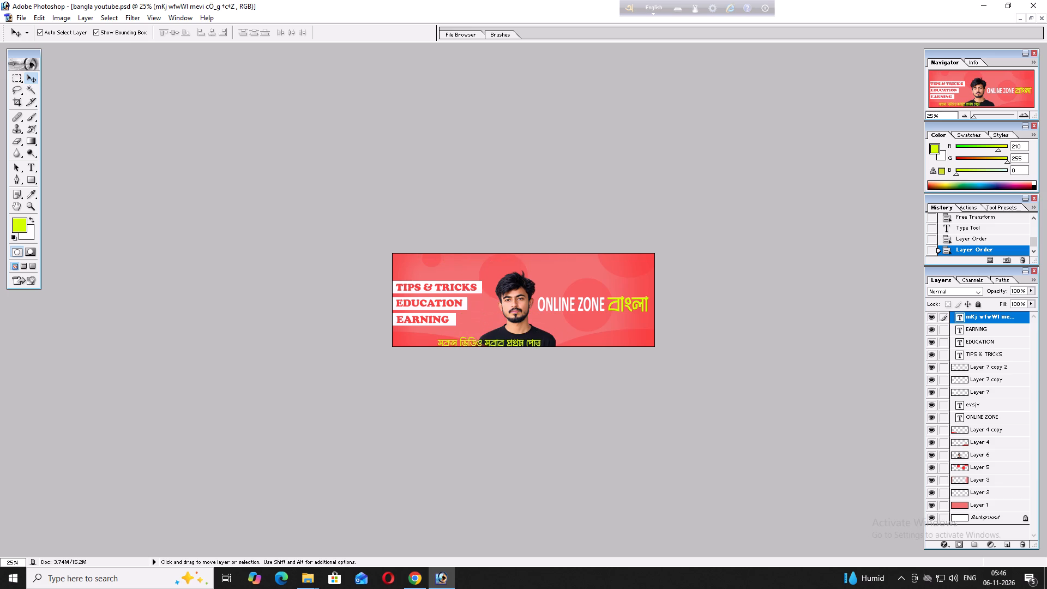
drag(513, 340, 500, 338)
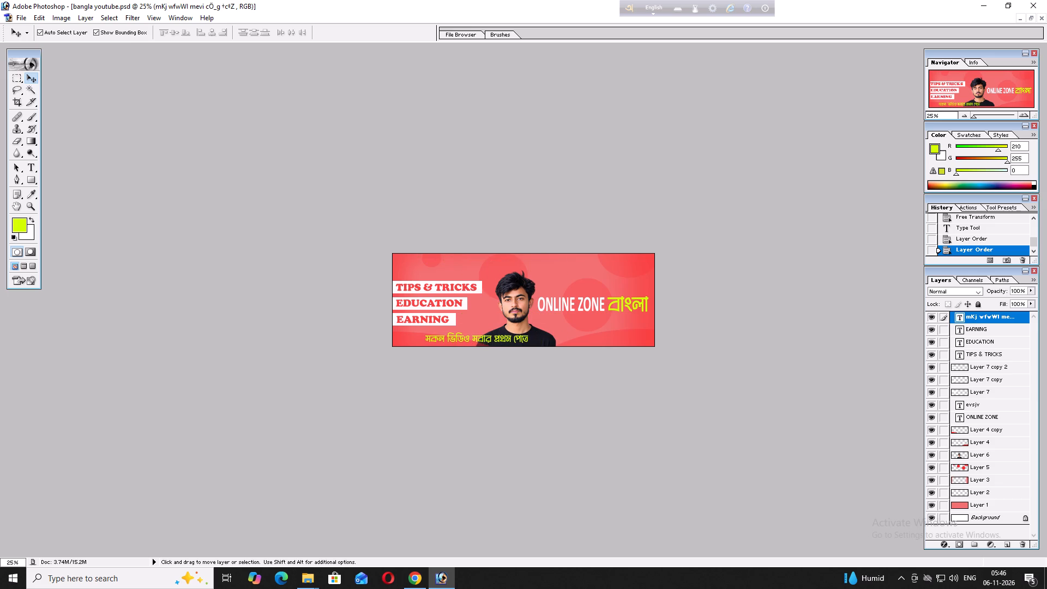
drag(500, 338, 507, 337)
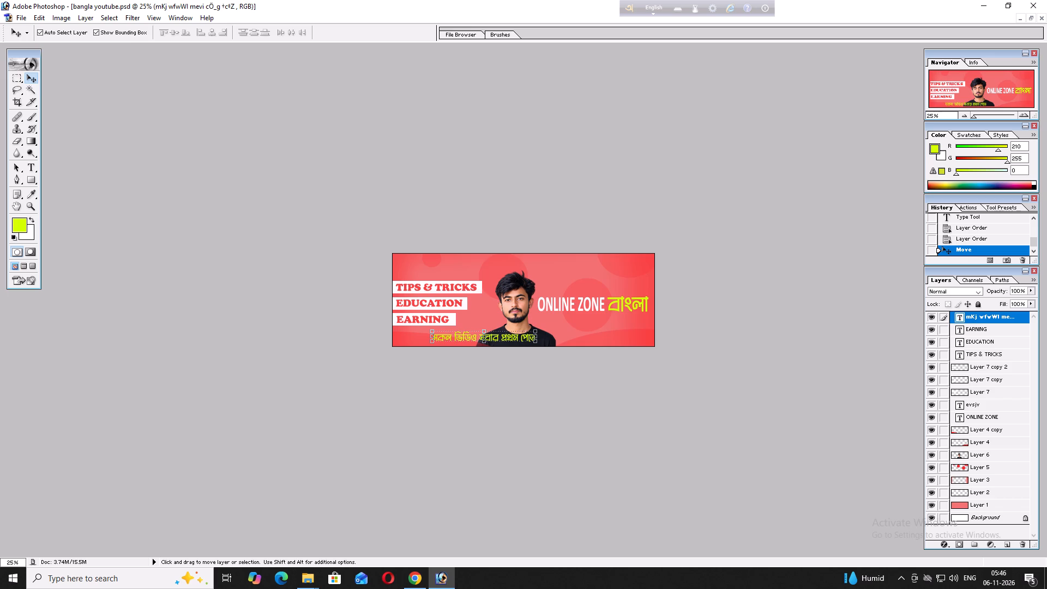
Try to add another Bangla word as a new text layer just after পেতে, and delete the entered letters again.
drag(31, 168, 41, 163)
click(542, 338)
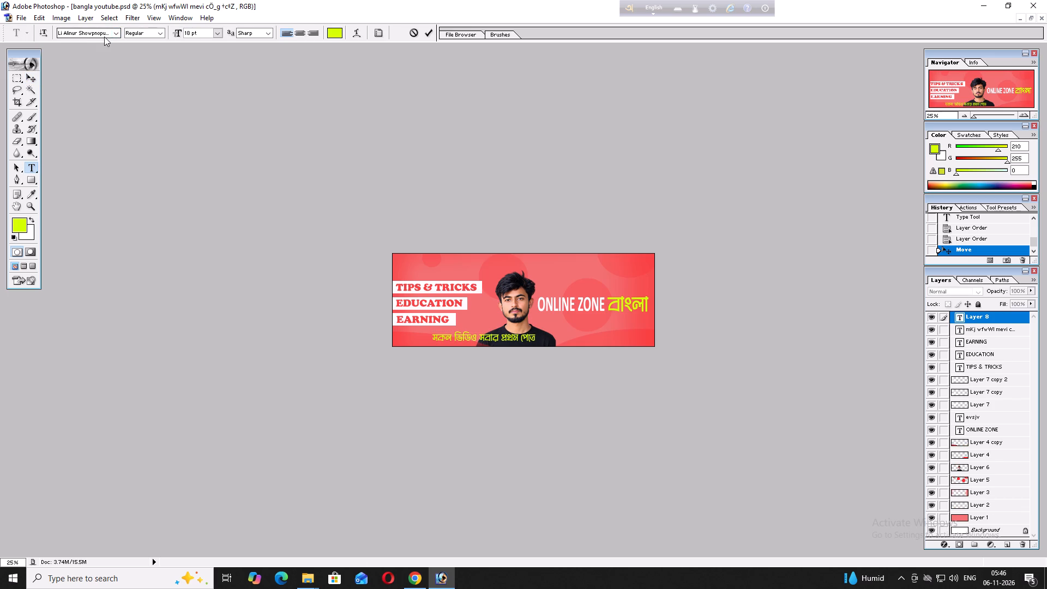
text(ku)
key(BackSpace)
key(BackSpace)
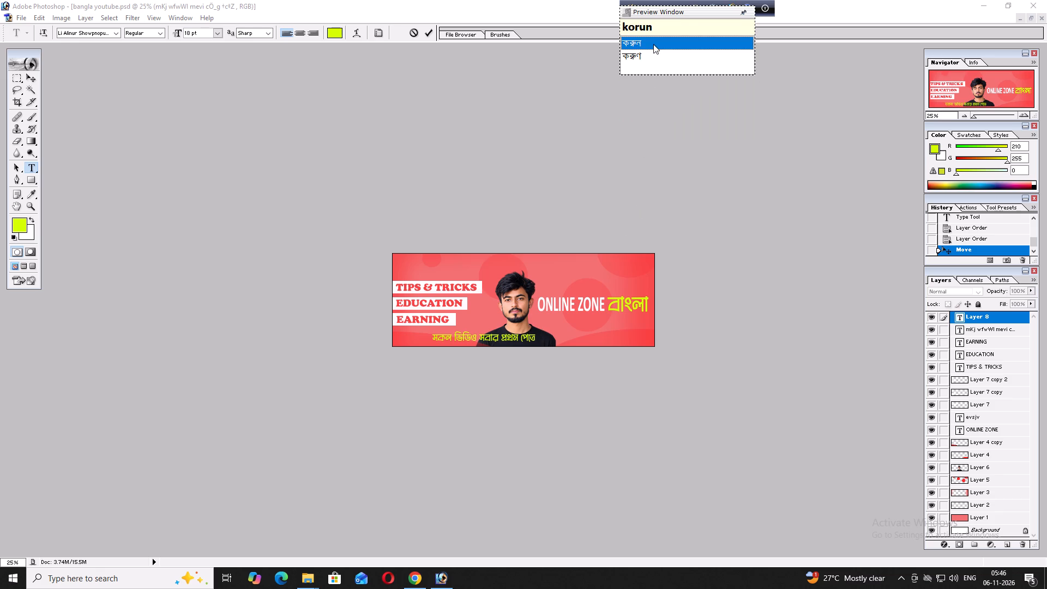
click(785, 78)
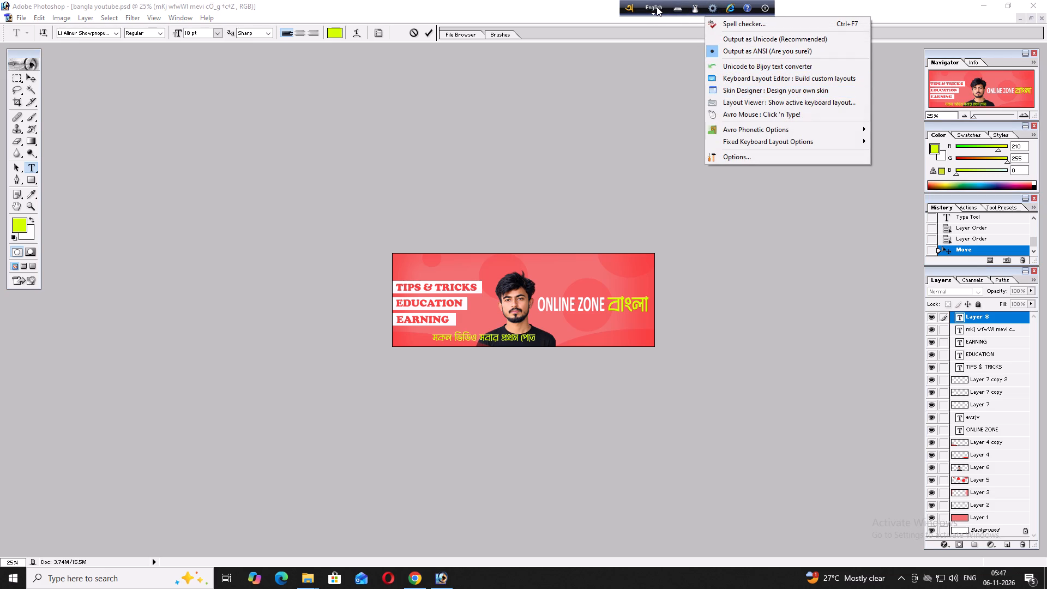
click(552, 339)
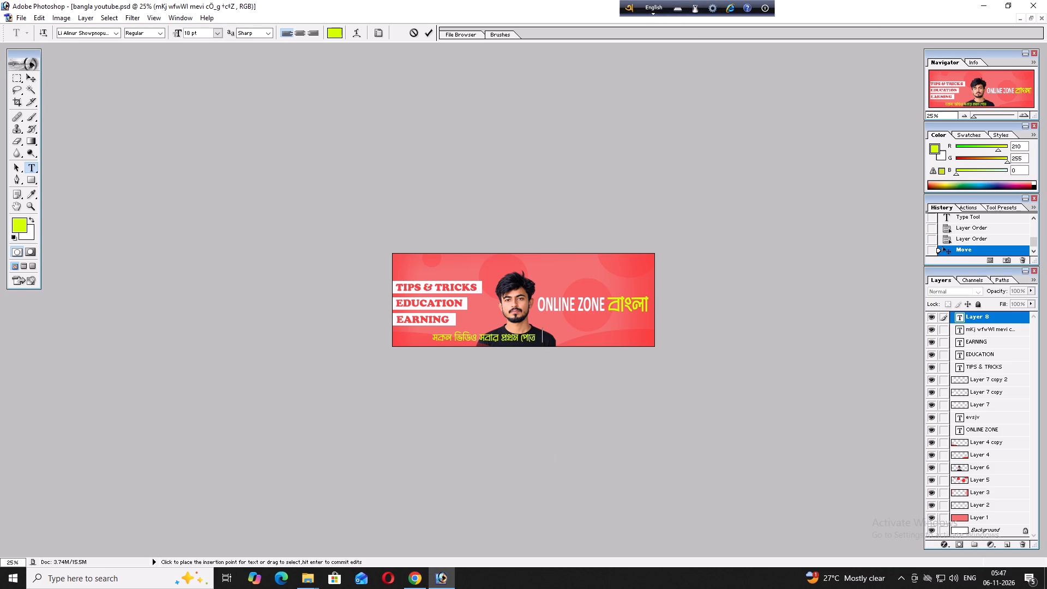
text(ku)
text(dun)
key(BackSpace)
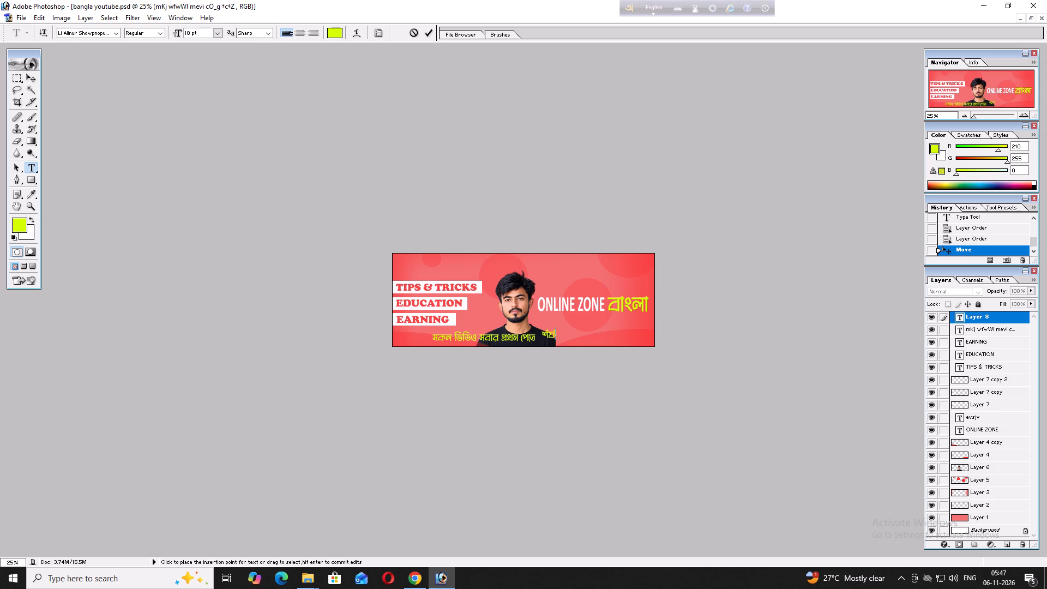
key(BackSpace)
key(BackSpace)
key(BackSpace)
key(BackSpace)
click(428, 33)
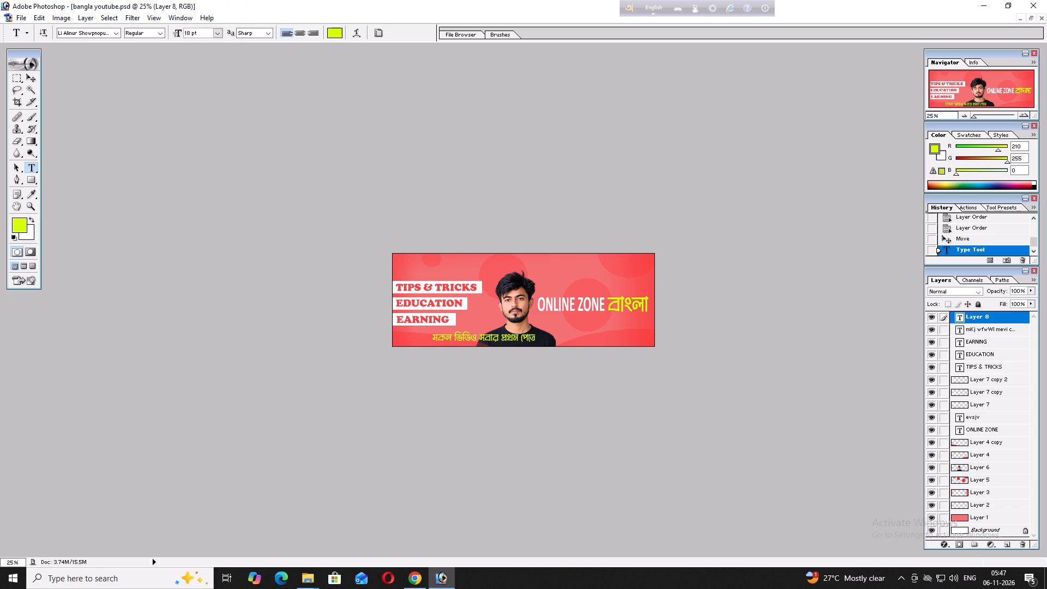
Move the line সকল ভিডিও সবার প্রথম পেতে from the banner's bottom to the empty area above ONLINE ZONE বাংলা.
click(32, 80)
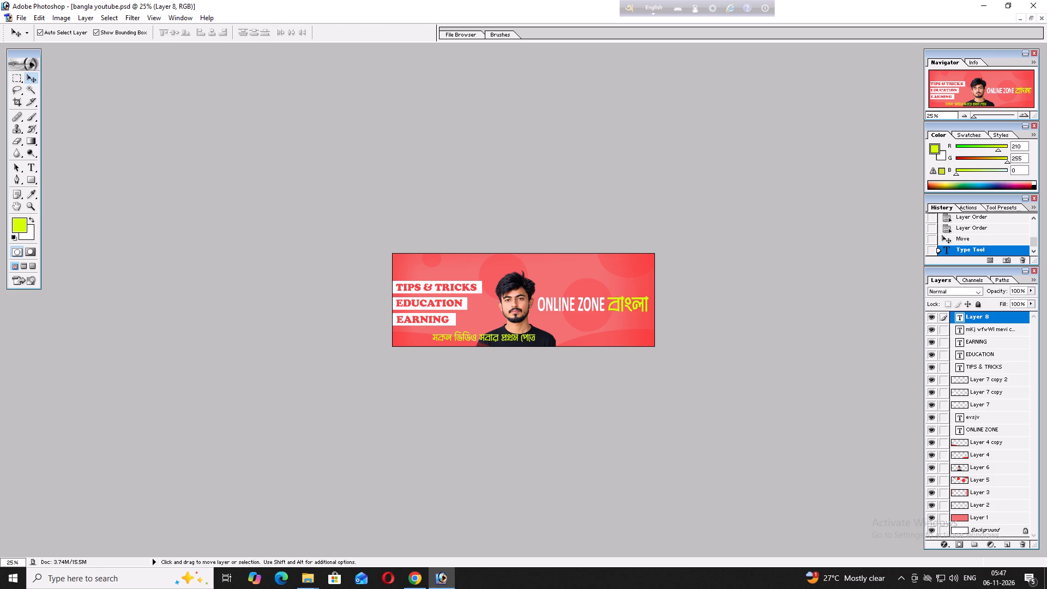
drag(489, 338, 513, 337)
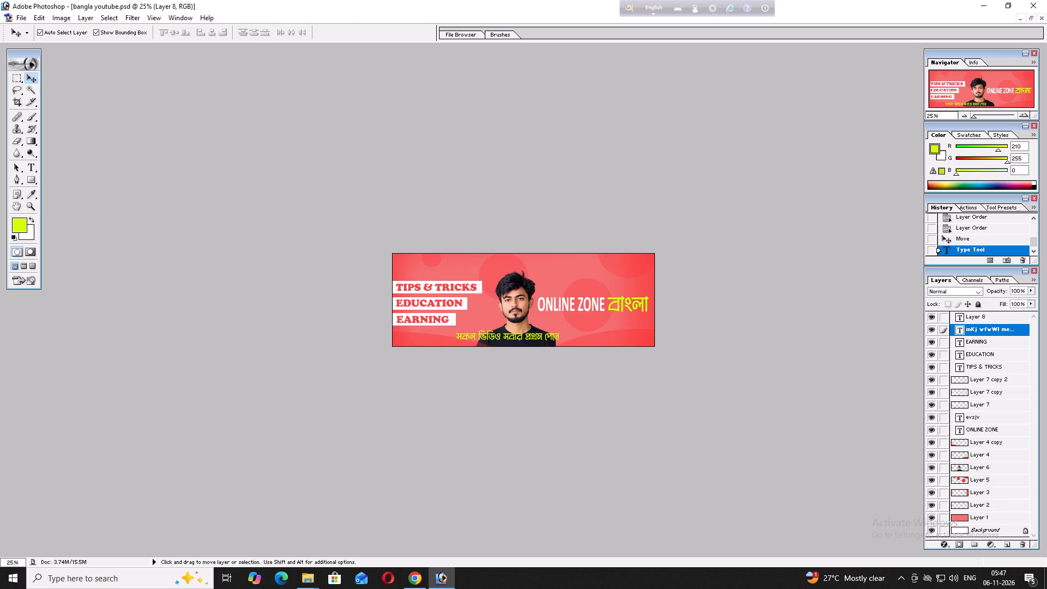
drag(513, 337, 514, 339)
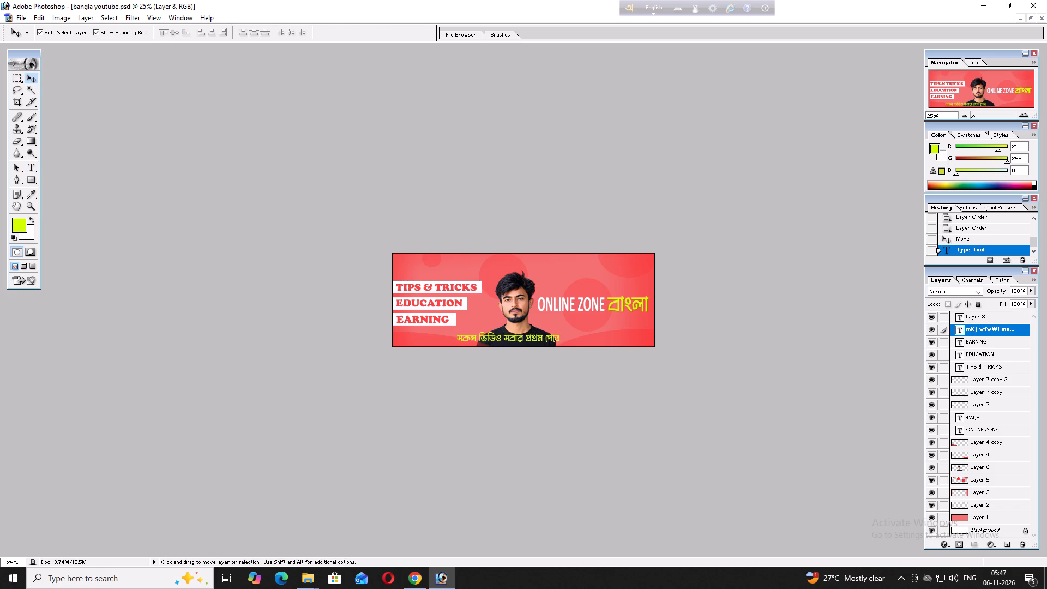
drag(514, 339, 517, 339)
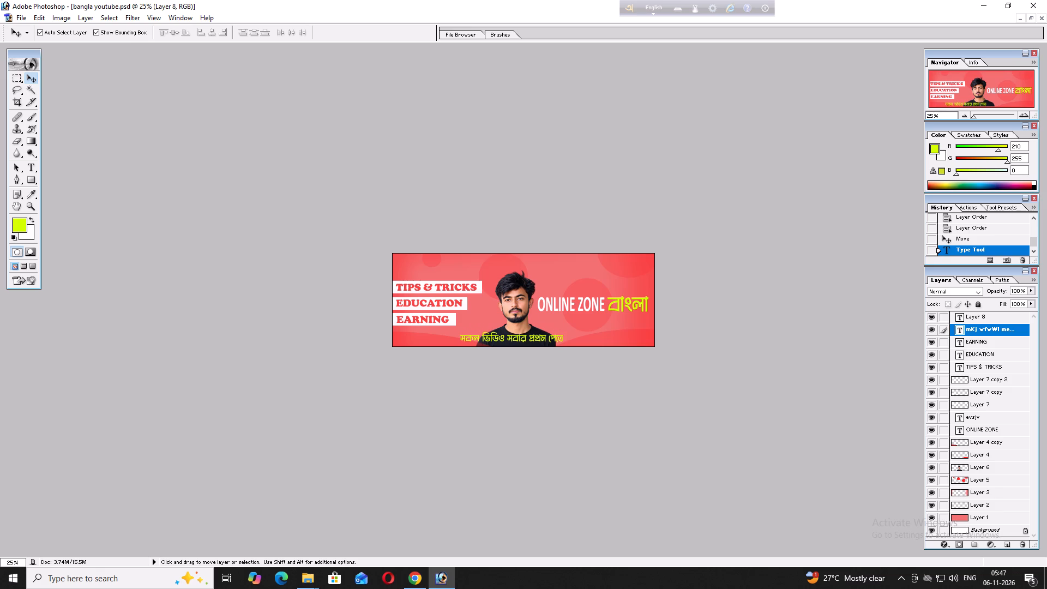
drag(517, 339, 519, 330)
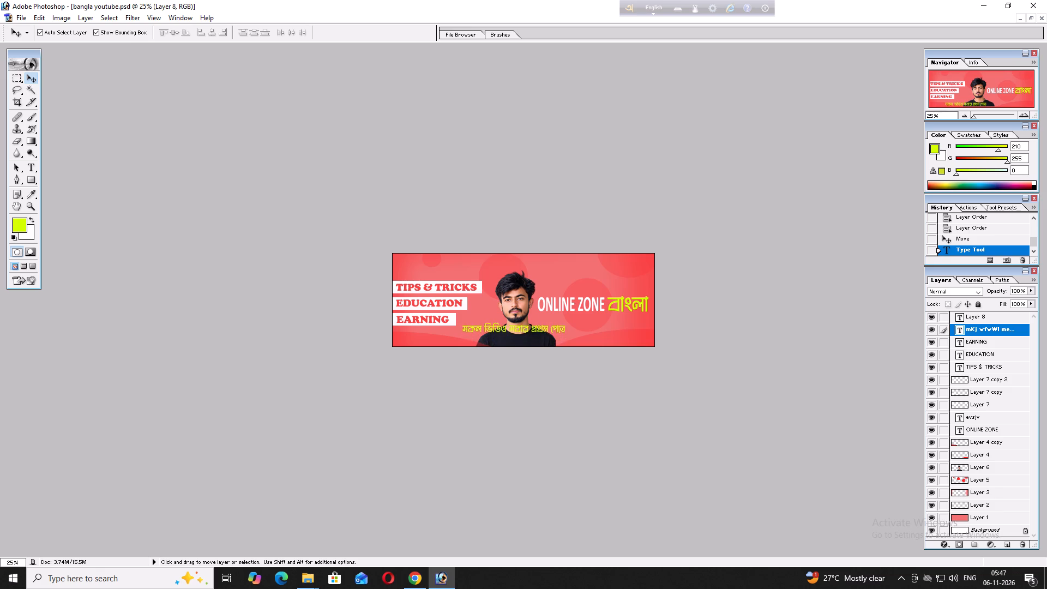
drag(519, 330, 470, 259)
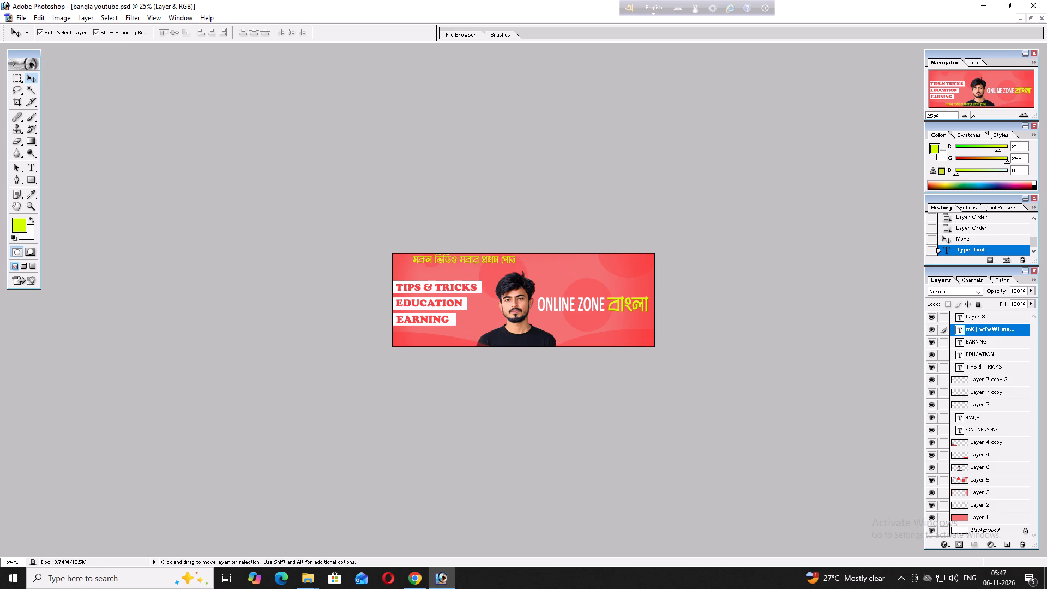
drag(470, 259, 456, 266)
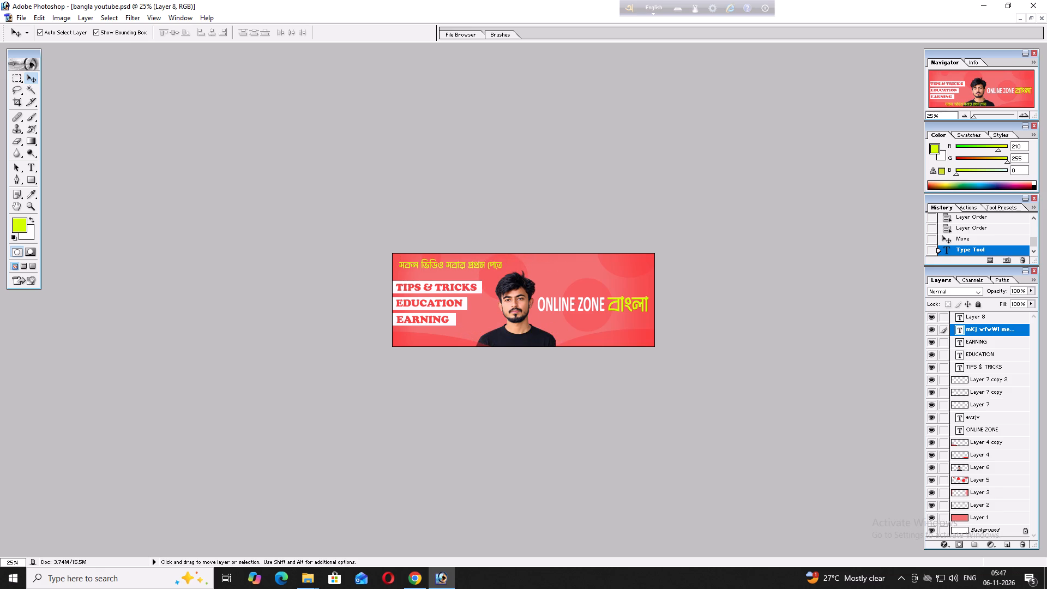
drag(456, 266, 483, 270)
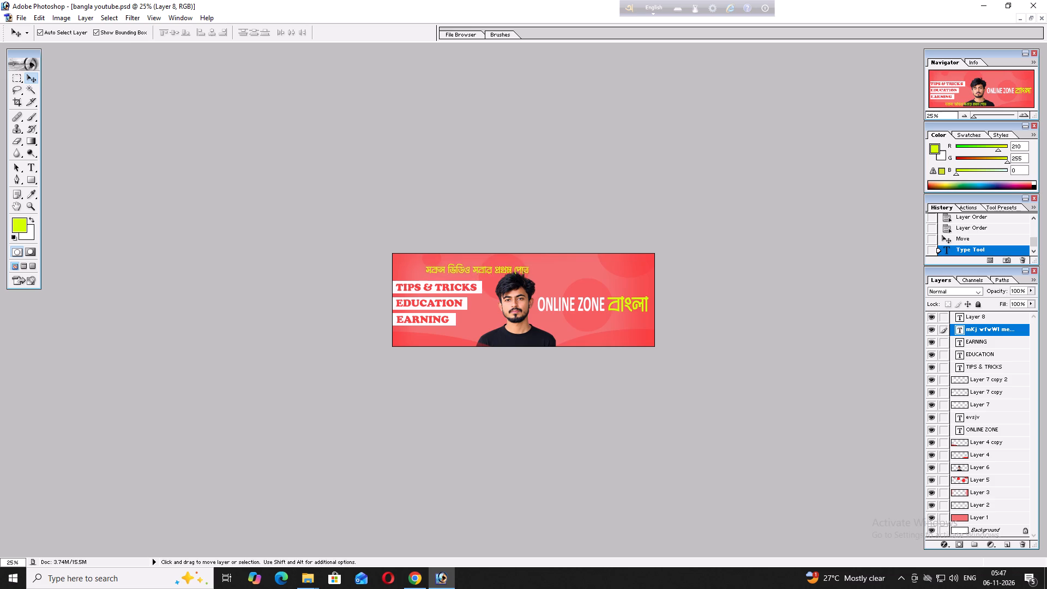
drag(483, 270, 452, 266)
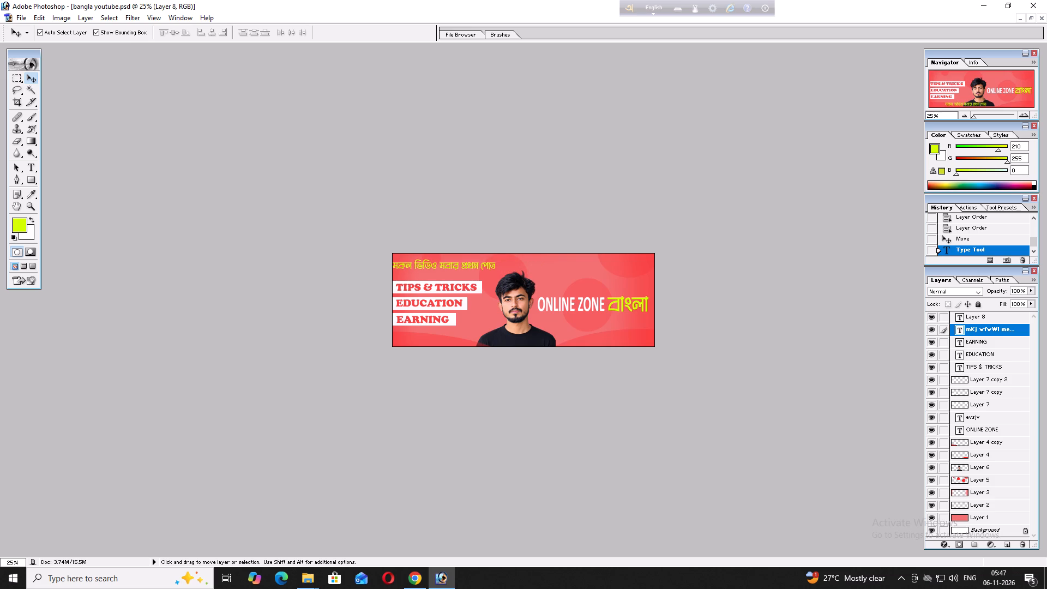
drag(452, 266, 455, 266)
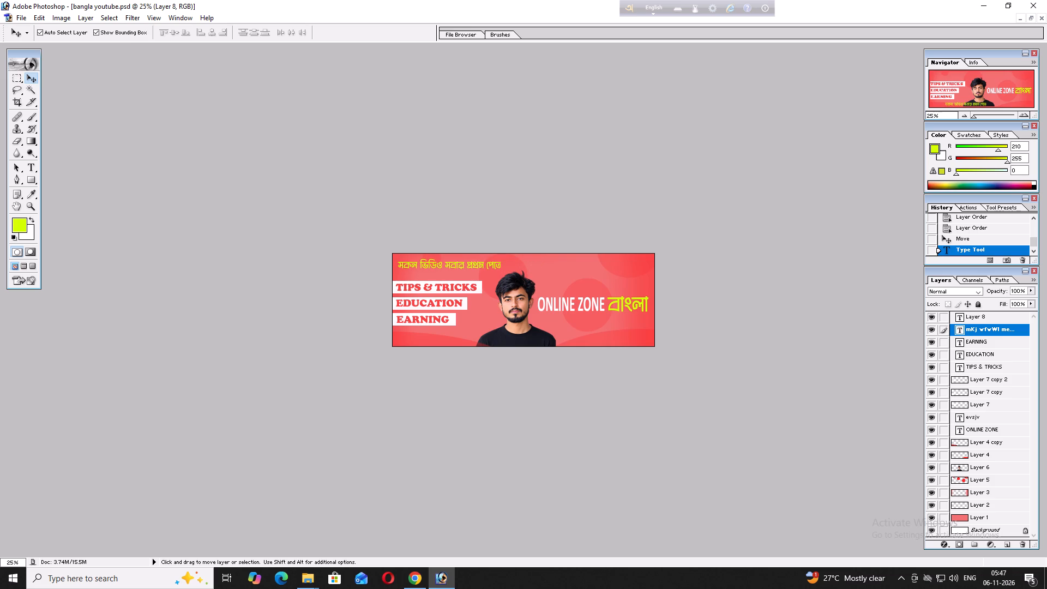
drag(455, 266, 504, 270)
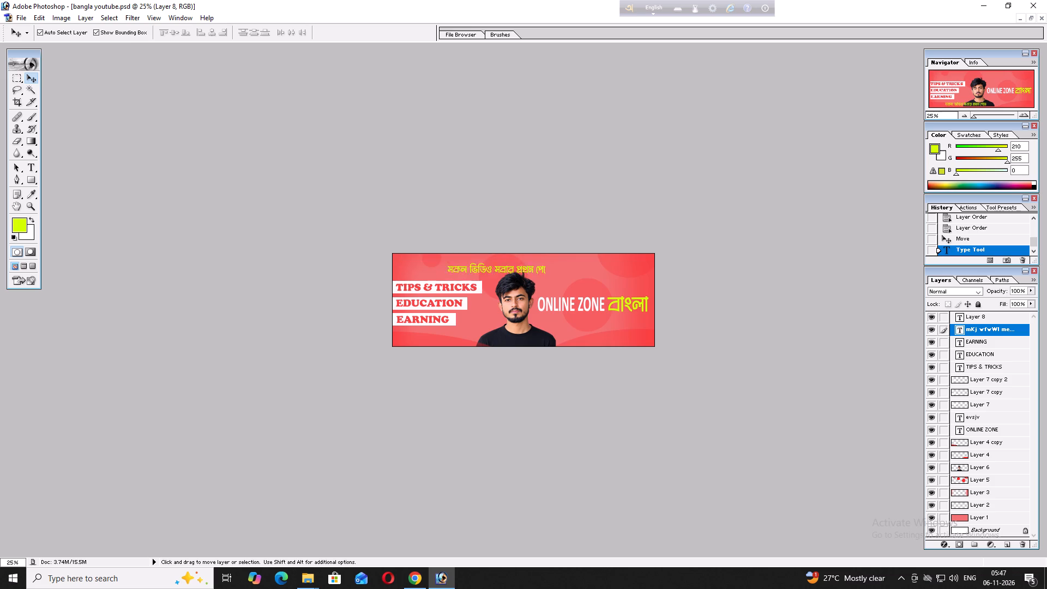
drag(504, 270, 596, 271)
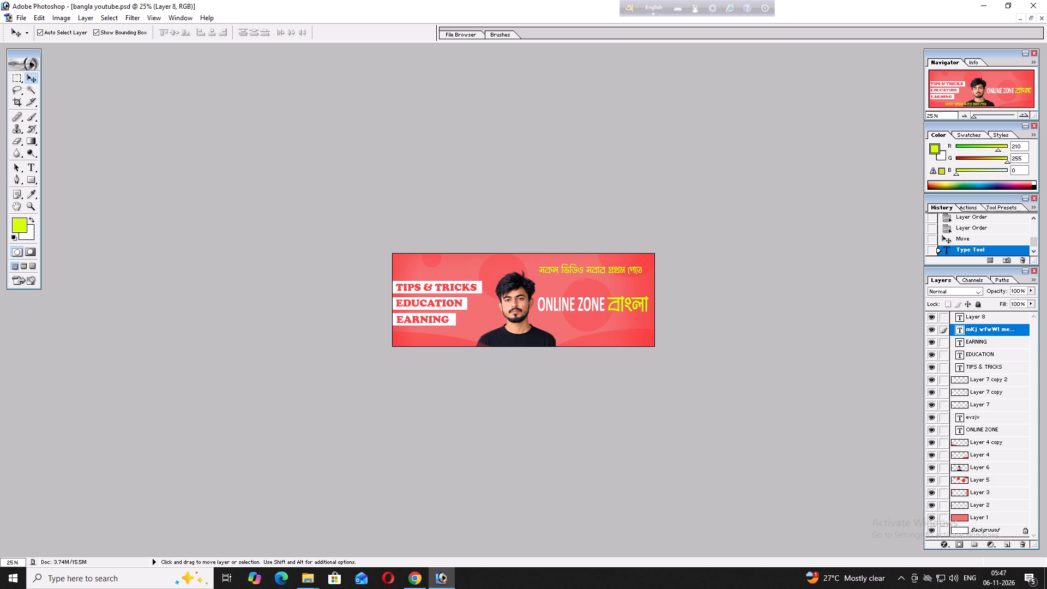
drag(596, 271, 594, 272)
Scale the Bangla line down to 84.6% width and 94.2% height.
drag(641, 278, 625, 273)
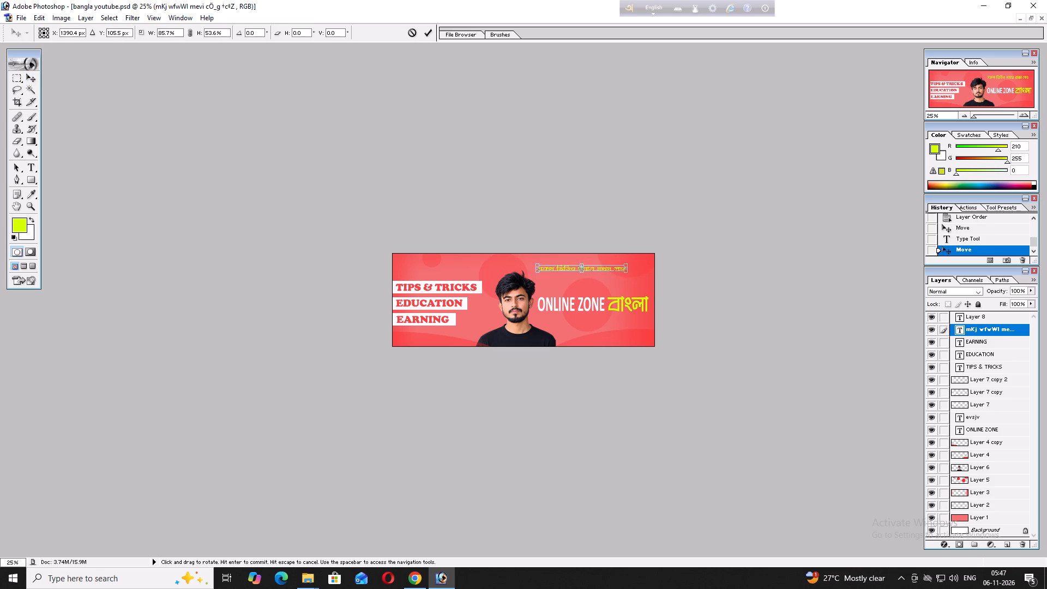
drag(625, 273, 625, 277)
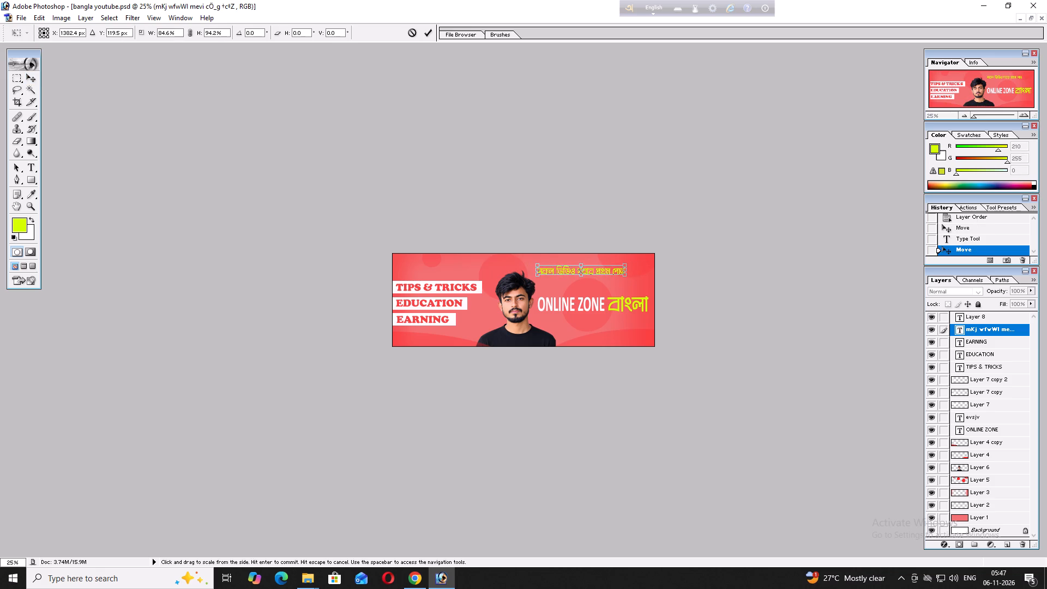
click(424, 37)
Move the line সকল ভিডিও সবার প্রথম পেতে down so it sits centred just above the ONLINE ZONE বাংলা title.
drag(600, 271, 609, 287)
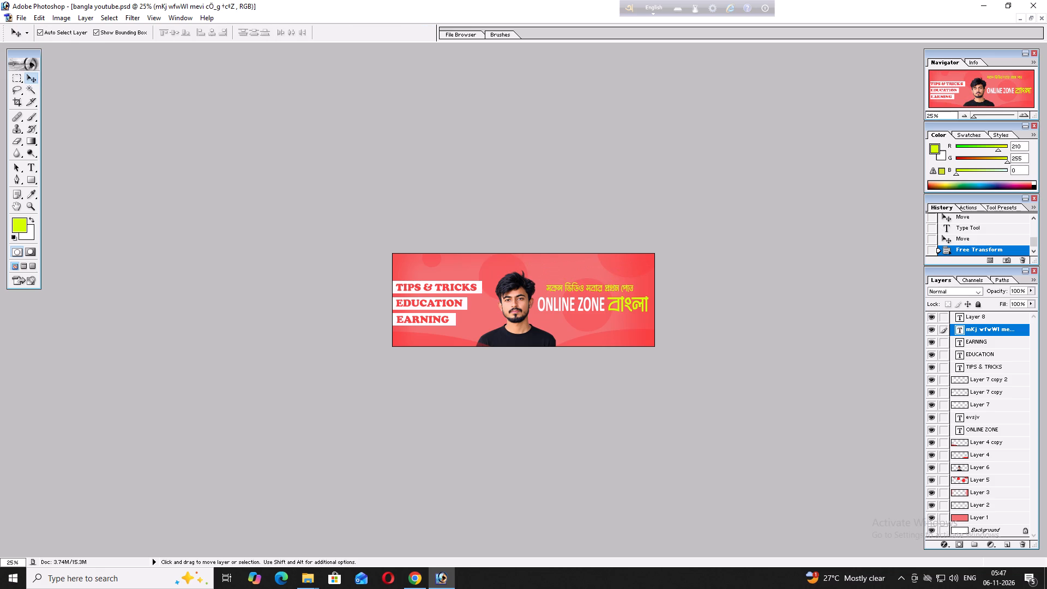
drag(609, 287, 611, 287)
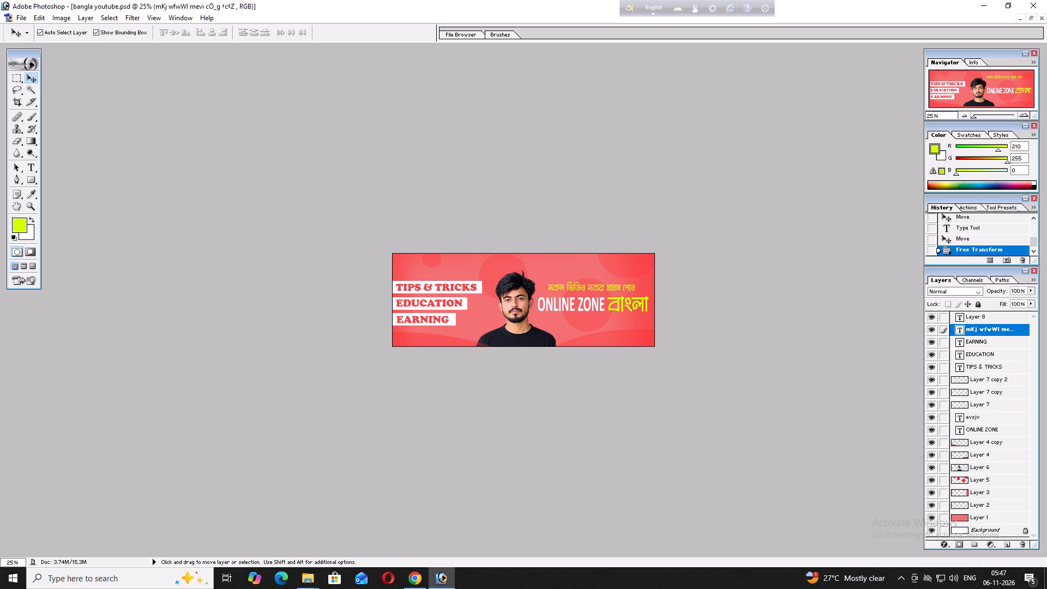
drag(611, 287, 612, 287)
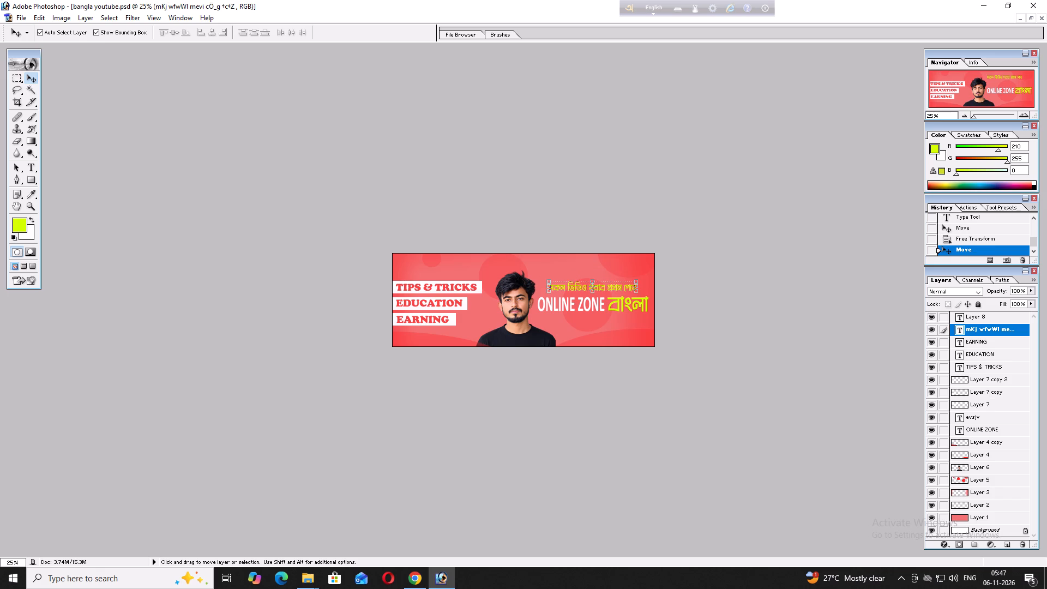
Add a new text layer reading SUBSCRIBE NOW in Courier (BM) below the ONLINE ZONE বাংলা title.
click(31, 165)
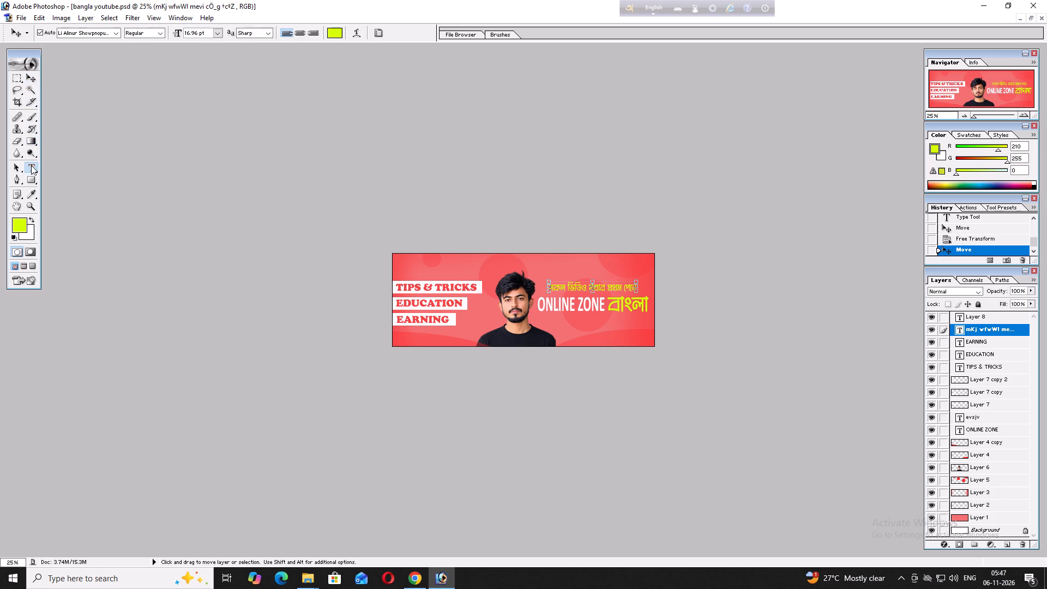
click(558, 330)
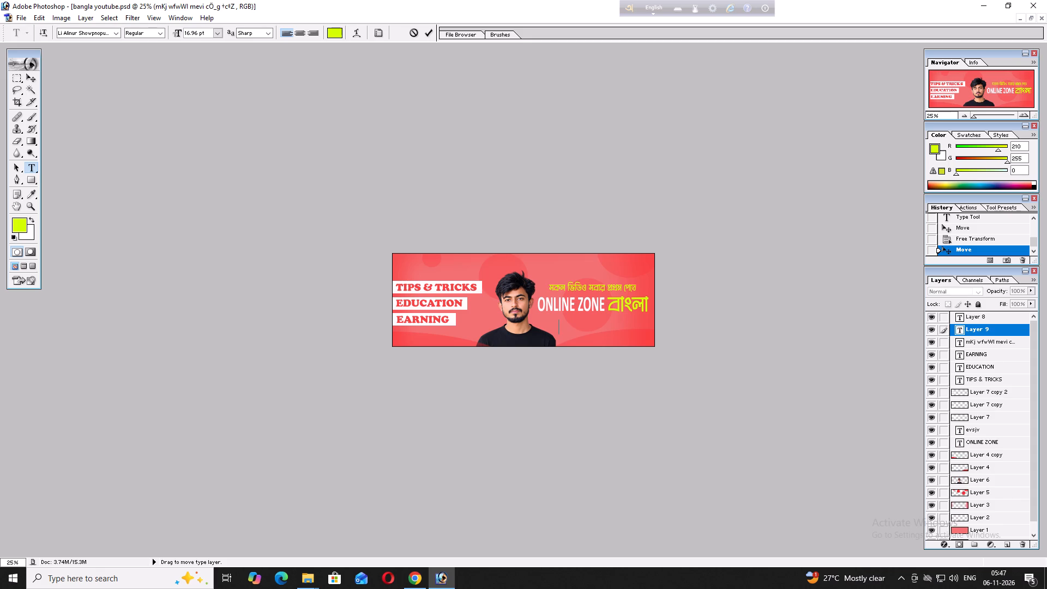
click(120, 33)
scroll(100, 122, up, 7)
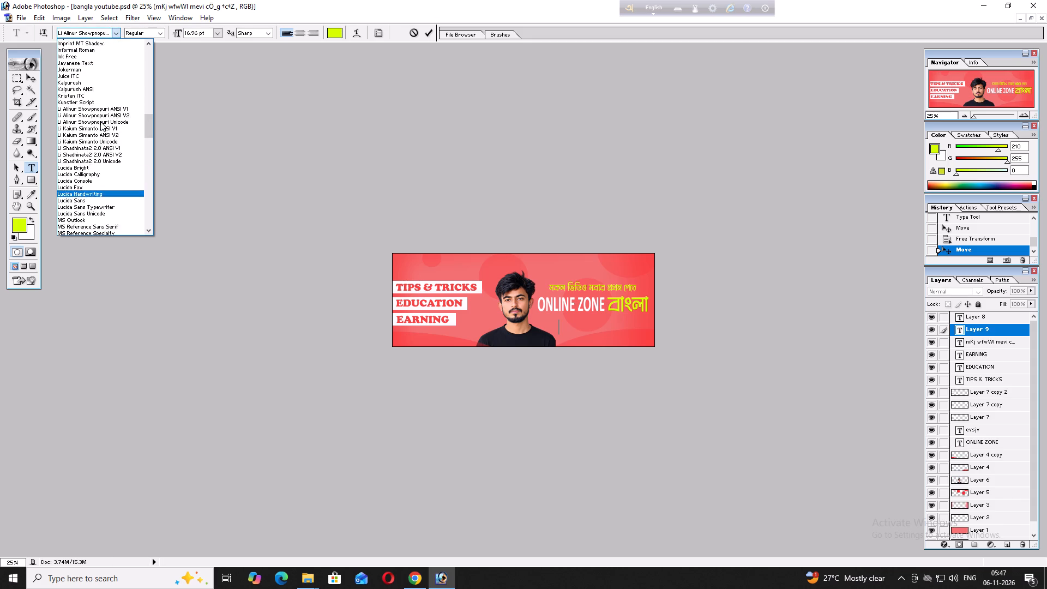
scroll(100, 122, up, 11)
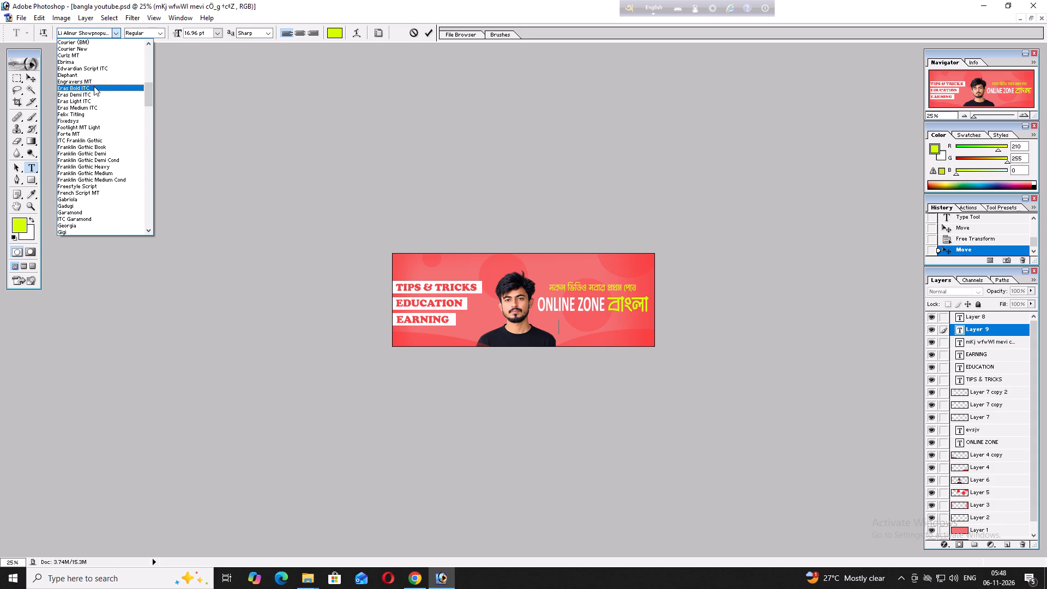
click(82, 41)
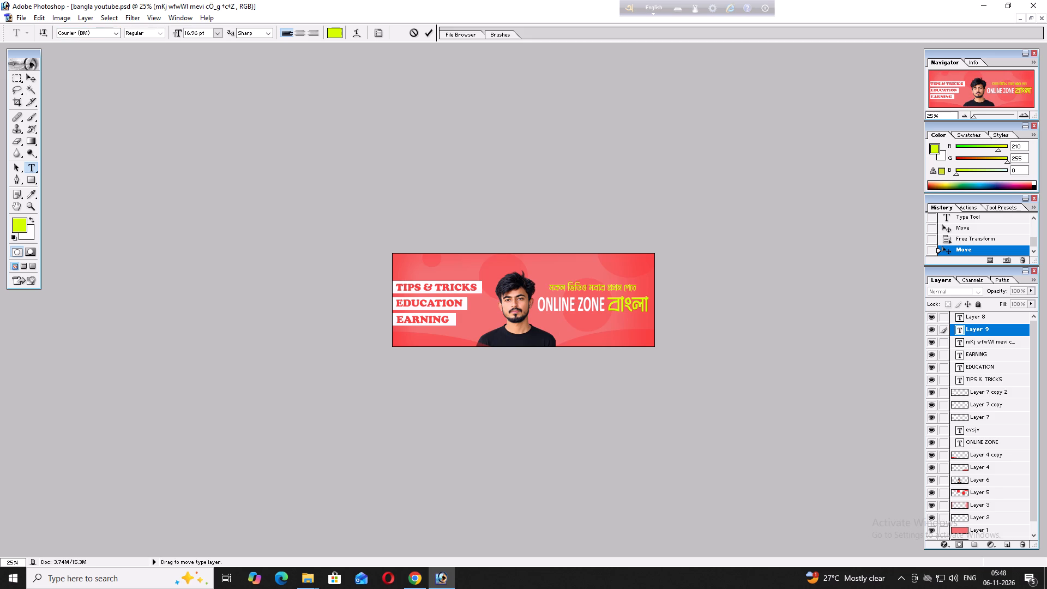
text(su)
key(BackSpace)
key(BackSpace)
text(SUB)
text(SCRIBE NOW)
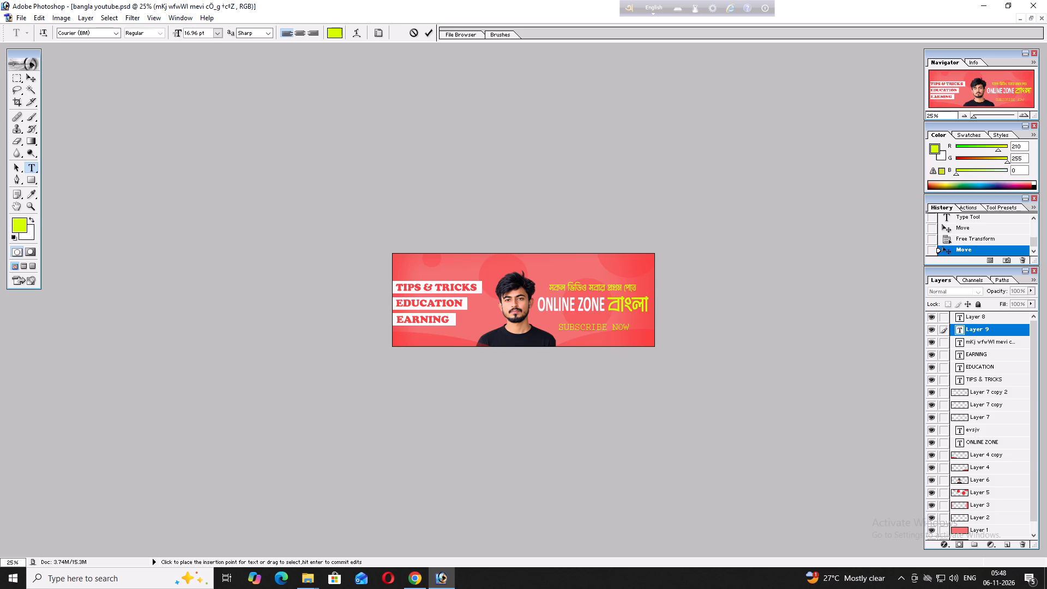
Change the font of the SUBSCRIBE NOW text to Footlight MT Light.
drag(631, 329, 549, 321)
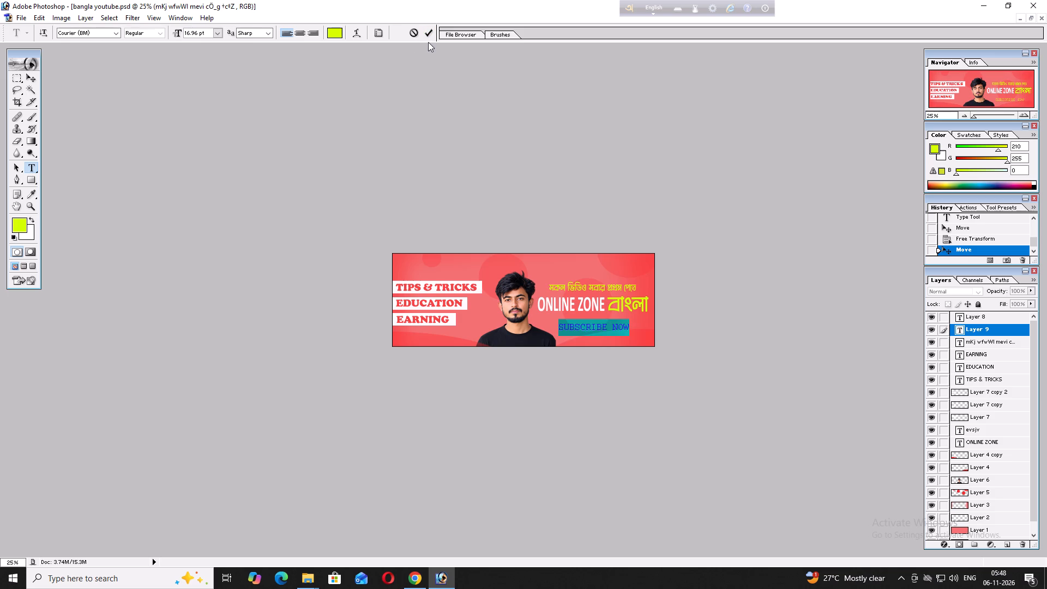
click(118, 33)
click(94, 125)
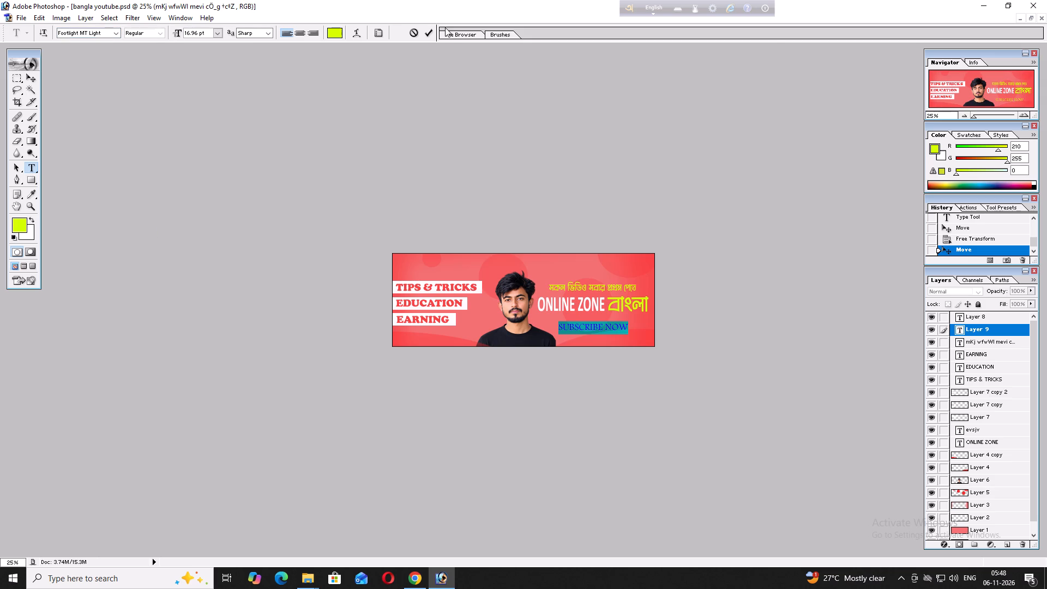
click(430, 31)
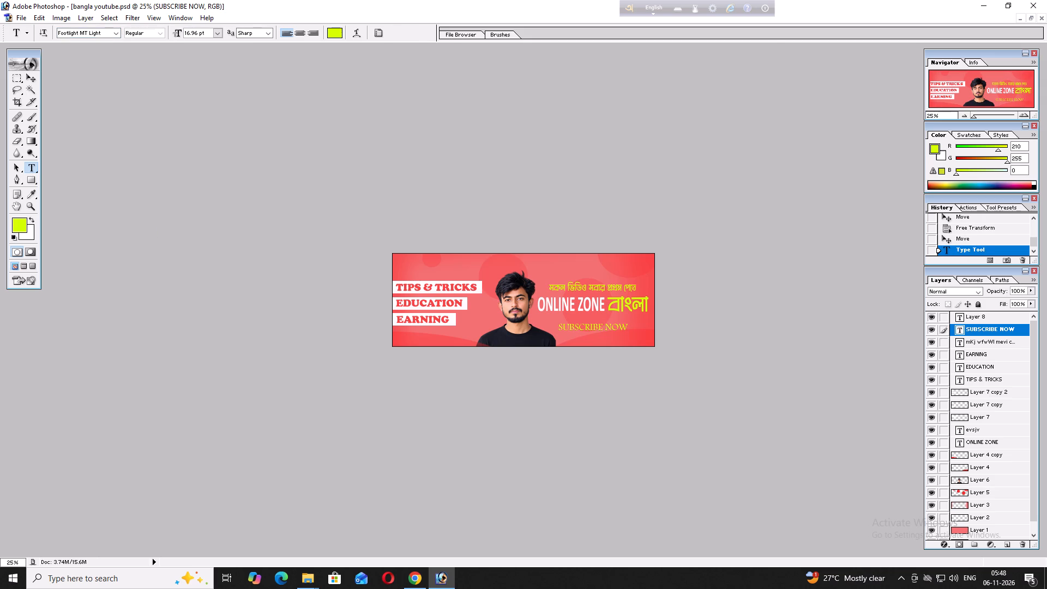
Scale SUBSCRIBE NOW to 81.9% width and 91.3% height and place it centred just beneath the title.
click(33, 75)
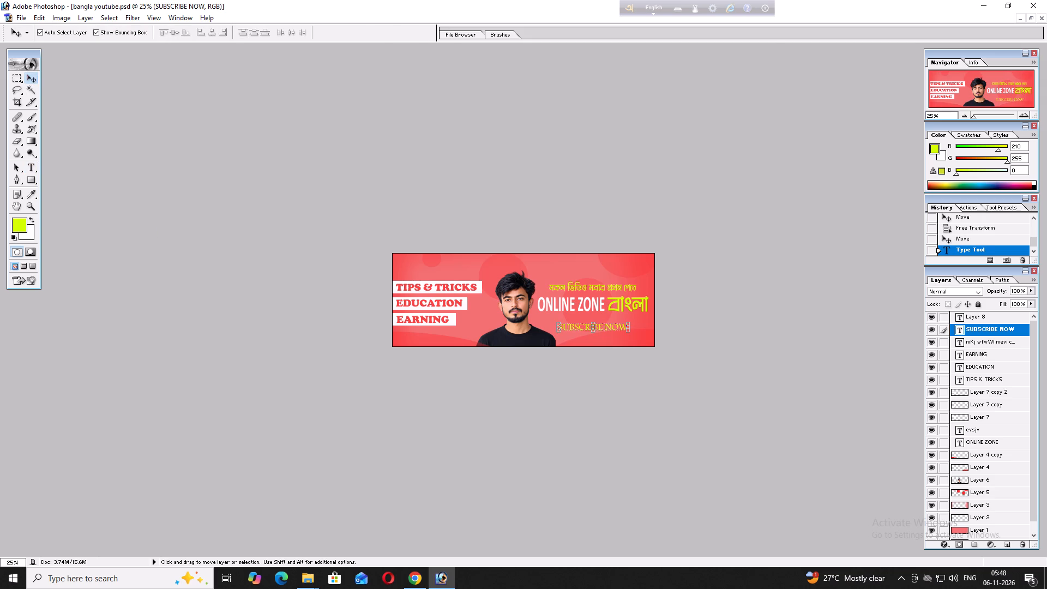
drag(611, 328, 611, 319)
drag(629, 322, 619, 321)
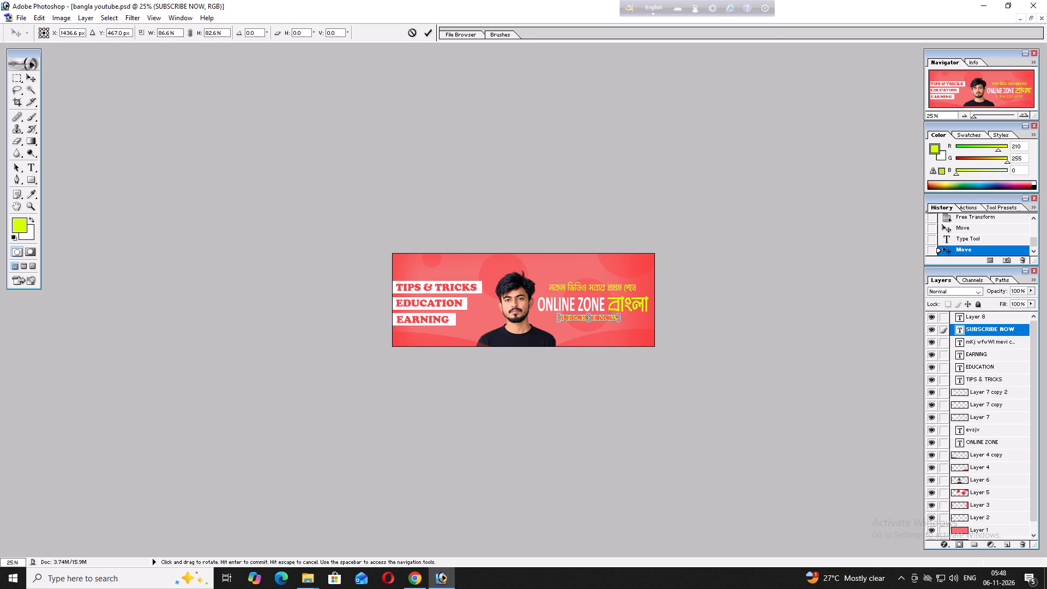
drag(619, 321, 616, 322)
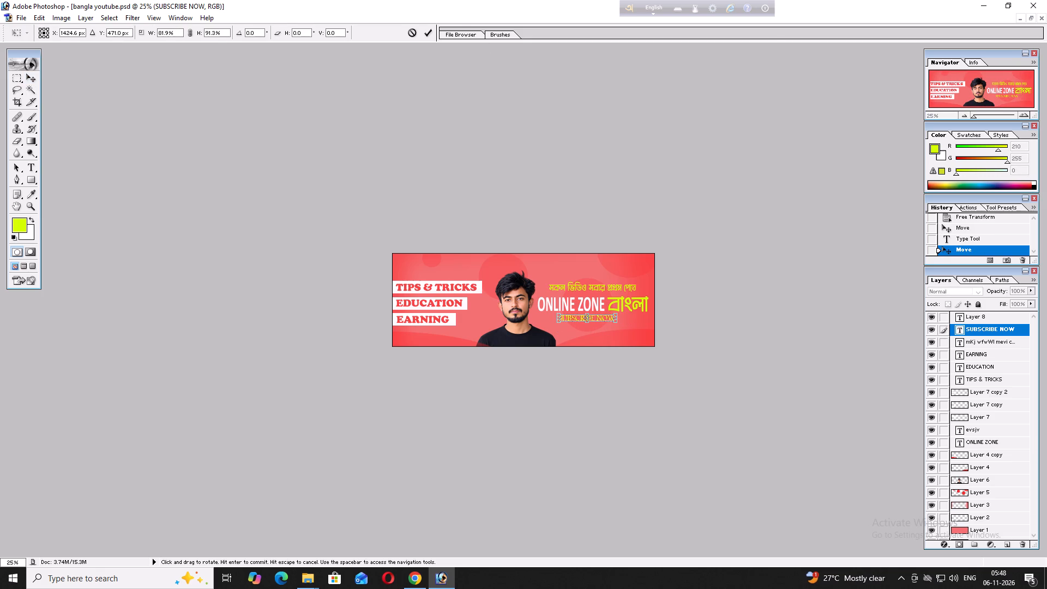
click(428, 33)
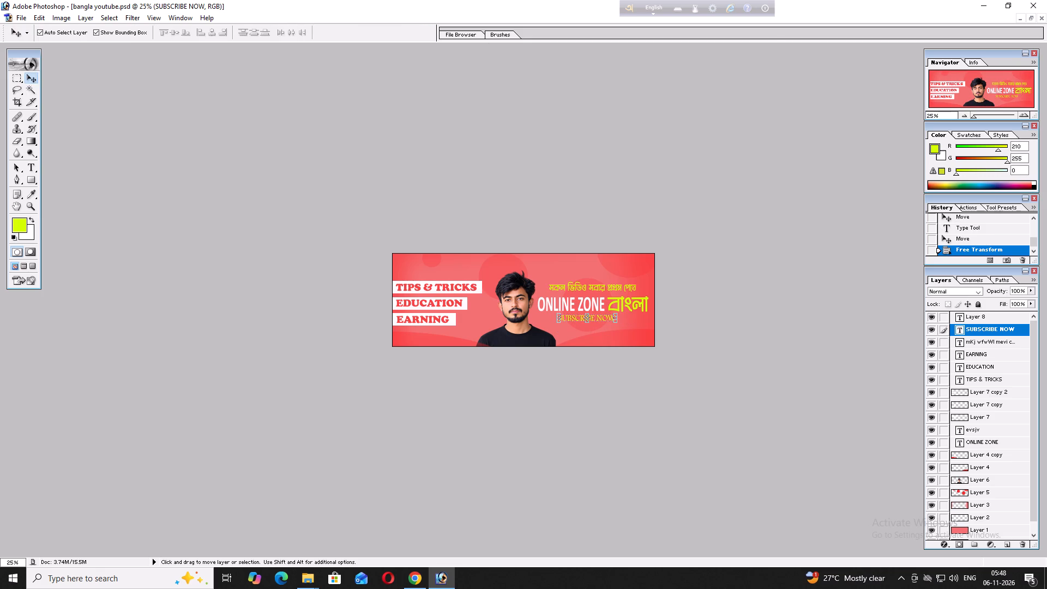
click(600, 317)
click(751, 287)
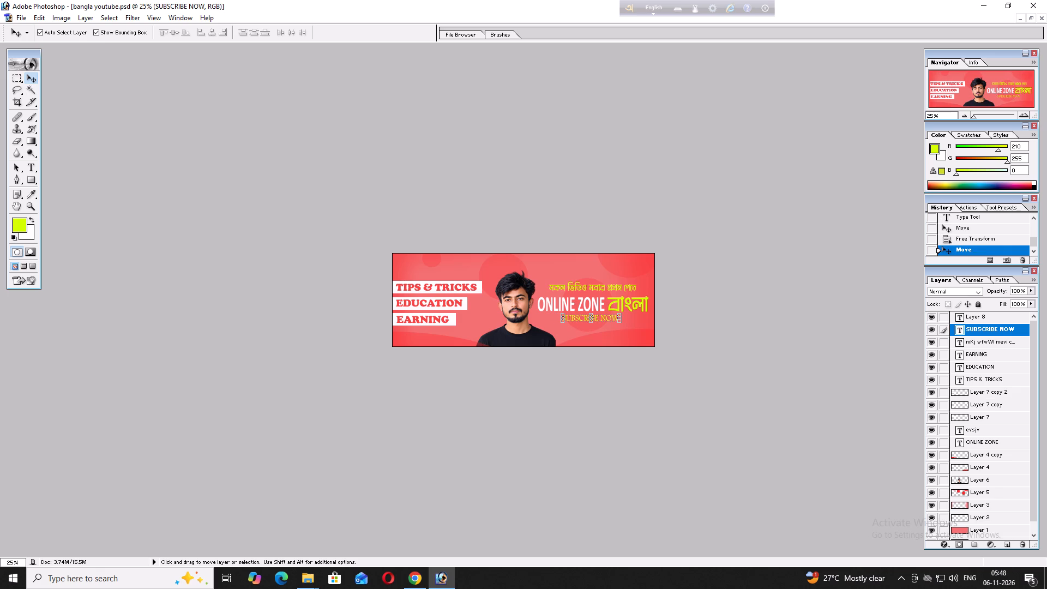
Save a JPEG copy of the banner named bangla youtube cOVER in the youtube folder at maximum quality 12.
click(20, 17)
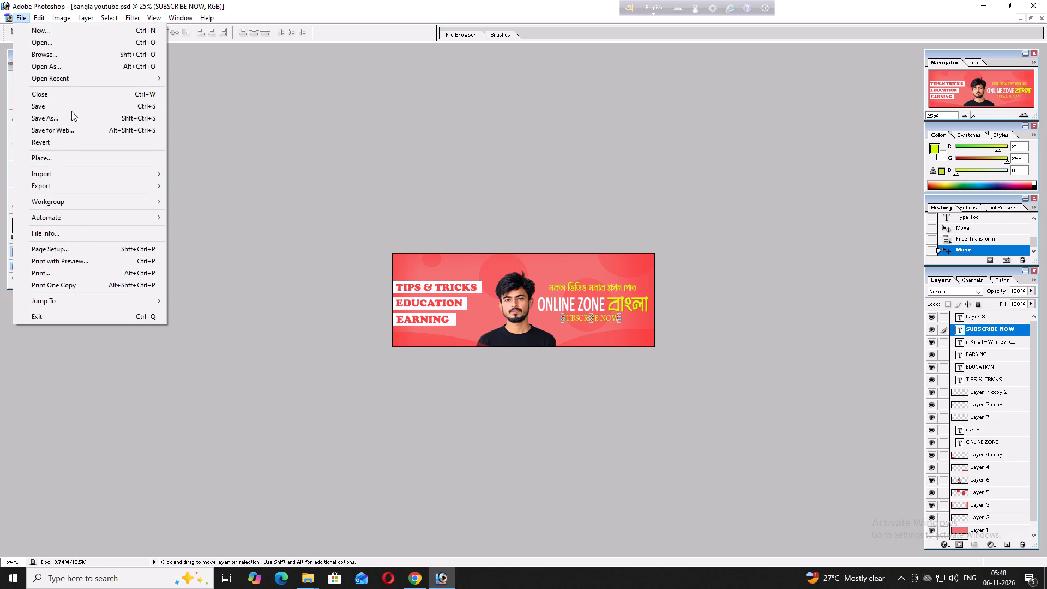
click(71, 116)
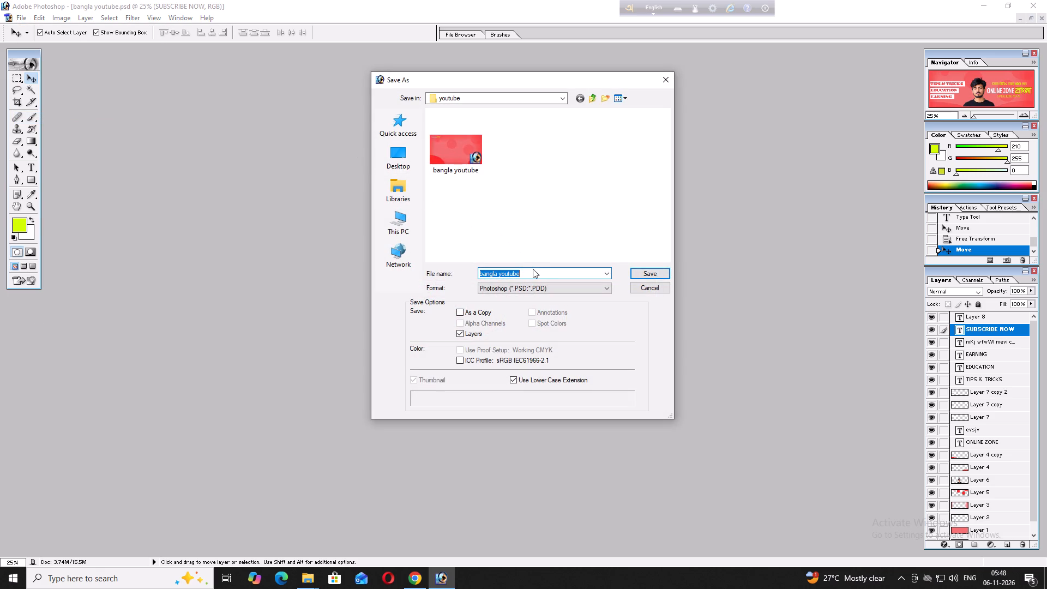
click(536, 289)
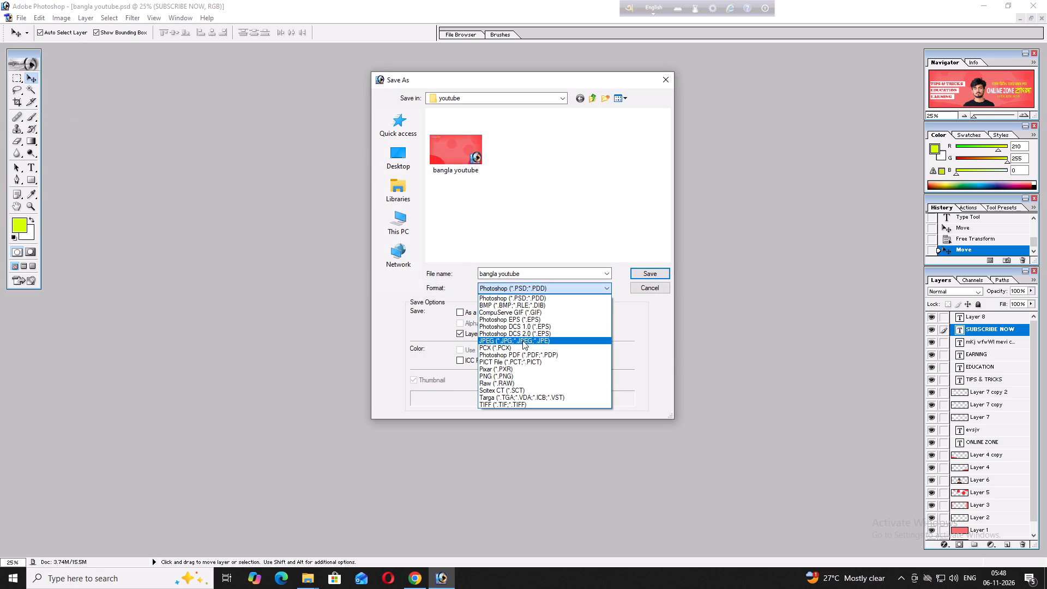
click(522, 340)
click(553, 275)
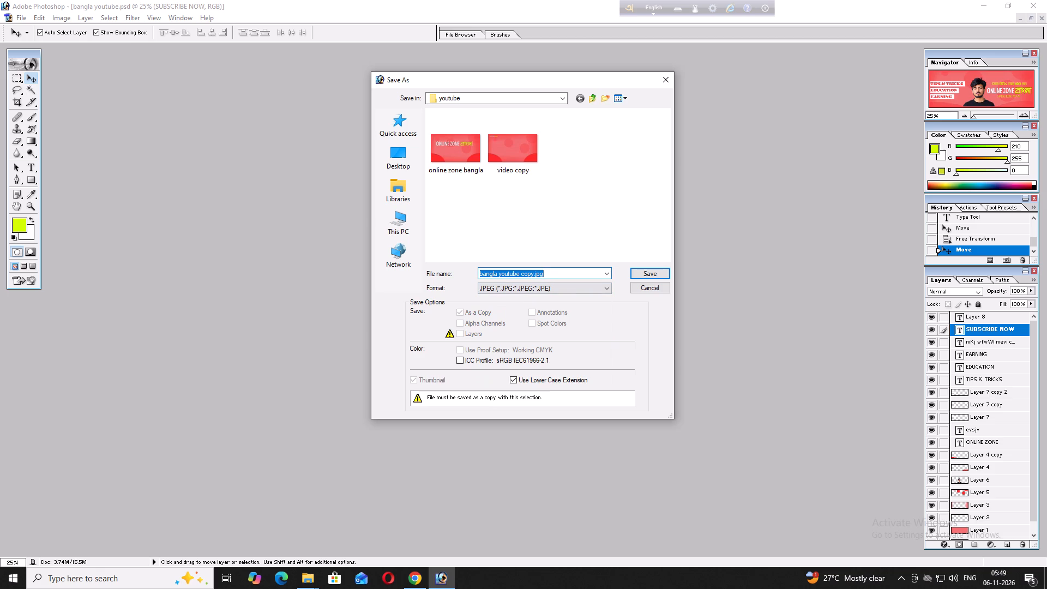
click(553, 275)
key(BackSpace)
key(BackSpace)
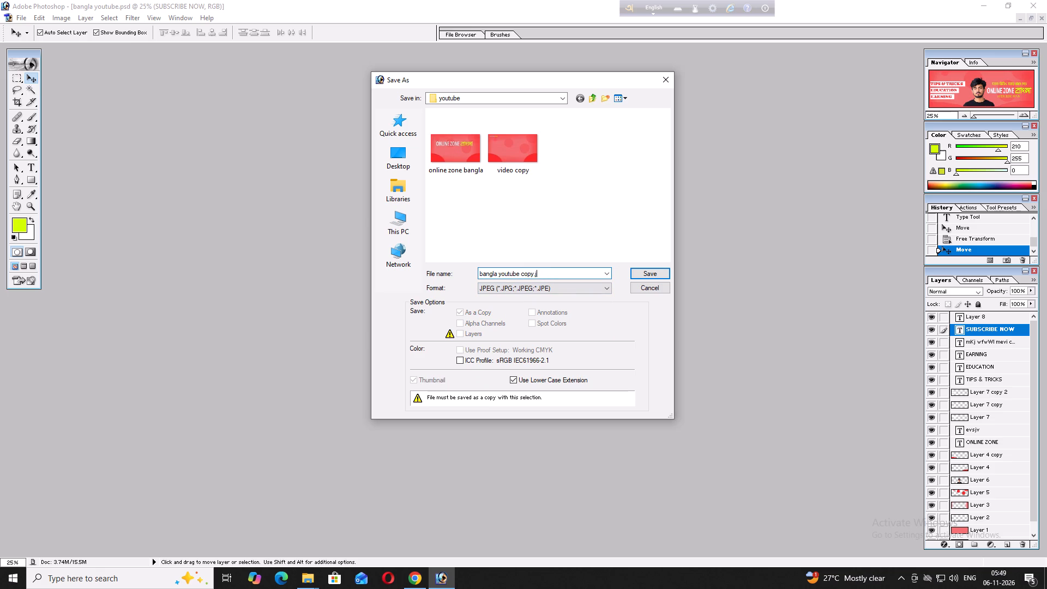
key(BackSpace)
key(BackSpace)
key(BackSpace)
key(BackSpace)
key(BackSpace)
text(OVER)
click(647, 271)
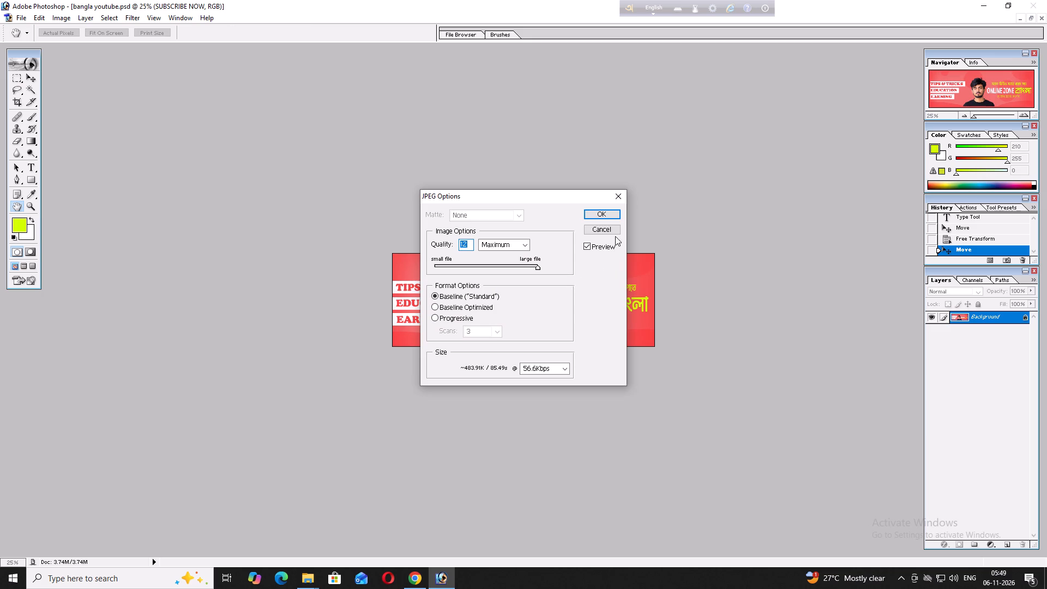
click(613, 212)
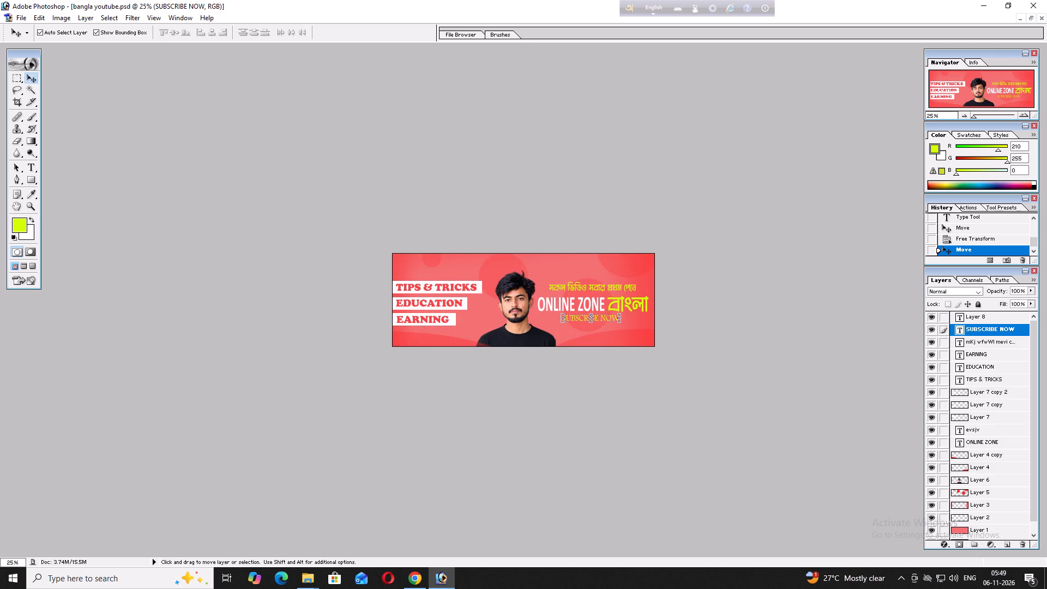